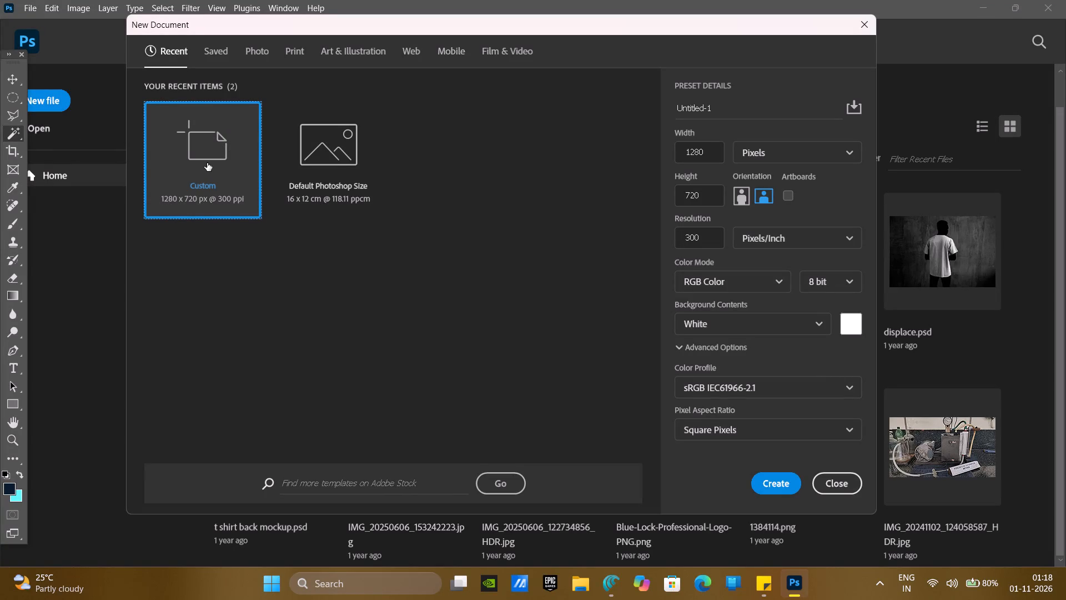
Create a new document from the recent Custom preset of 1280 x 720 px at 300 ppi.
click(207, 163)
double_click(216, 161)
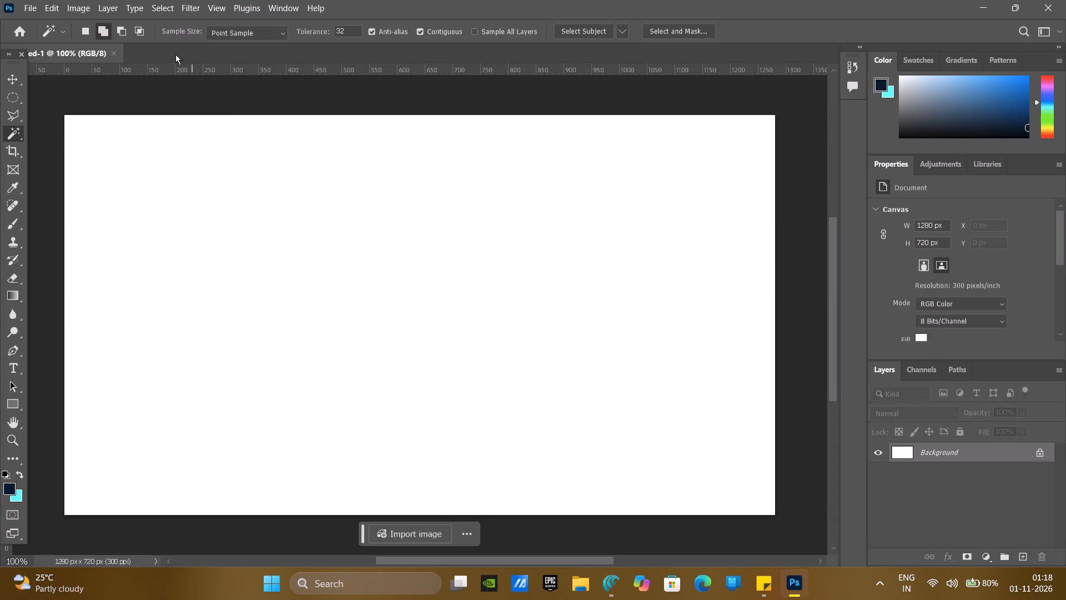
click(28, 16)
click(61, 38)
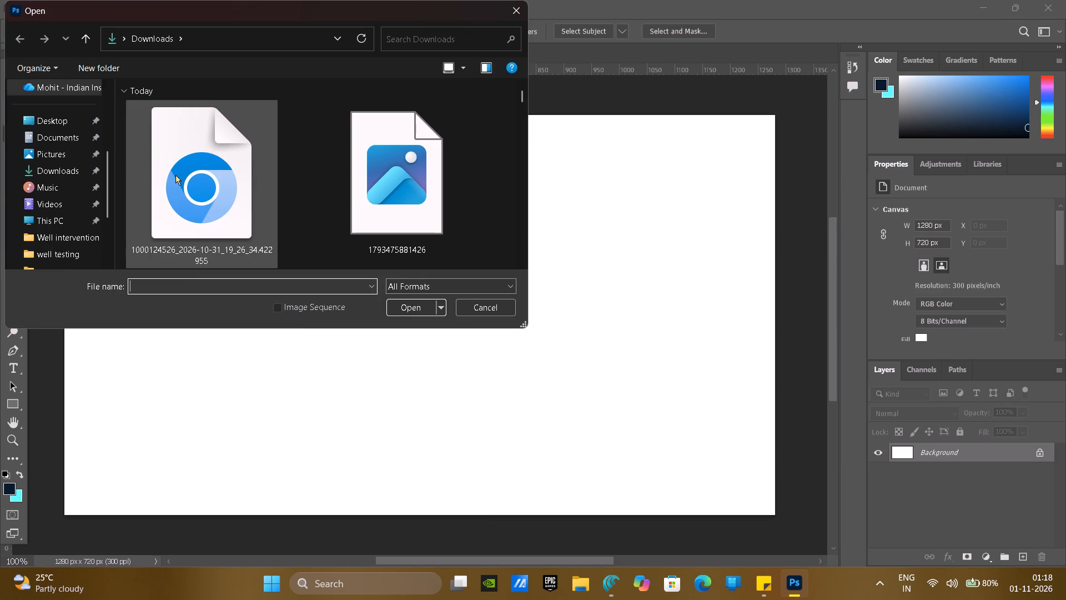
click(77, 174)
scroll(264, 187, down, 1)
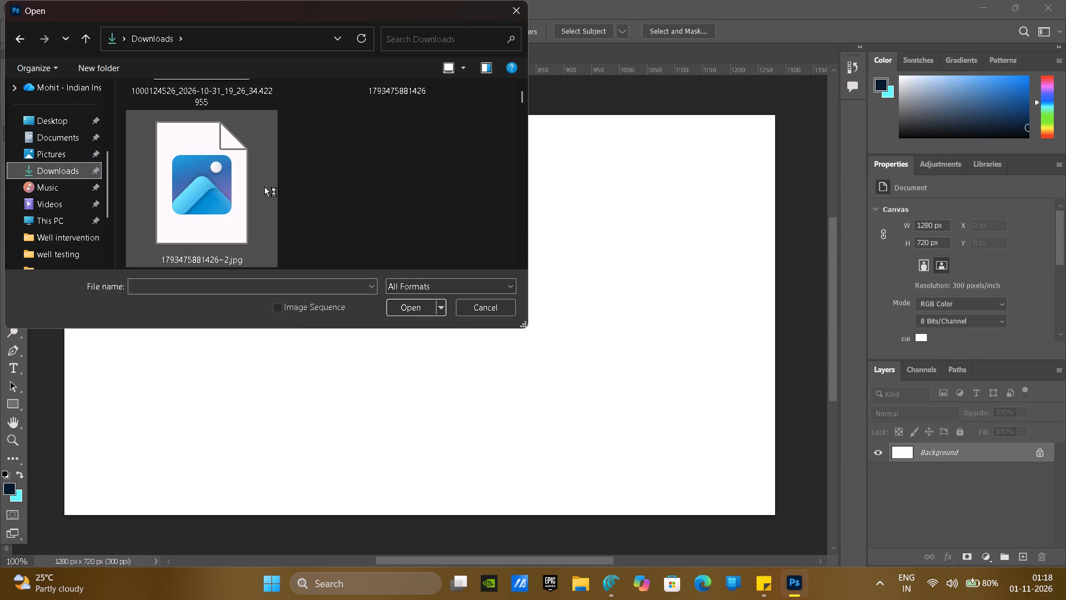
scroll(264, 187, down, 1)
scroll(264, 187, up, 1)
double_click(264, 187)
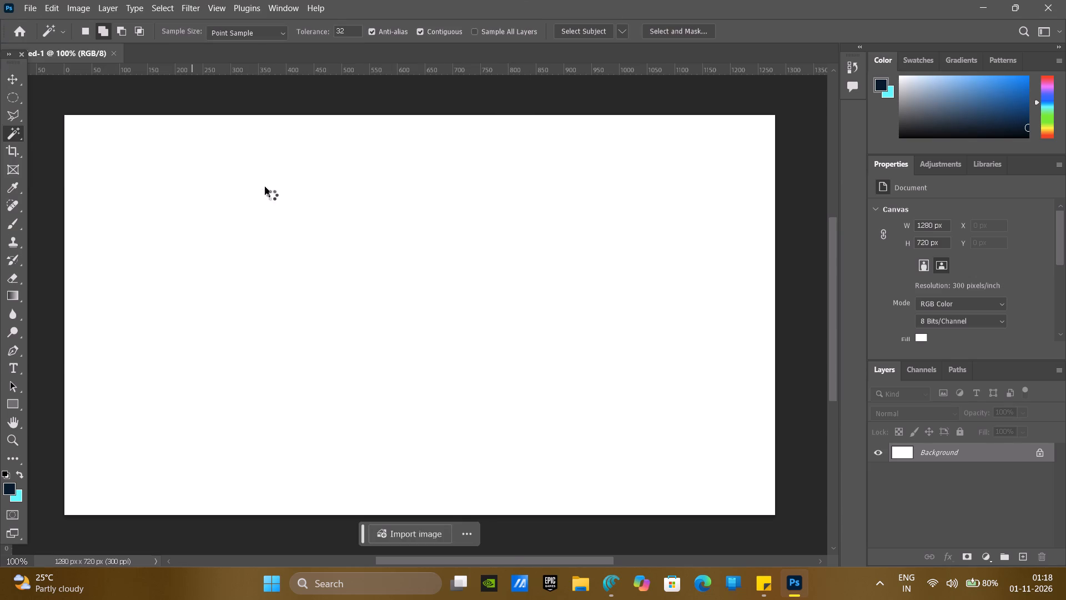
Select the navy back panel of the back-view jacket and add the grey background with the Magic Wand.
scroll(423, 381, up, 2)
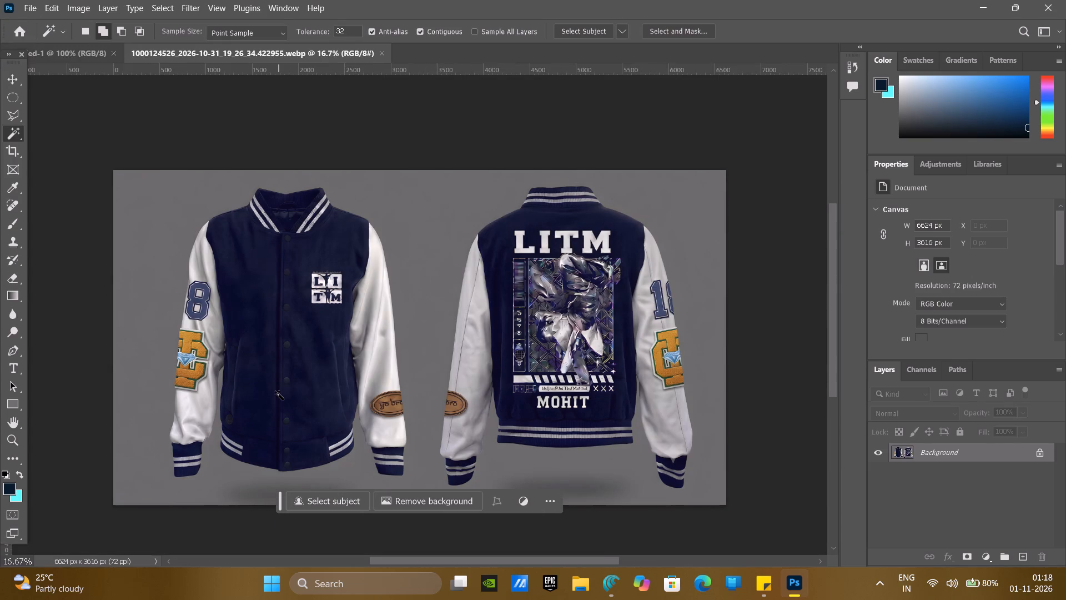
ctrl+scroll(278, 404, up, 2)
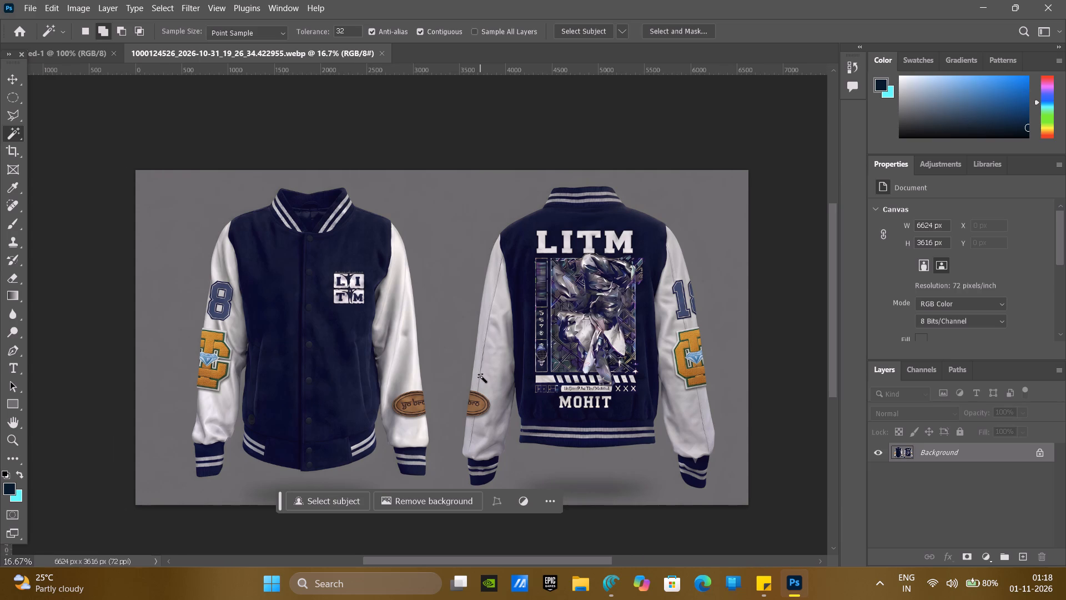
ctrl+scroll(487, 369, up, 4)
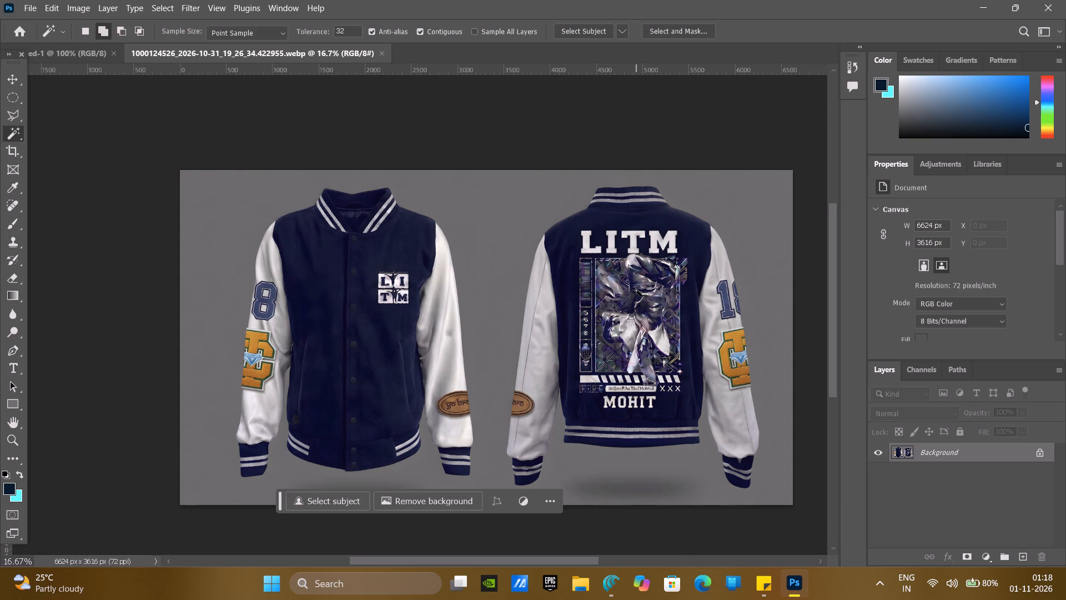
ctrl+scroll(636, 290, up, 2)
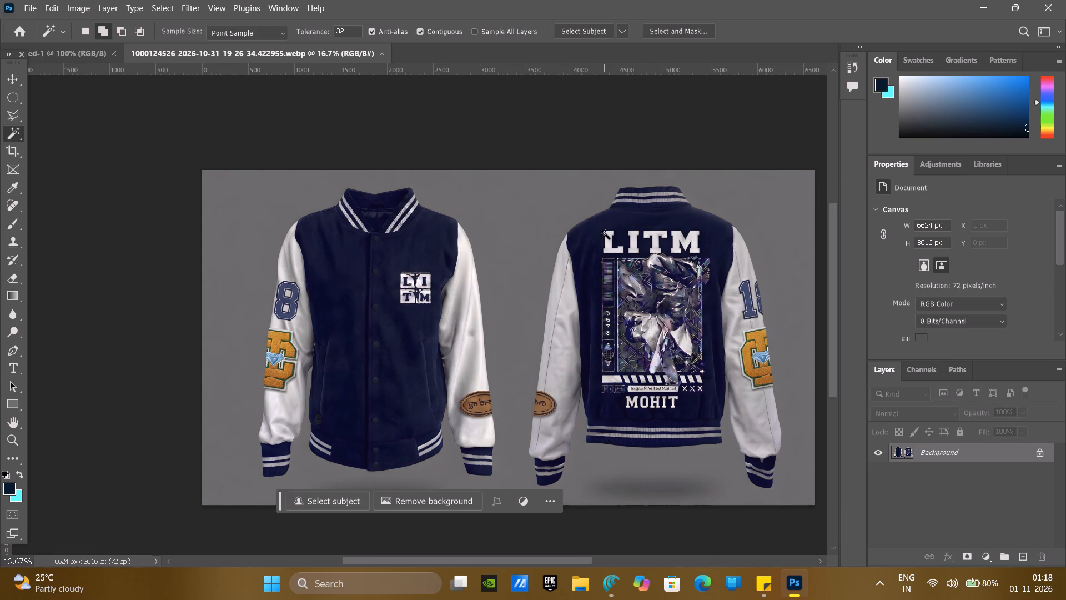
drag(604, 227, 607, 277)
click(527, 177)
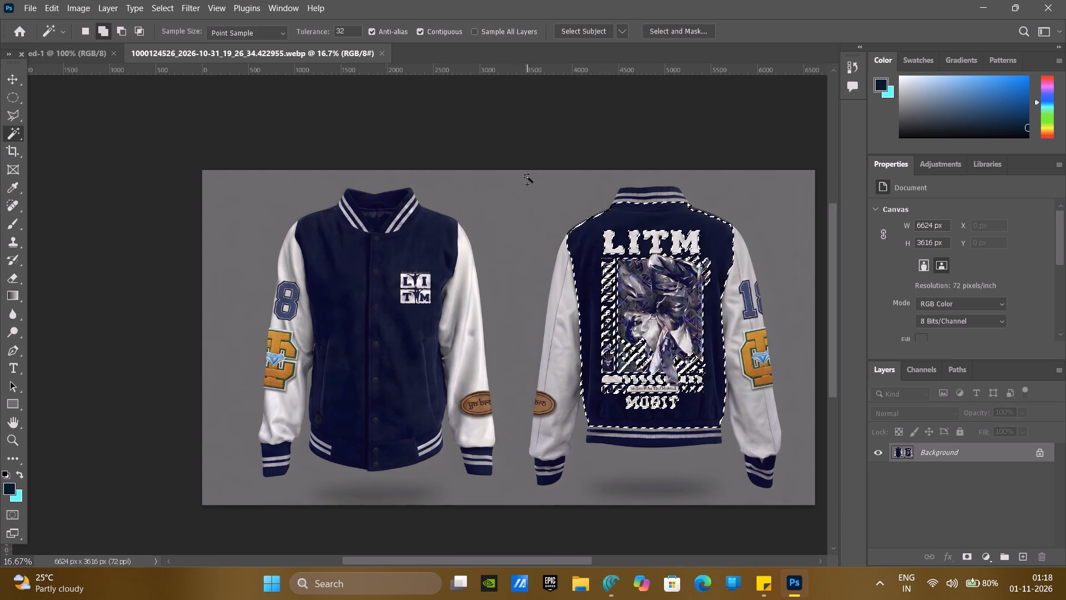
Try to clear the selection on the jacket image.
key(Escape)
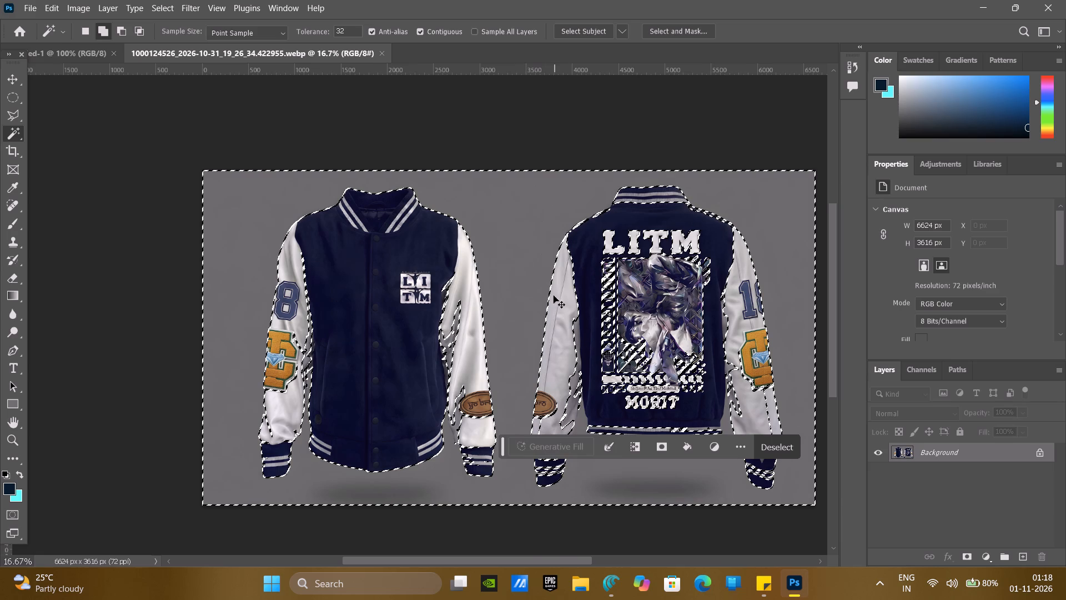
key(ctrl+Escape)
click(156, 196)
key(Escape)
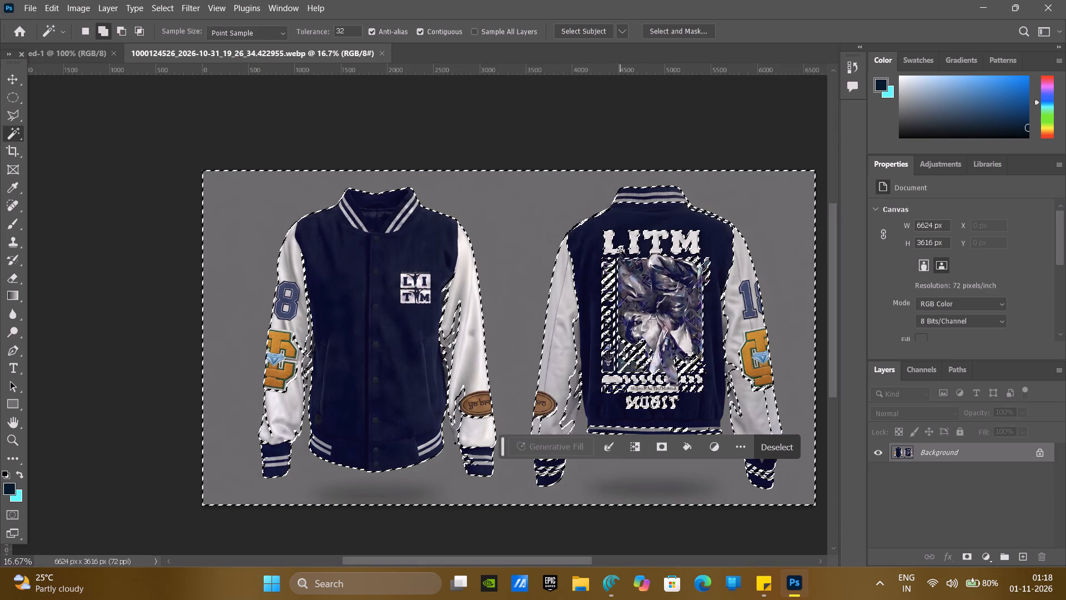
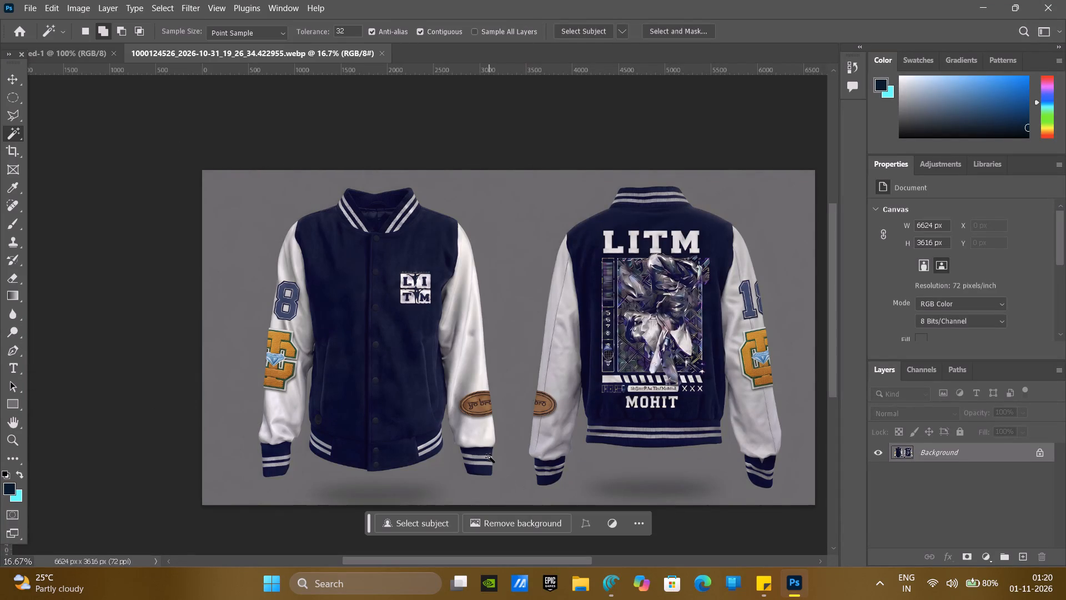
scroll(486, 451, down, 1)
click(29, 0)
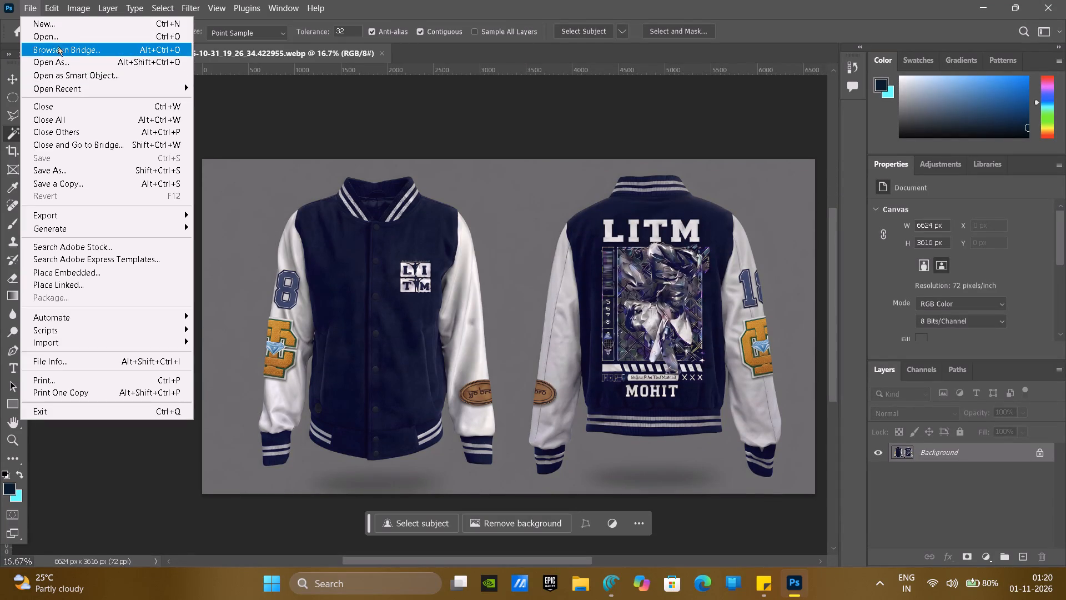
click(57, 42)
double_click(378, 150)
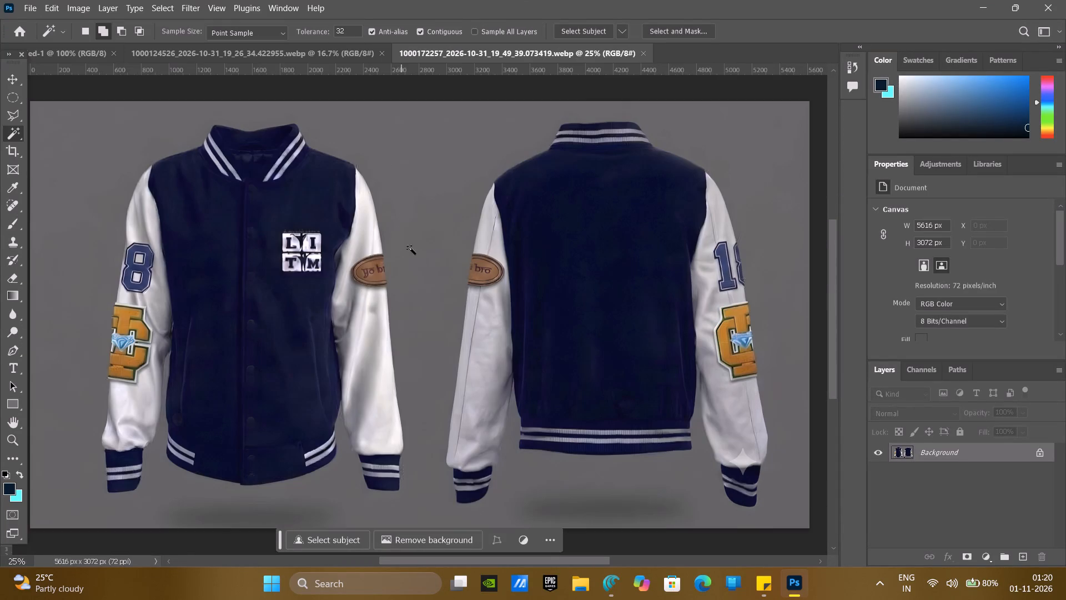
Select the plain navy back panel of the back-view jacket with the Magic Wand.
click(35, 8)
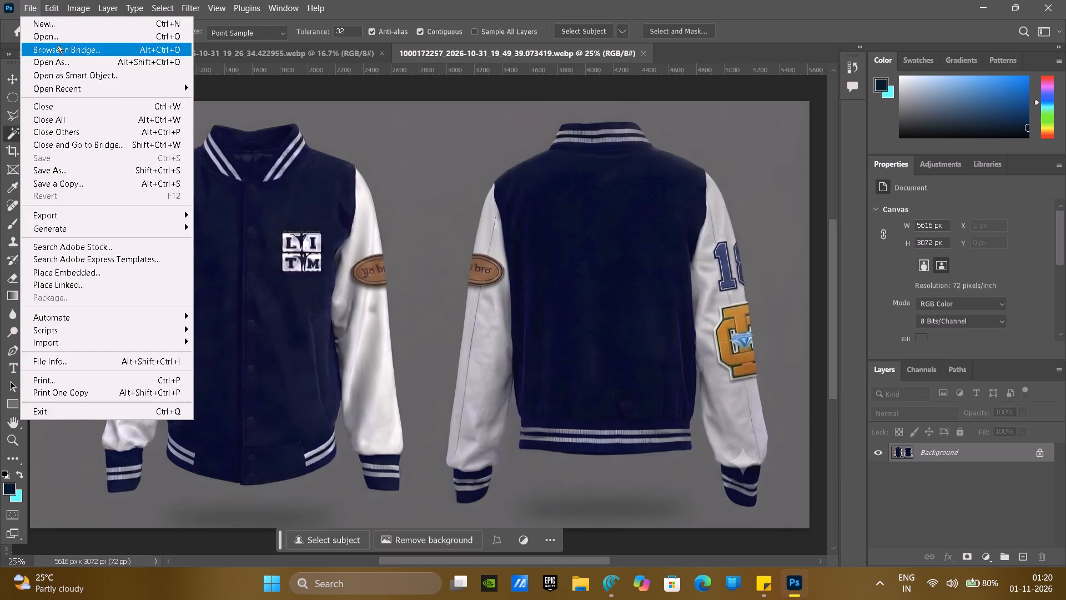
click(584, 231)
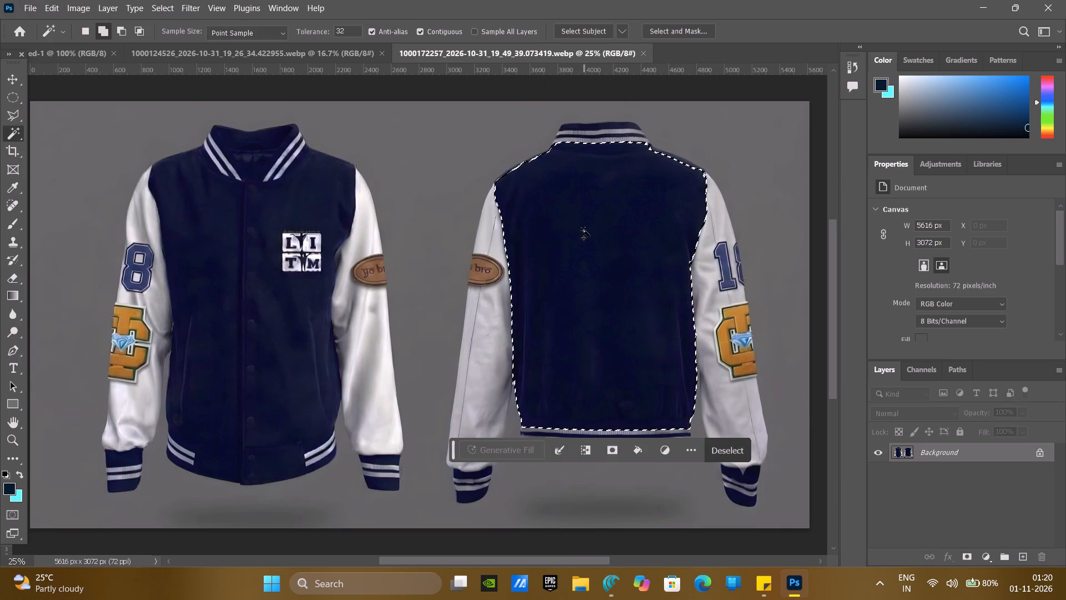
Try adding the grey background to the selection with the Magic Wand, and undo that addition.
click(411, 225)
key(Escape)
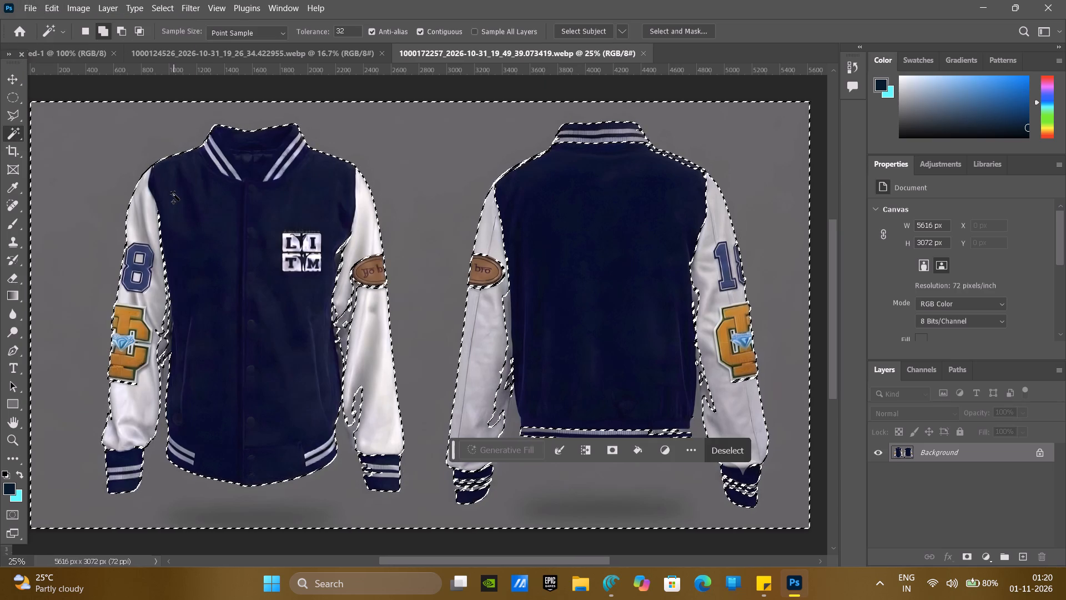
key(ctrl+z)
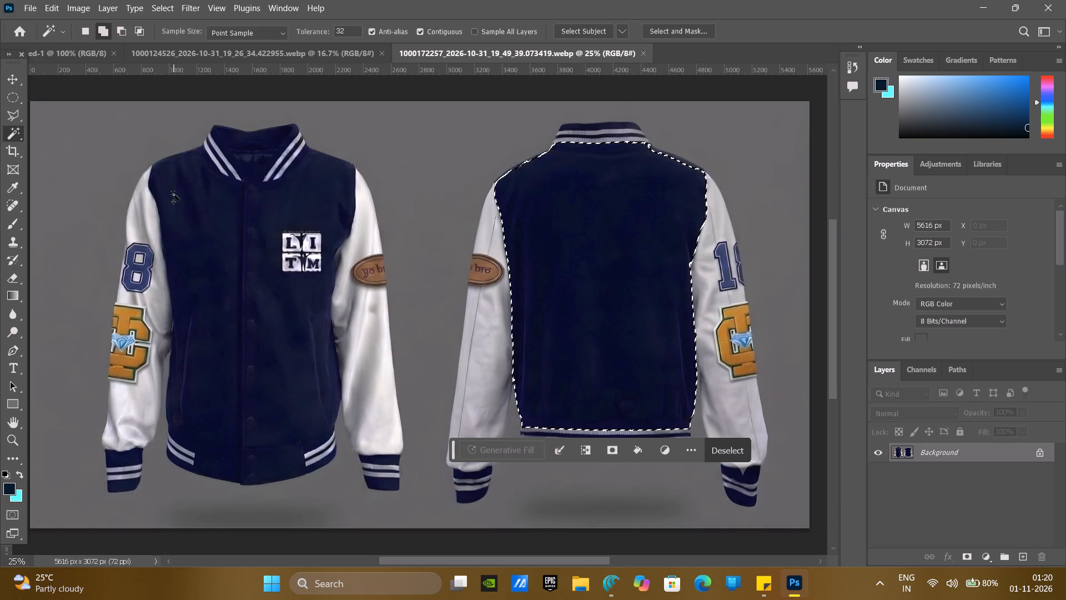
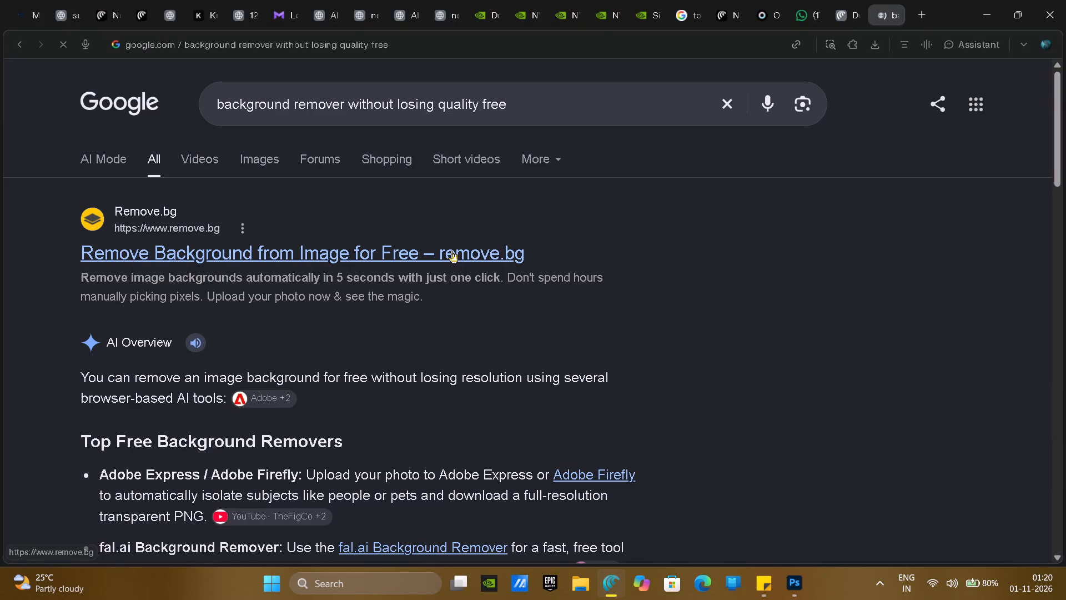
scroll(441, 304, down, 1)
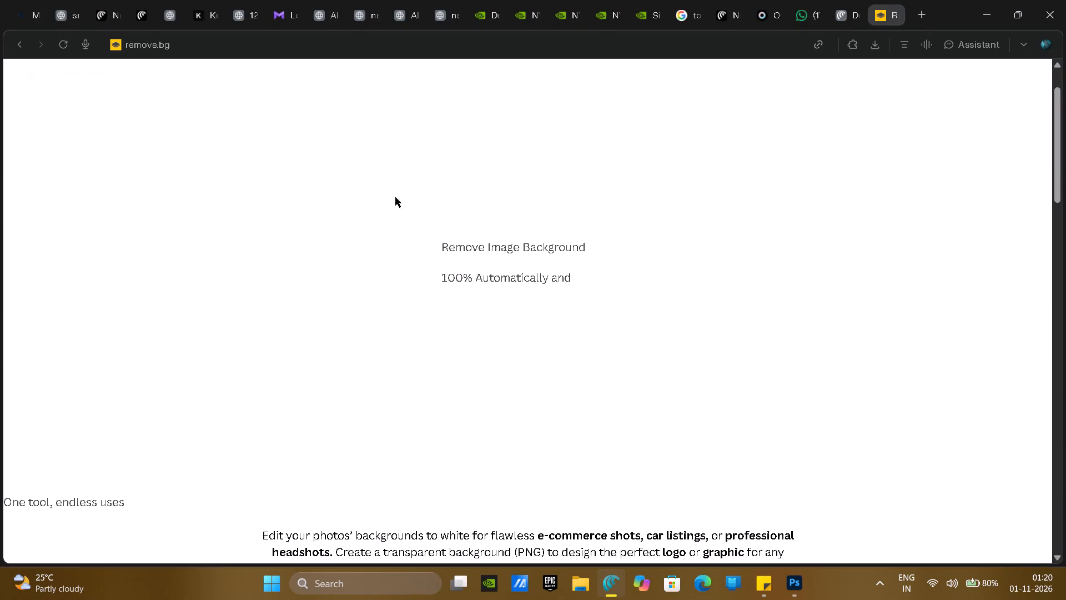
click(672, 324)
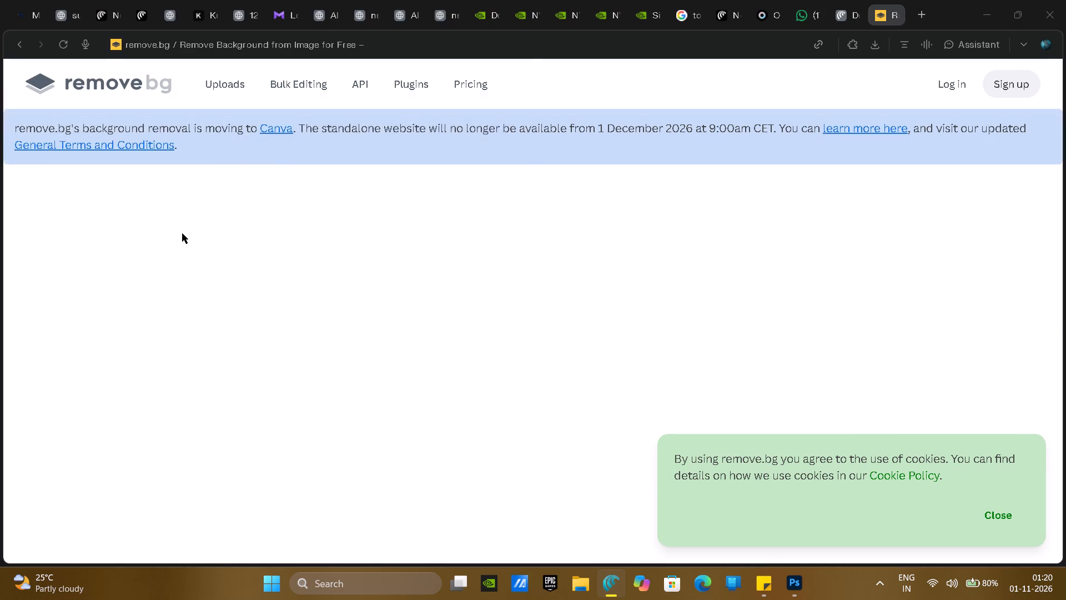
scroll(153, 172, down, 2)
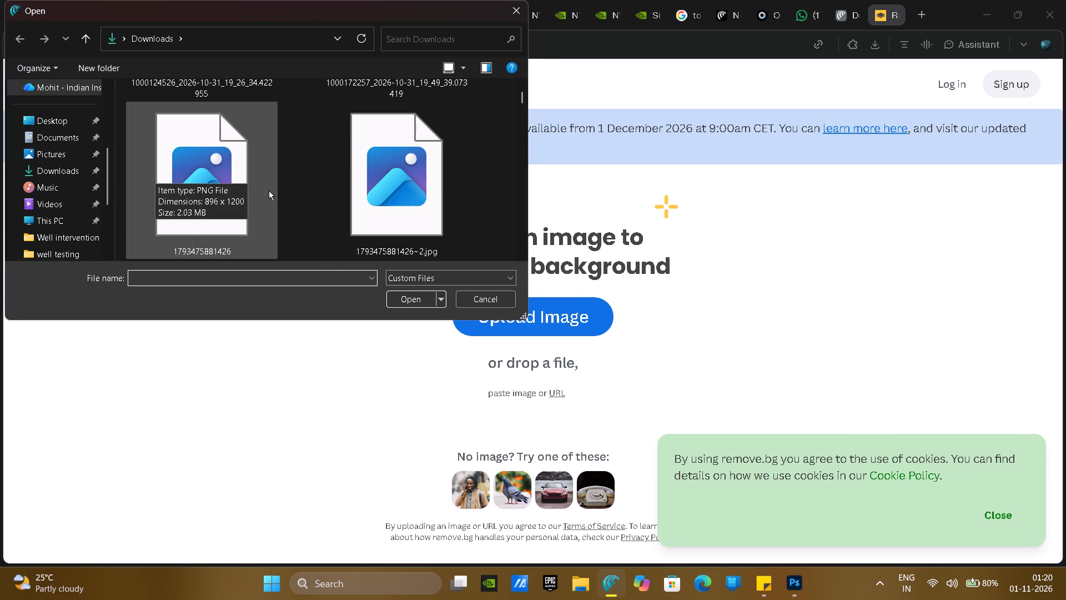
triple_click(241, 181)
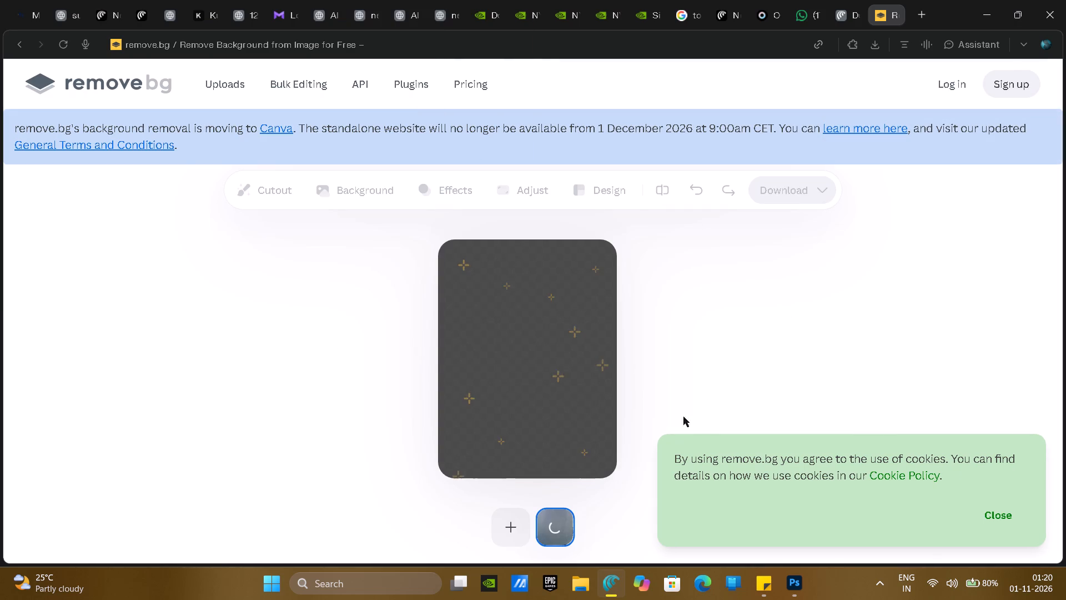
Dismiss the cookie notice and download the free version of the background-free artwork.
click(988, 520)
click(1008, 520)
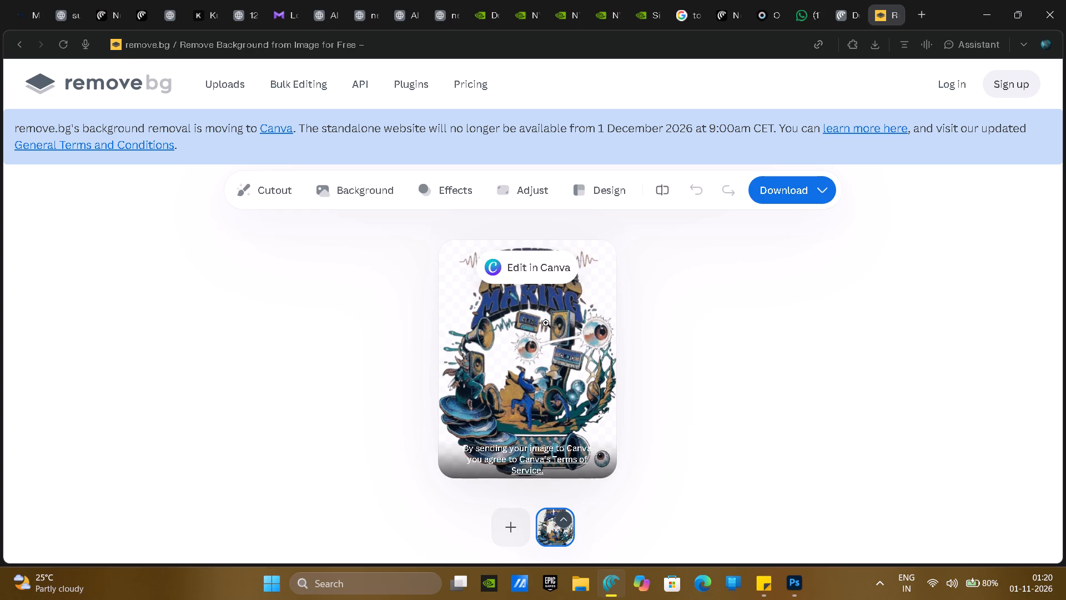
click(816, 188)
click(819, 194)
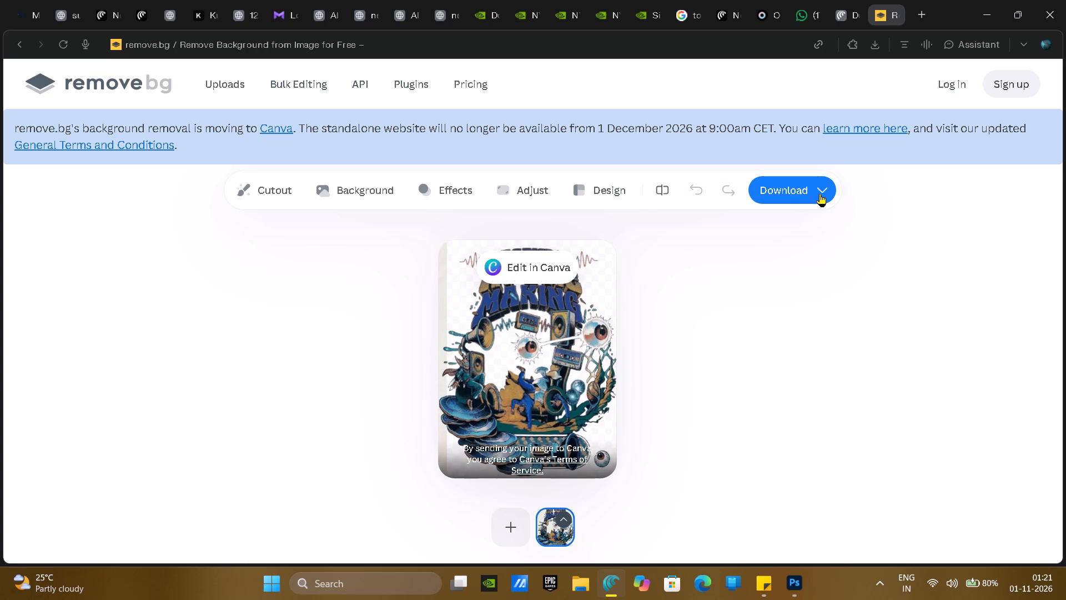
click(797, 183)
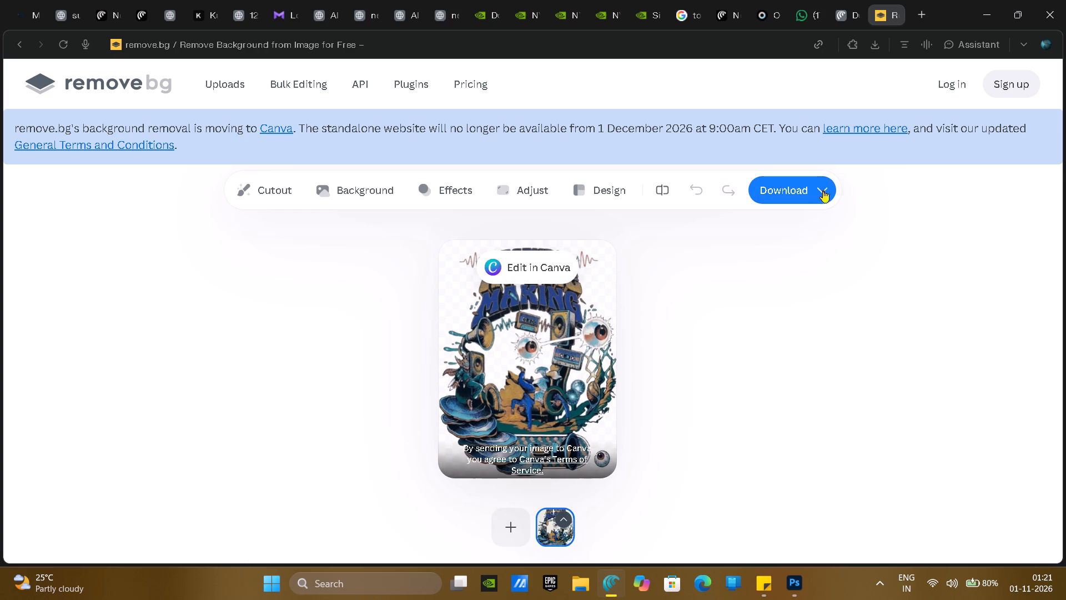
click(816, 223)
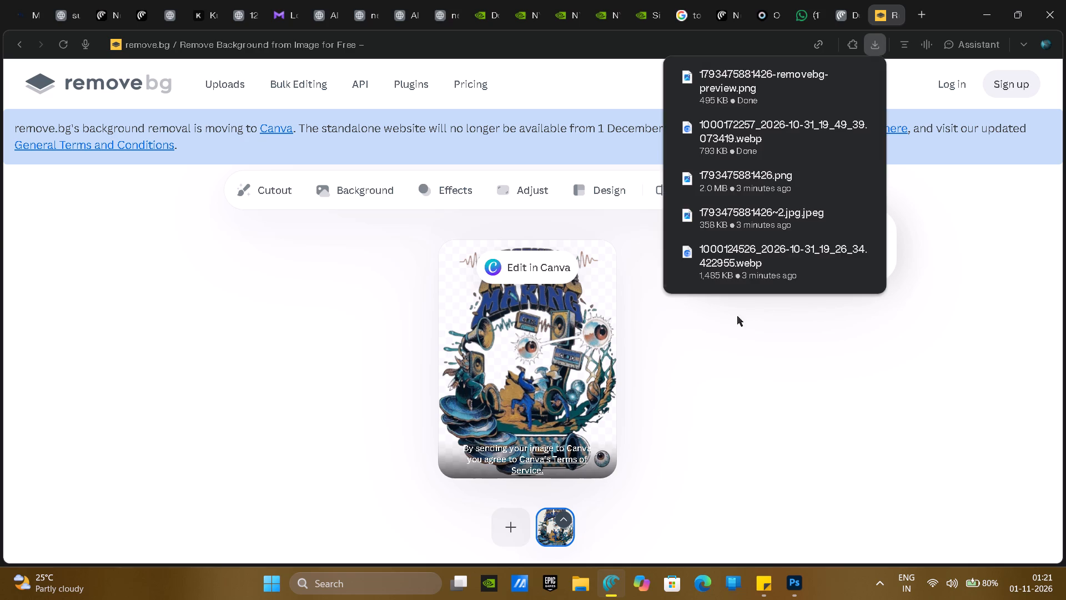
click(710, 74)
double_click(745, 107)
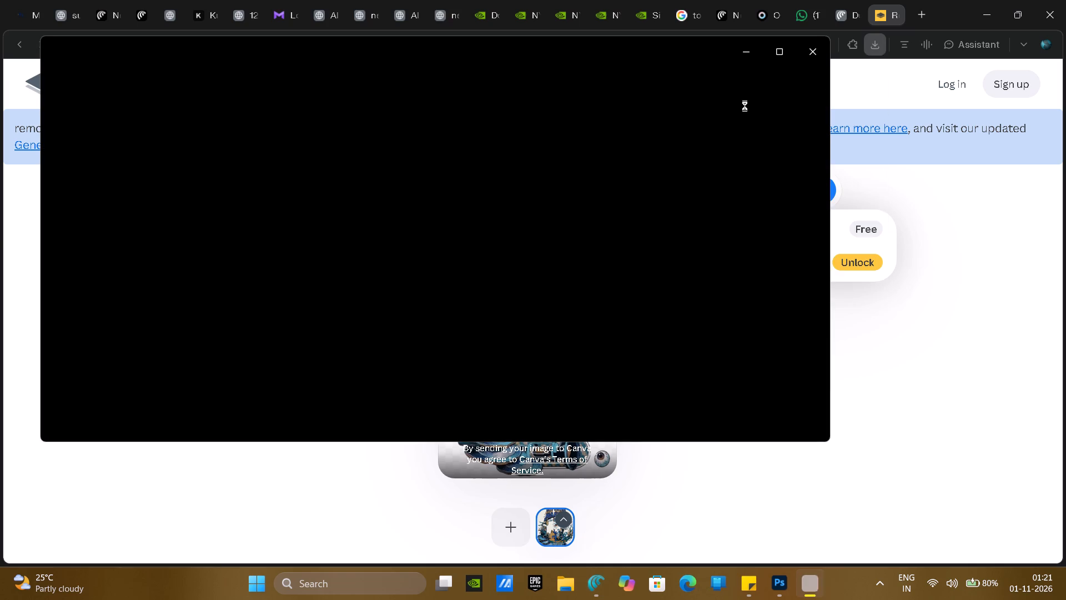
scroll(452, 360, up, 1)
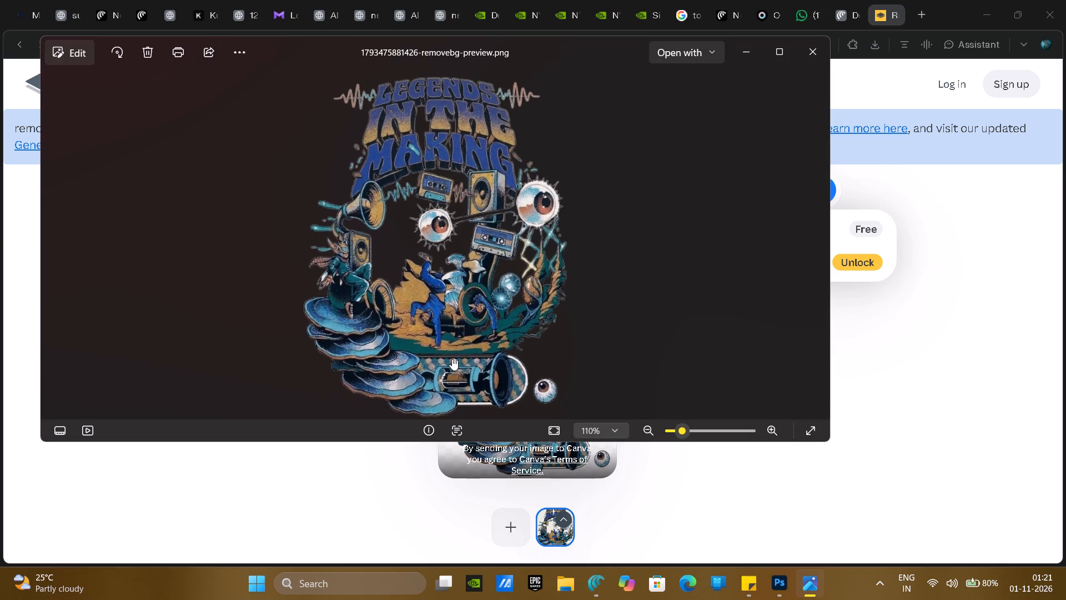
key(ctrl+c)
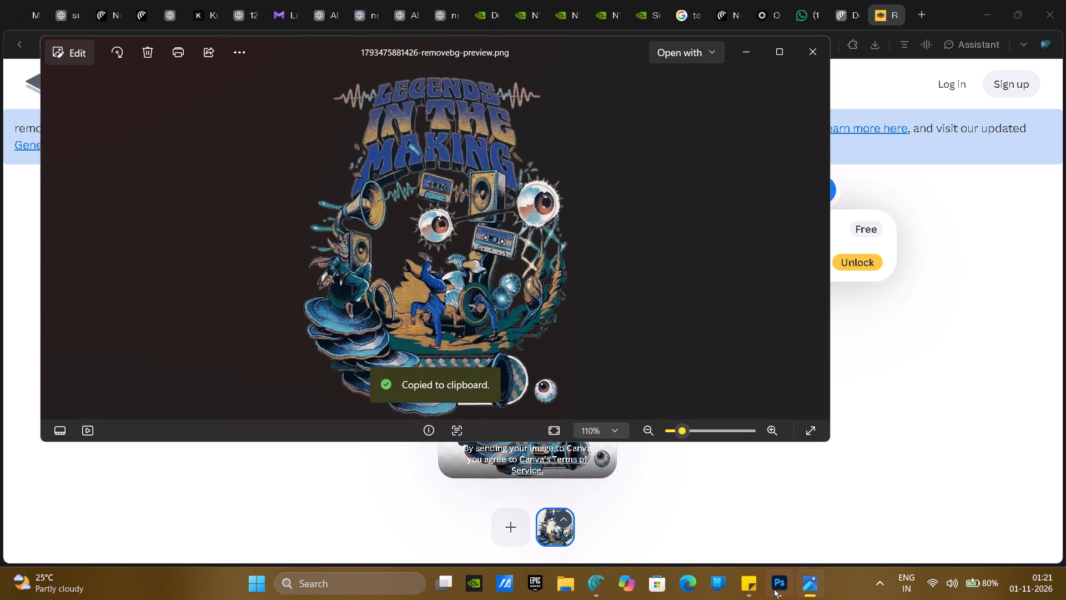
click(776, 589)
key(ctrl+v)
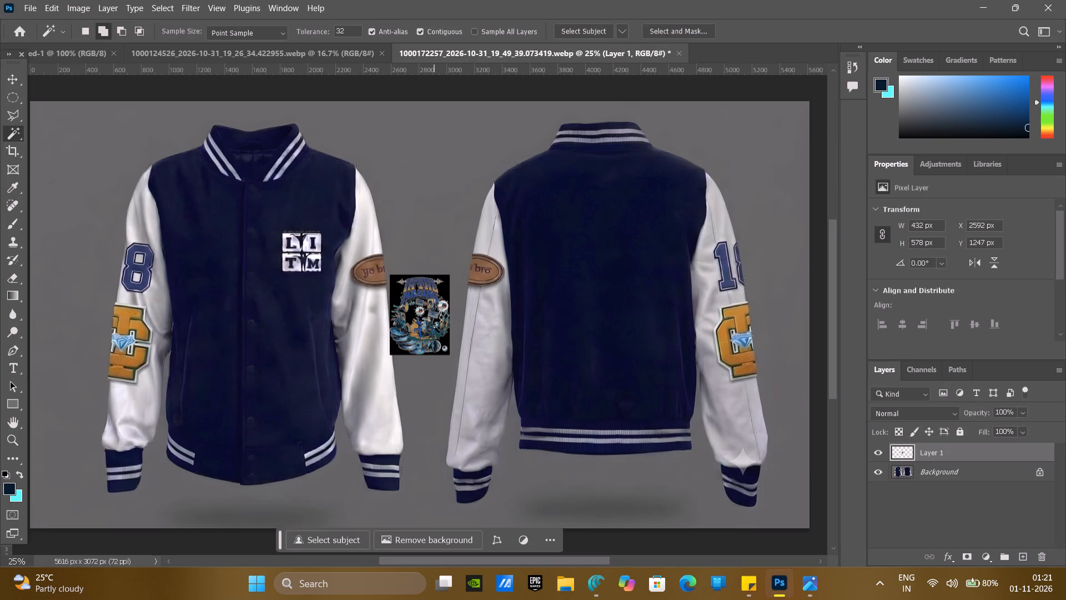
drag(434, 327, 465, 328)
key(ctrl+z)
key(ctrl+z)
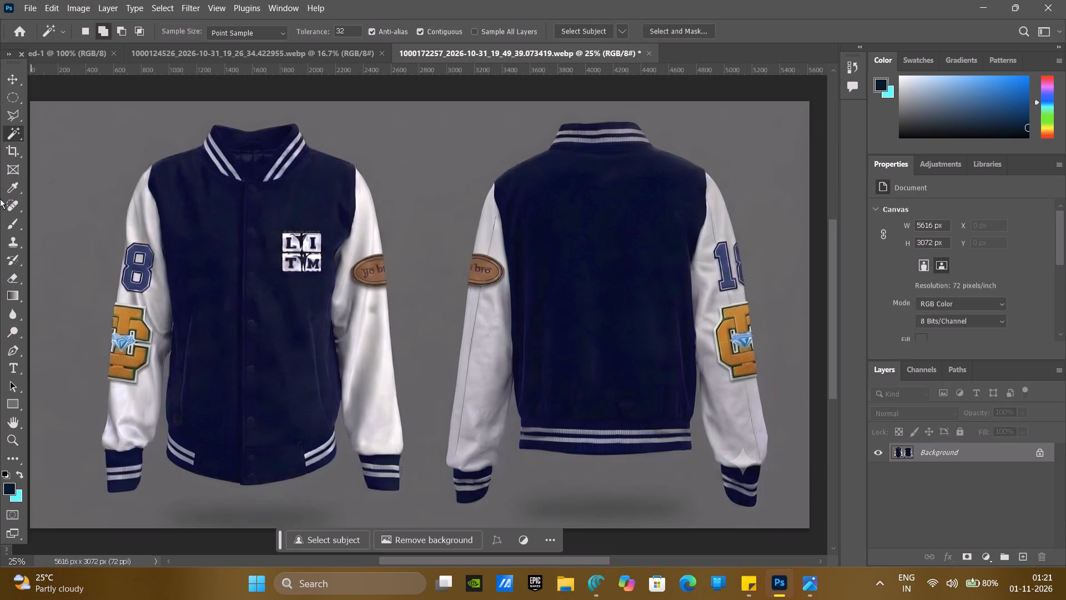
click(23, 8)
click(69, 40)
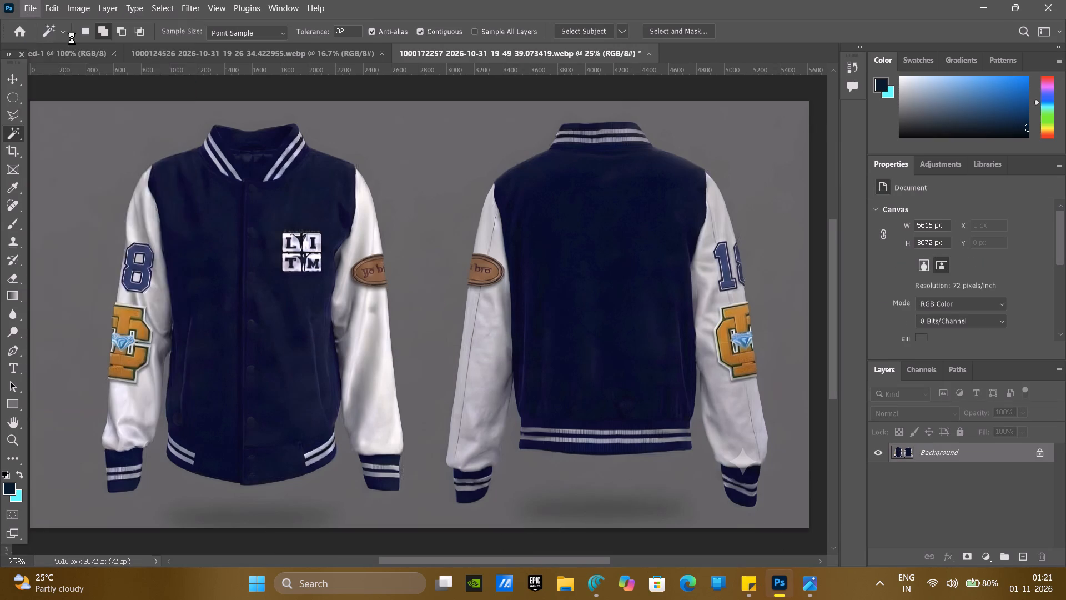
scroll(249, 174, down, 2)
double_click(249, 174)
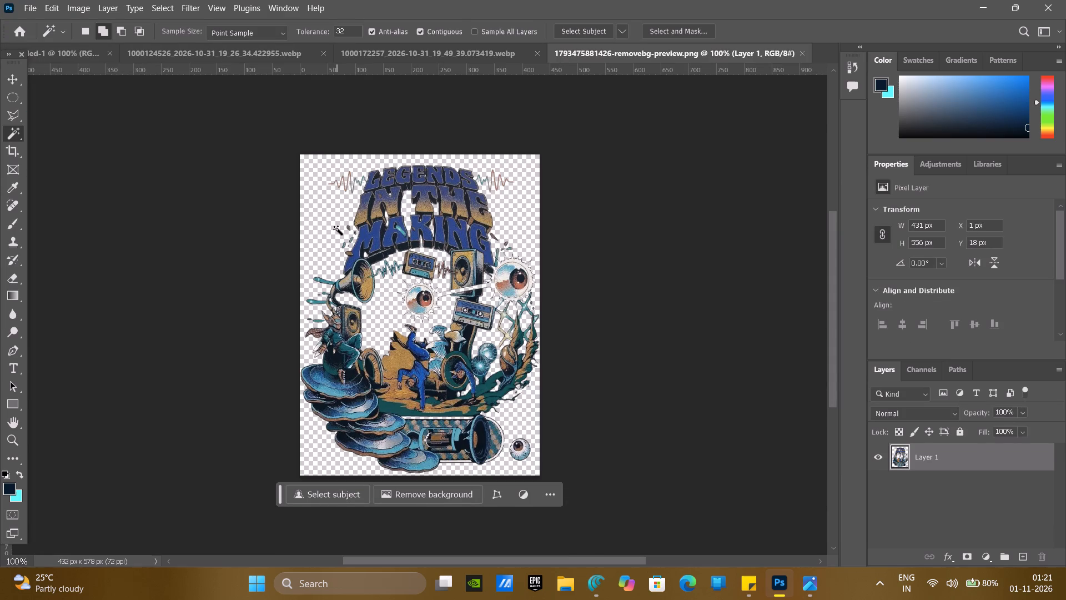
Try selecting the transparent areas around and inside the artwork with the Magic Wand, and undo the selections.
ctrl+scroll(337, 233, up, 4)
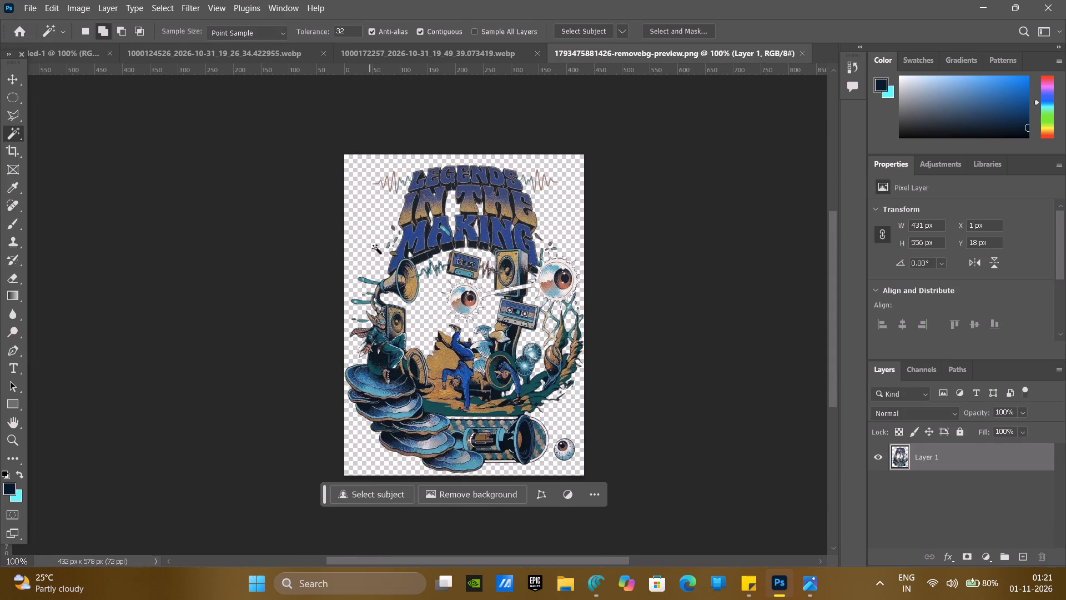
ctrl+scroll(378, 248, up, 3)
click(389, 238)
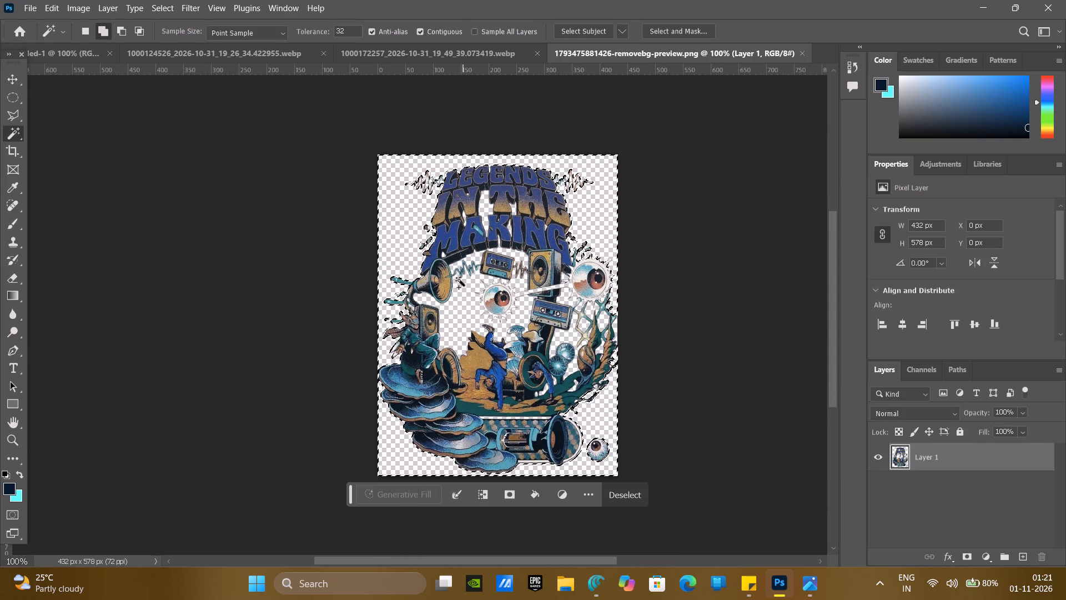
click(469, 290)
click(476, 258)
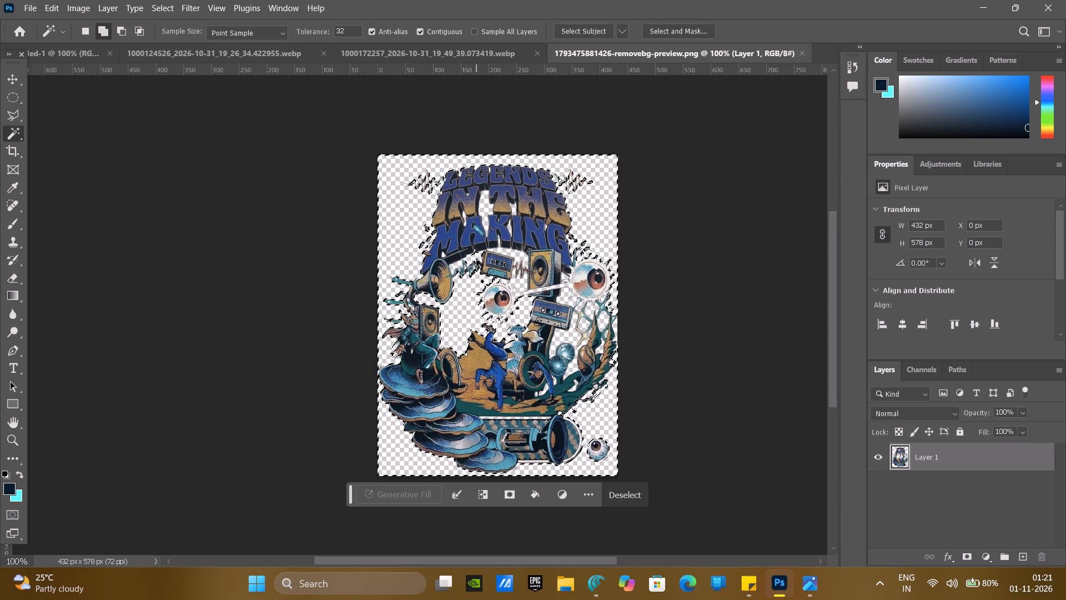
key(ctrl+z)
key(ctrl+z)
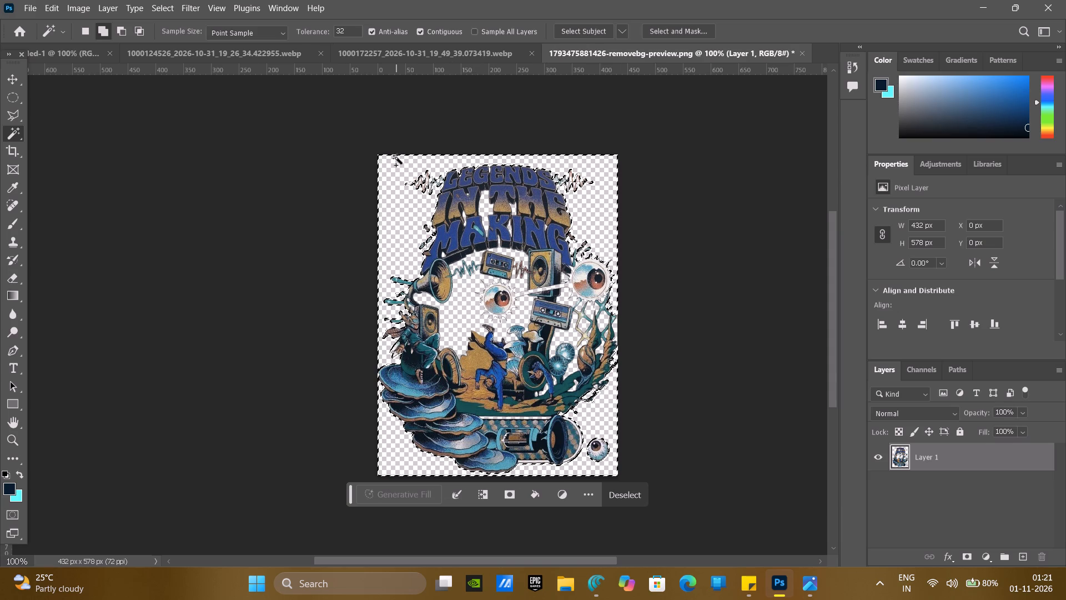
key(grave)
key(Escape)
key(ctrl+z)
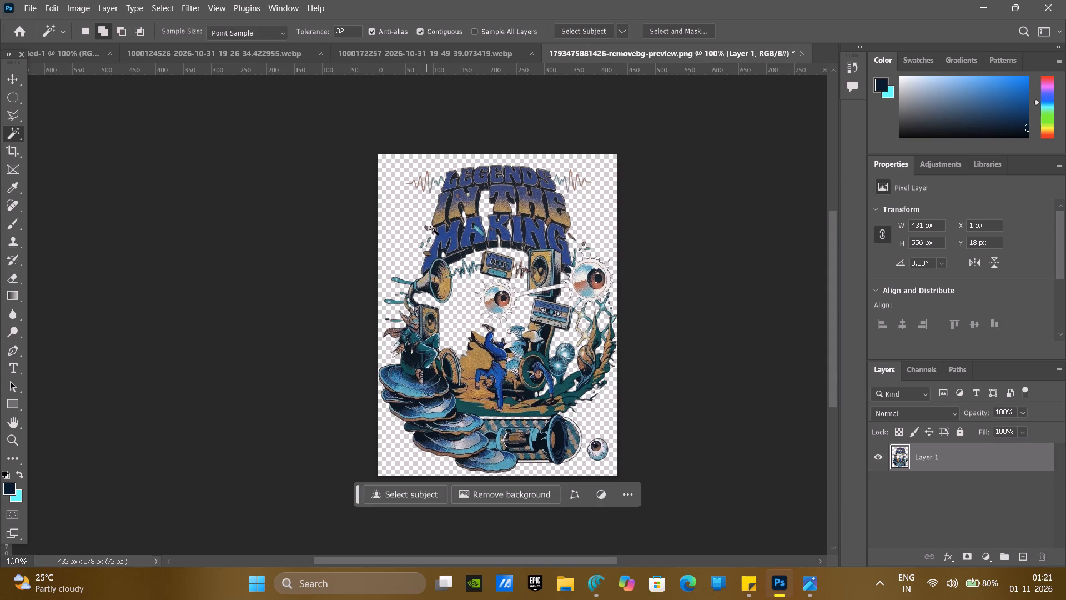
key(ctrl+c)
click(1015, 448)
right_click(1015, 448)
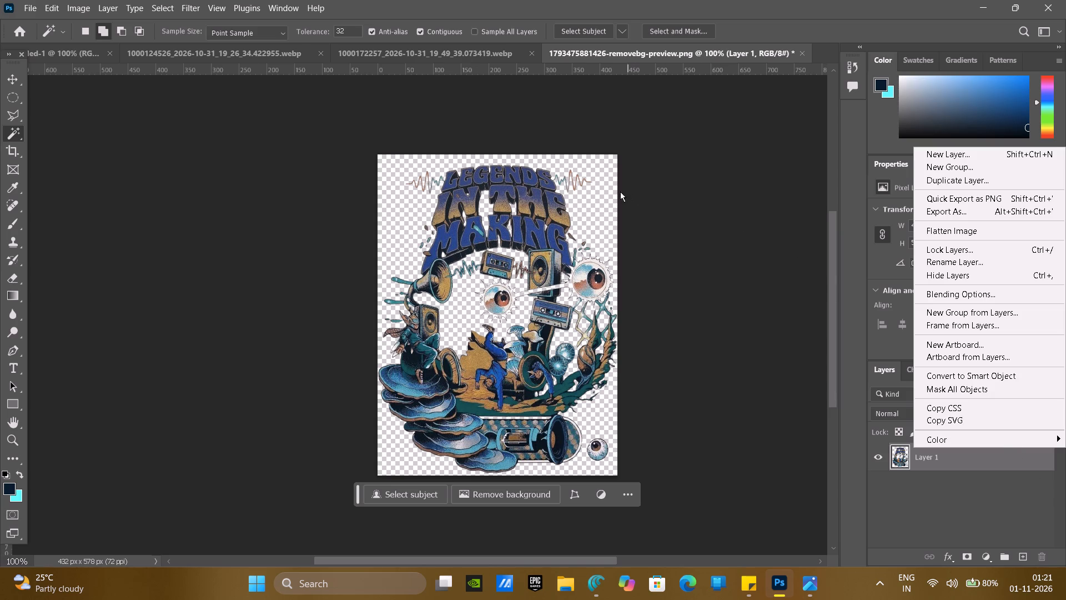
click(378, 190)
Select the transparent area surrounding the artwork with the Magic Wand.
click(396, 207)
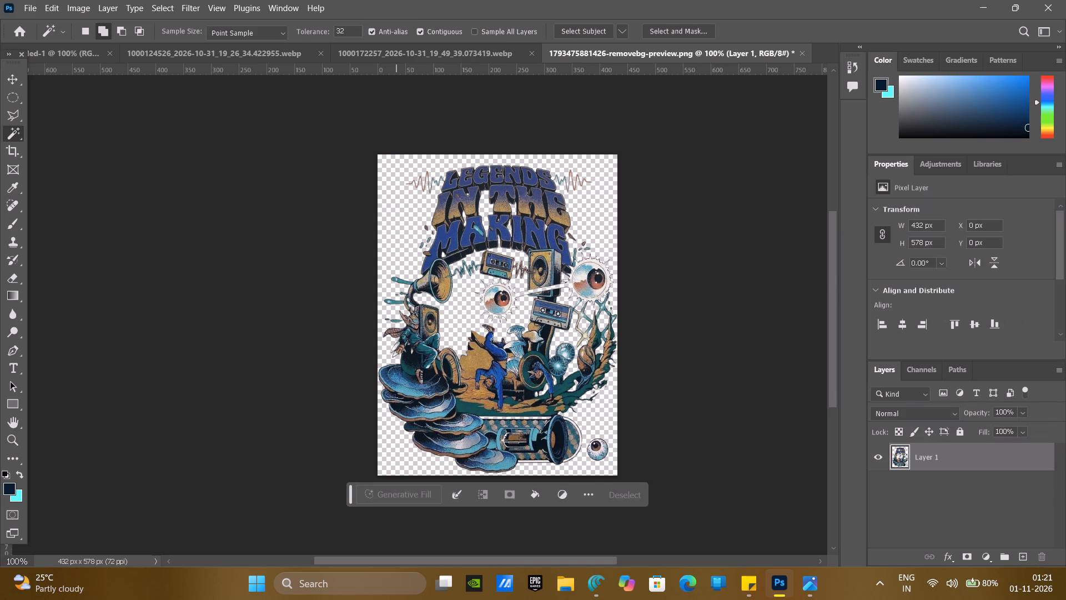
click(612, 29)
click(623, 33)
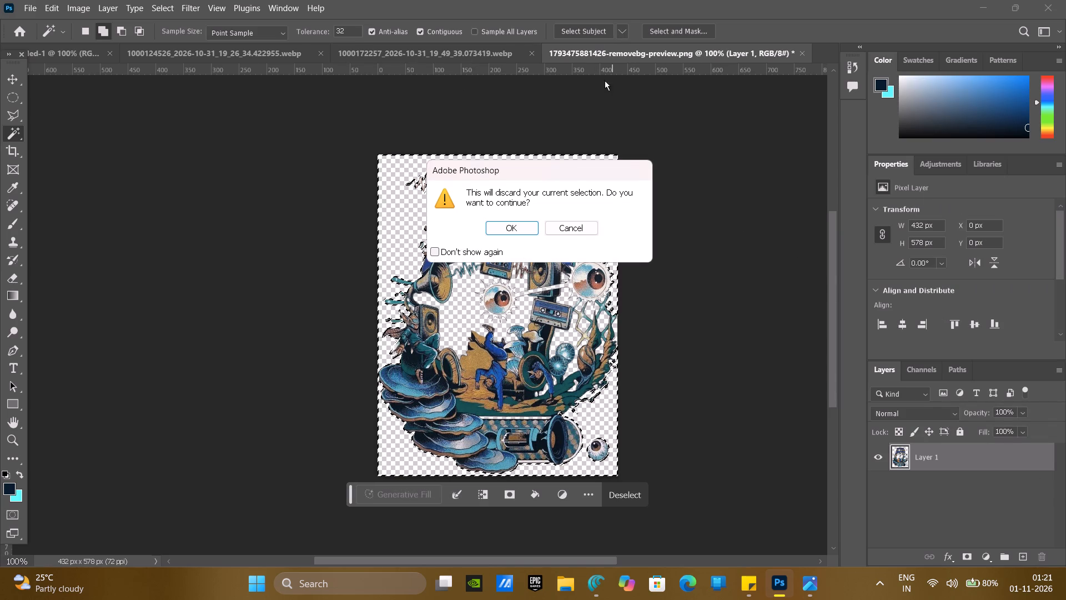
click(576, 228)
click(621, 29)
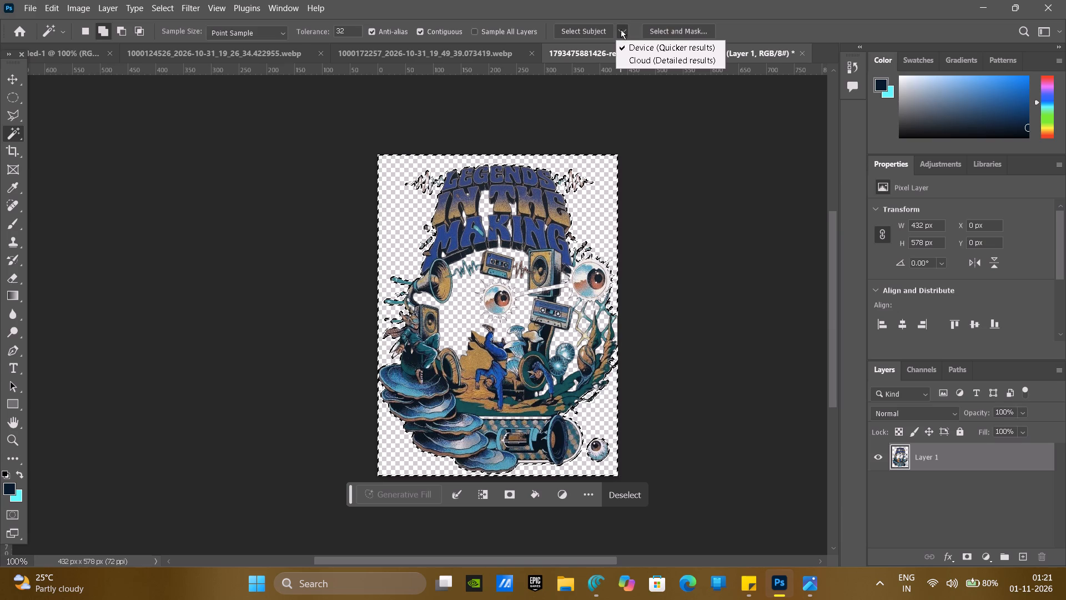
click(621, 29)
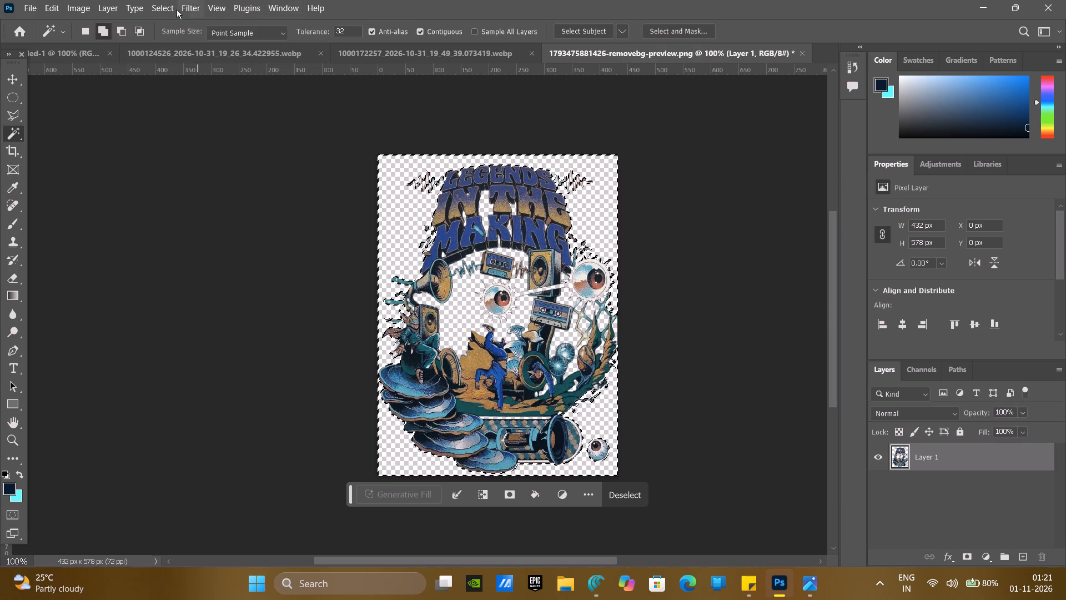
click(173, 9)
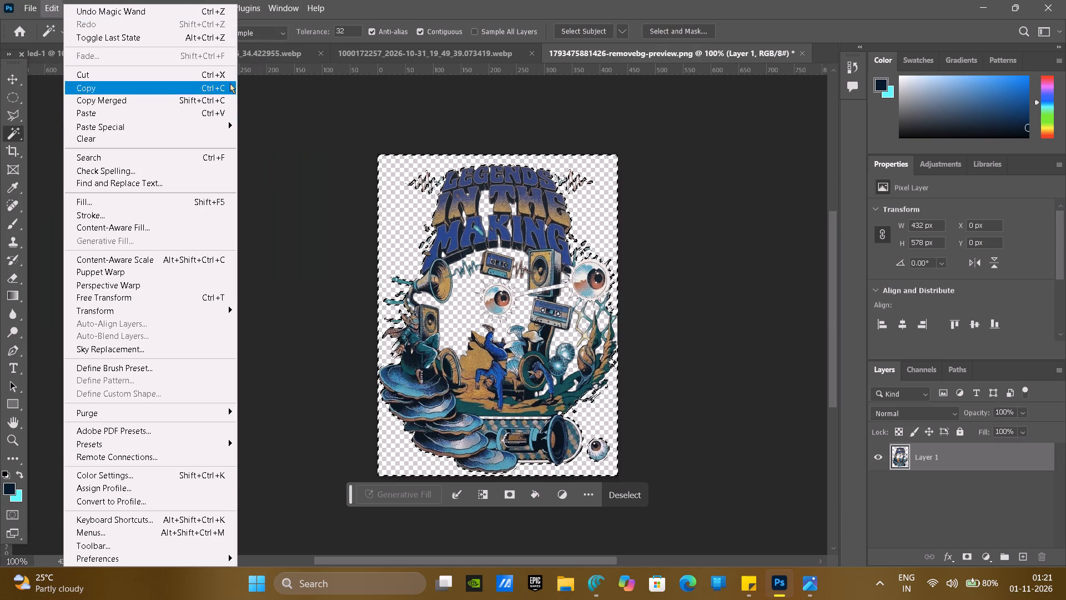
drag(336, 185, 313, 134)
Extend the selection to all similar transparent areas, including the interior gaps, and invert it to select the artwork.
click(166, 8)
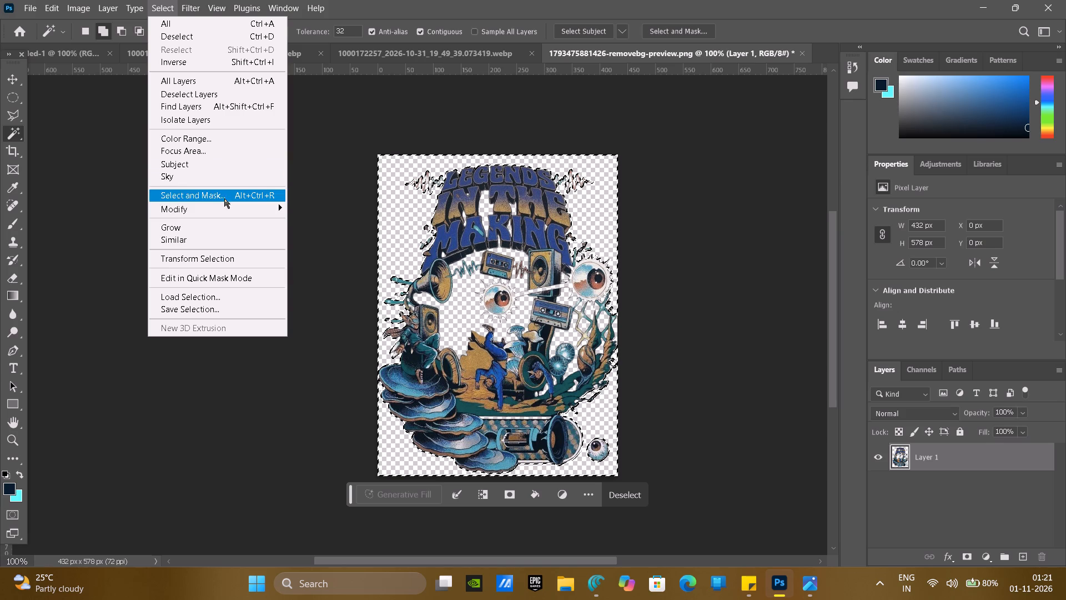
click(233, 246)
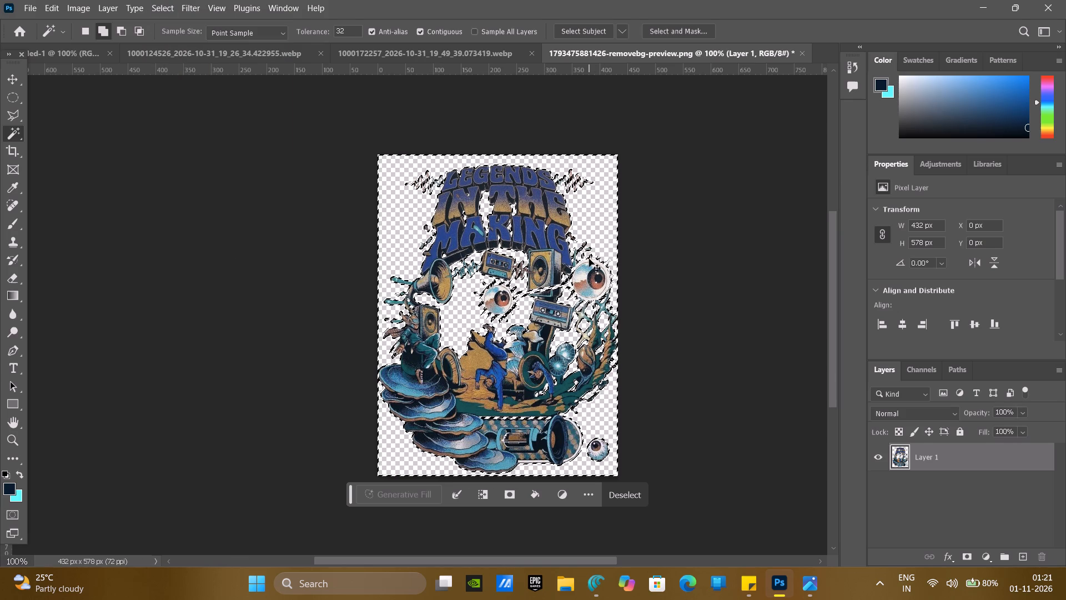
right_click(541, 303)
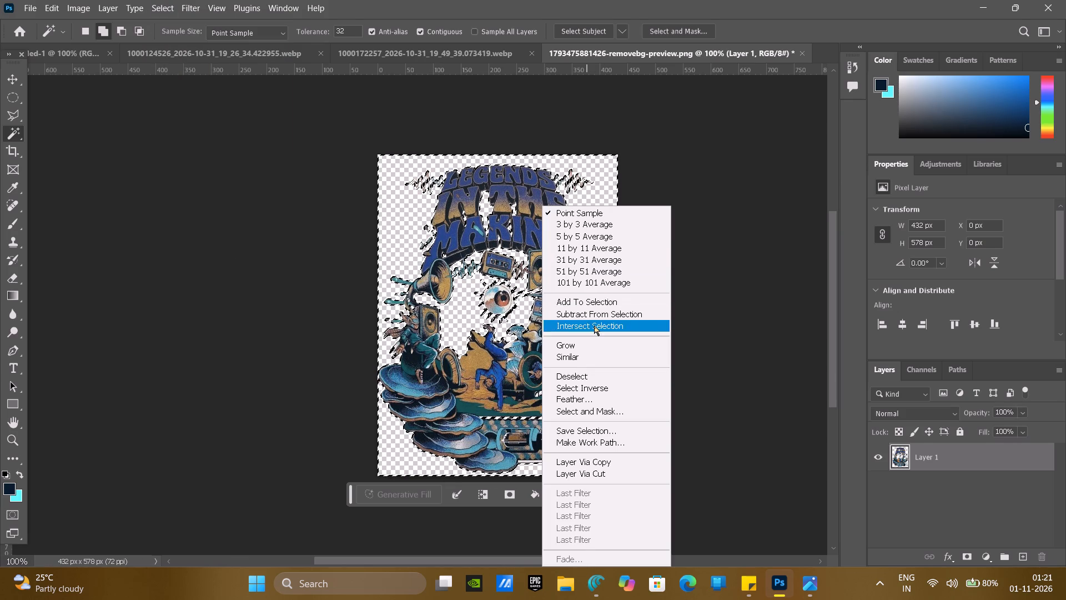
click(600, 386)
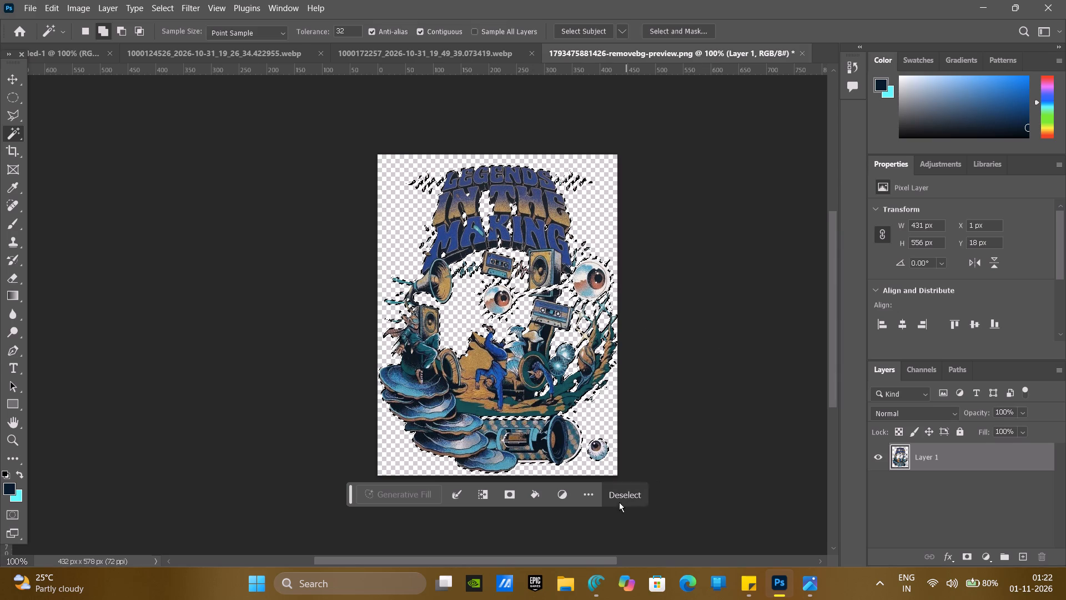
Create a layer mask on Layer 1 from the artwork selection.
click(510, 492)
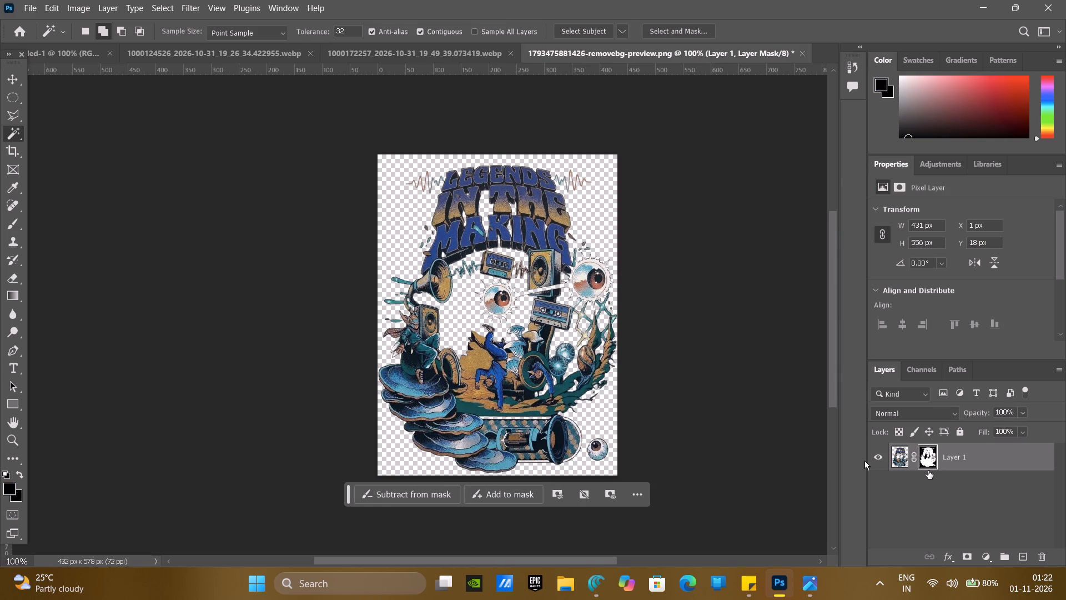
Copy the masked artwork layer, Layer 1, to the clipboard.
key(ctrl+c)
click(957, 455)
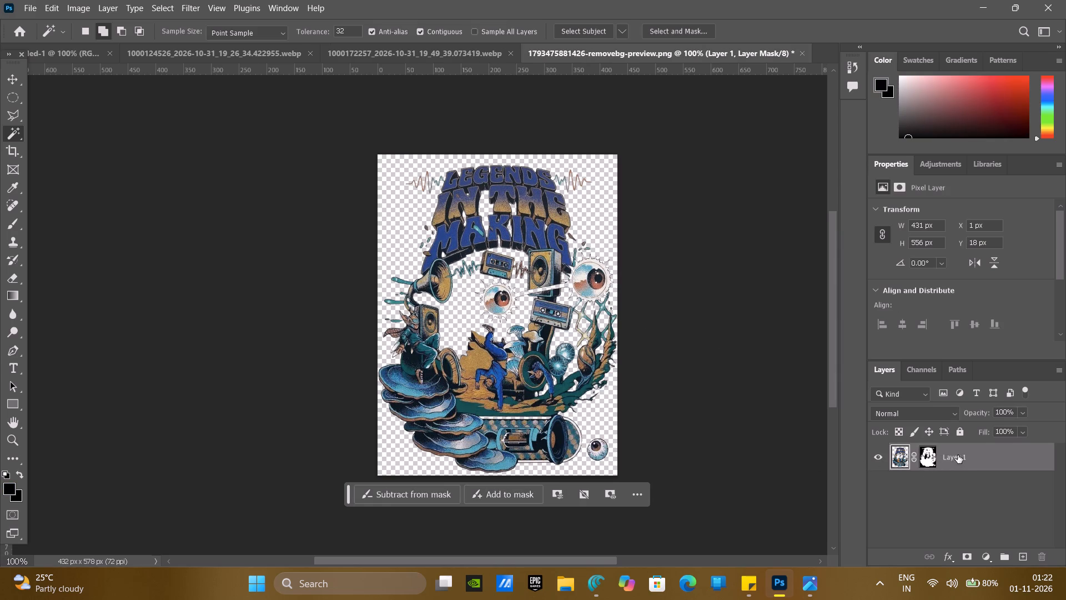
right_click(958, 455)
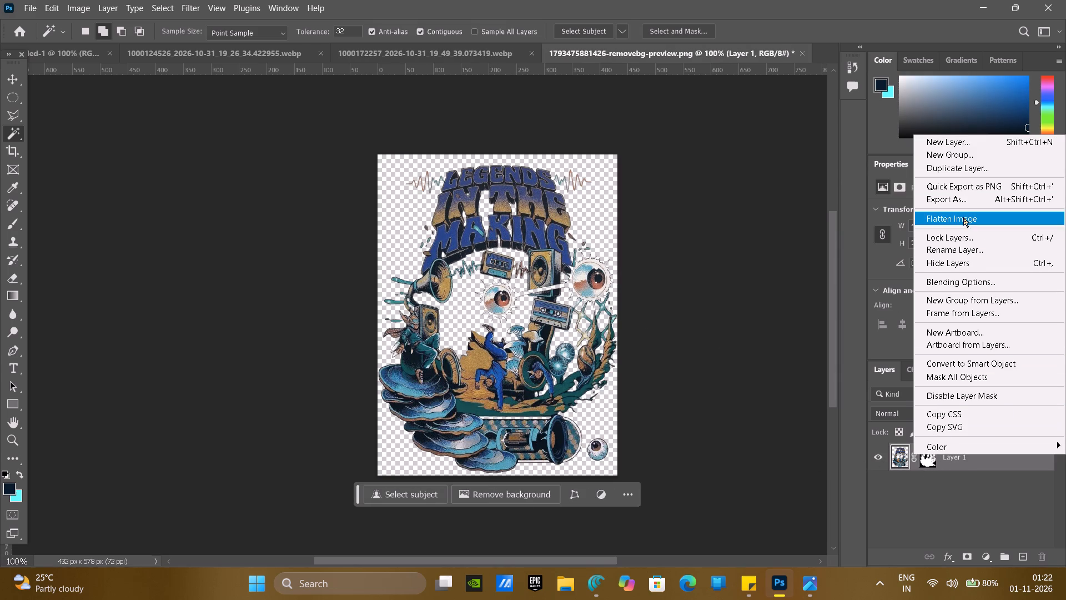
click(987, 468)
click(983, 459)
key(ctrl+c)
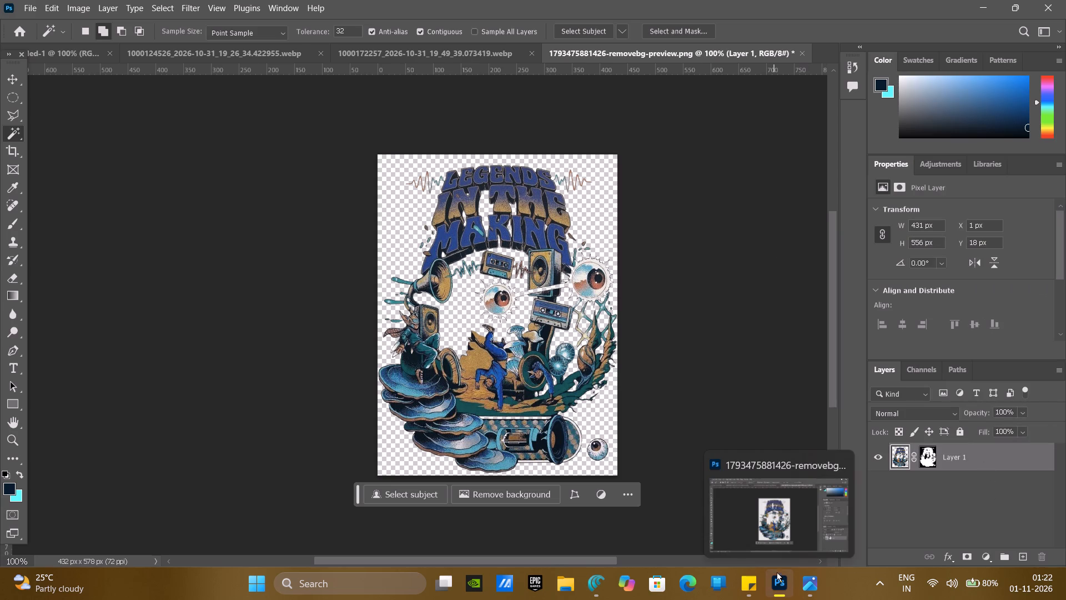
click(395, 56)
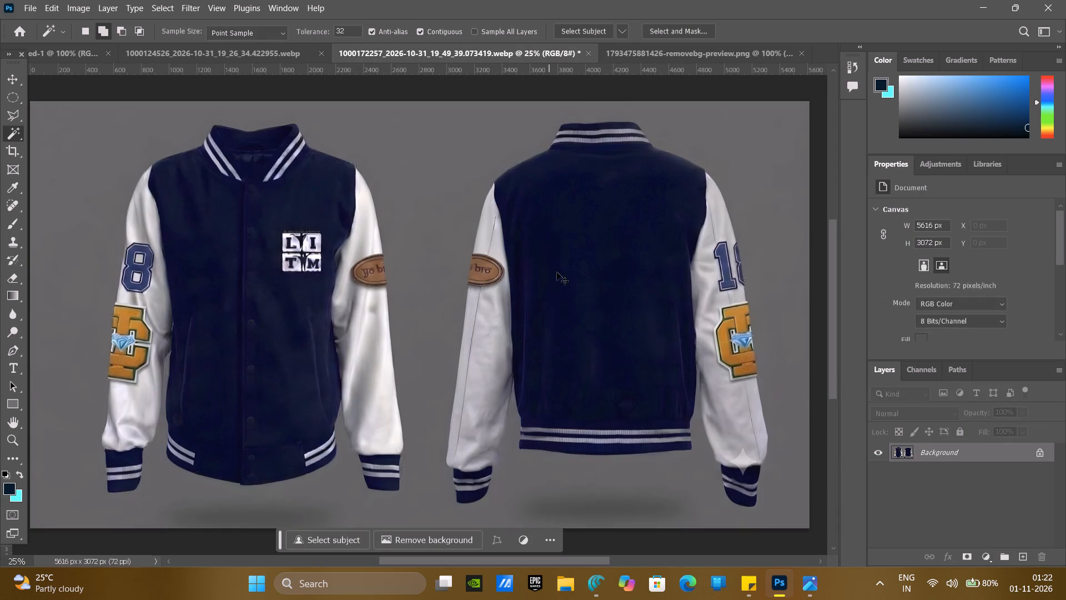
key(ctrl+v)
drag(428, 323, 446, 317)
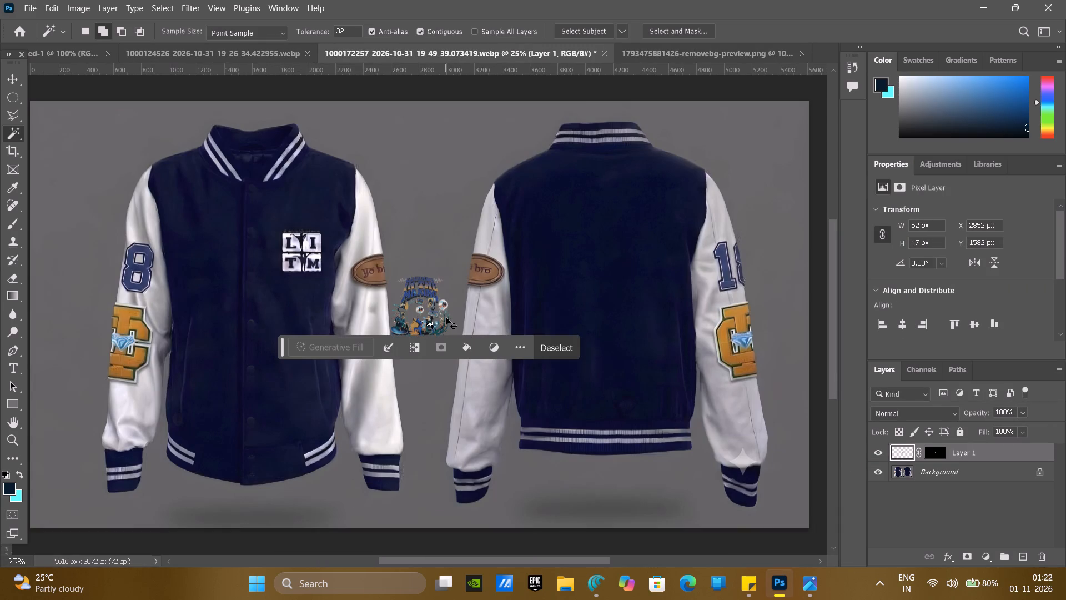
key(ctrl+z)
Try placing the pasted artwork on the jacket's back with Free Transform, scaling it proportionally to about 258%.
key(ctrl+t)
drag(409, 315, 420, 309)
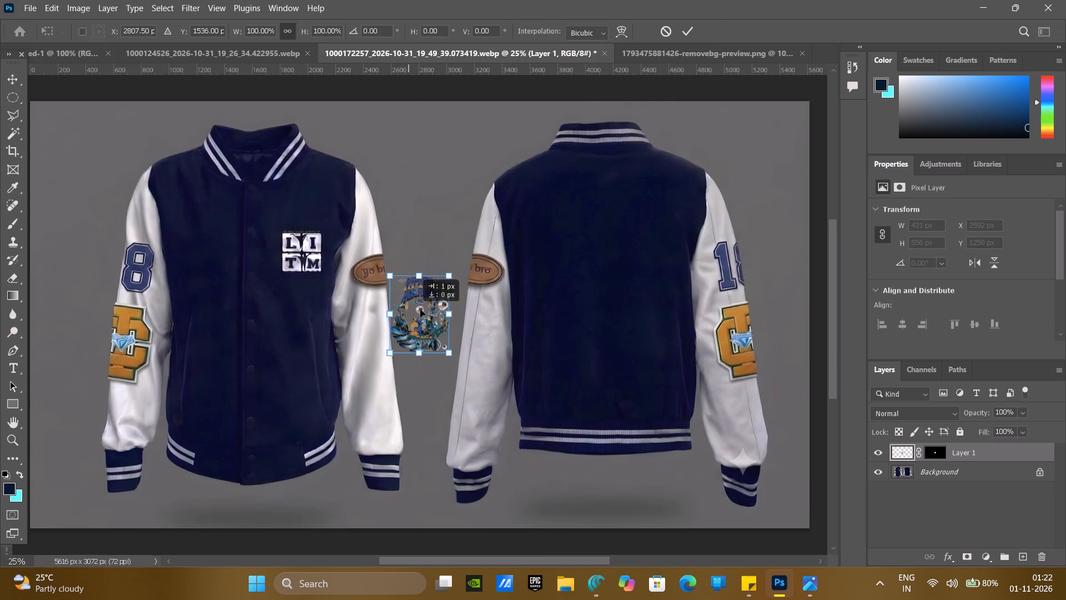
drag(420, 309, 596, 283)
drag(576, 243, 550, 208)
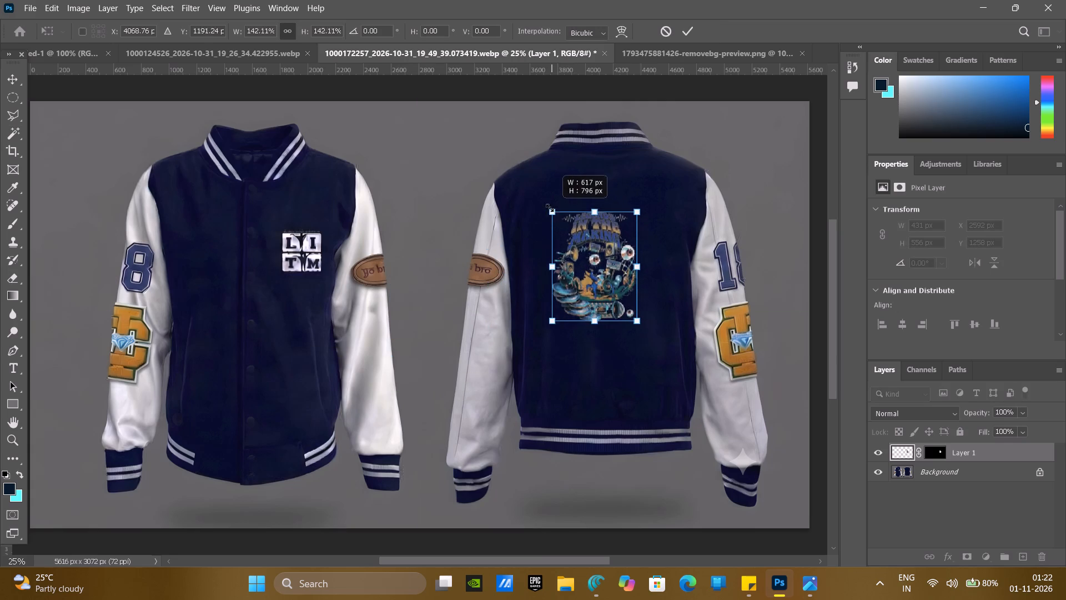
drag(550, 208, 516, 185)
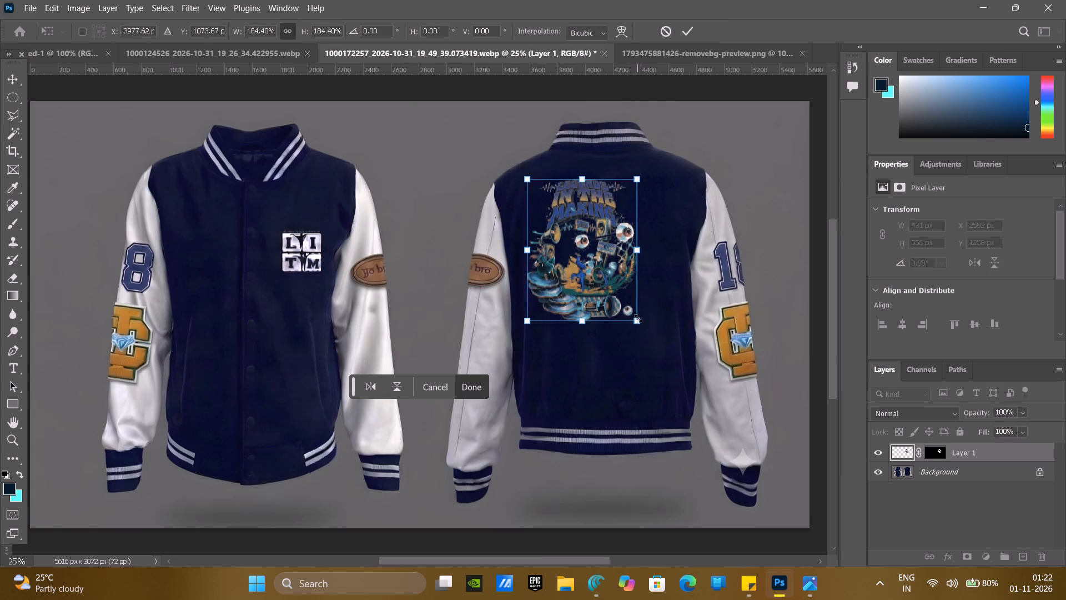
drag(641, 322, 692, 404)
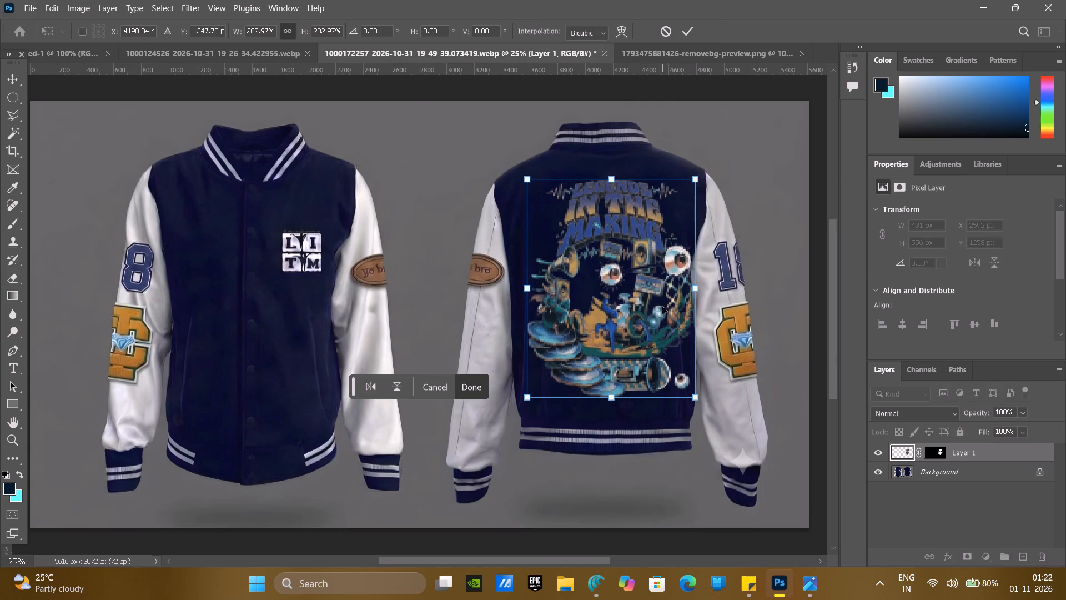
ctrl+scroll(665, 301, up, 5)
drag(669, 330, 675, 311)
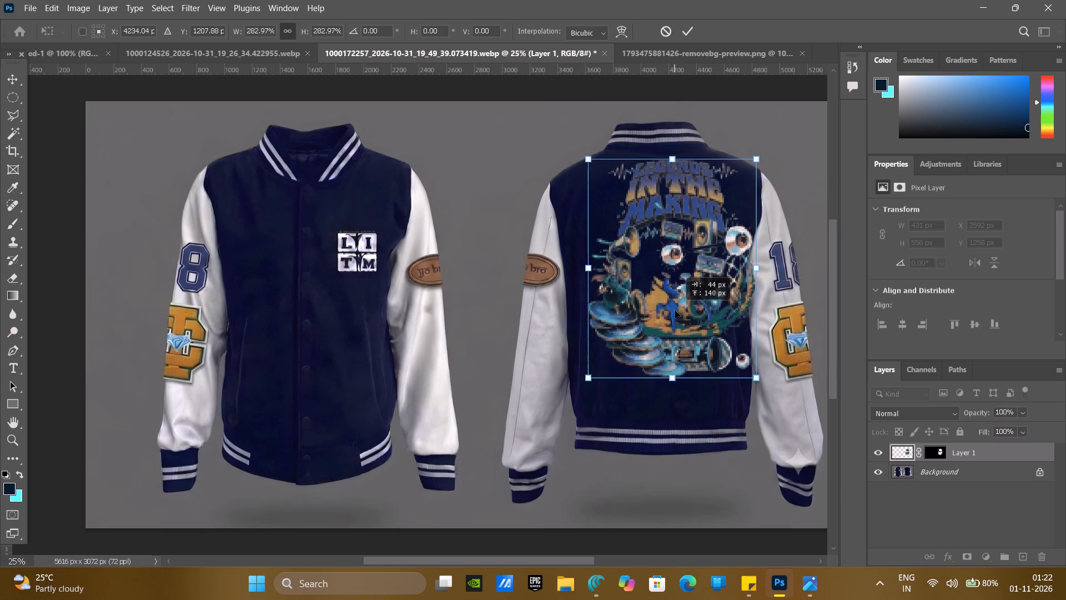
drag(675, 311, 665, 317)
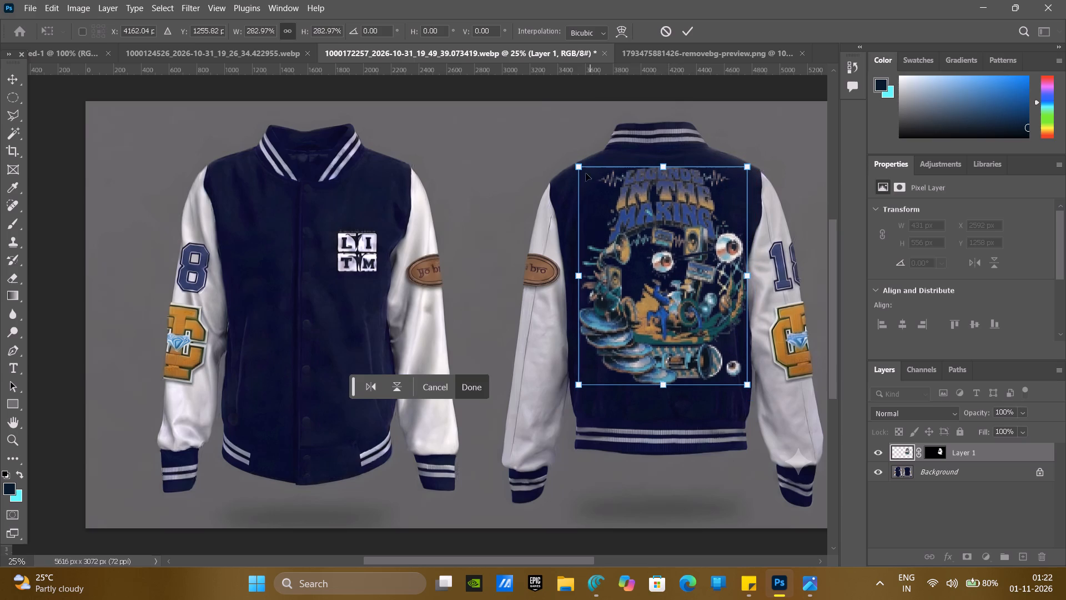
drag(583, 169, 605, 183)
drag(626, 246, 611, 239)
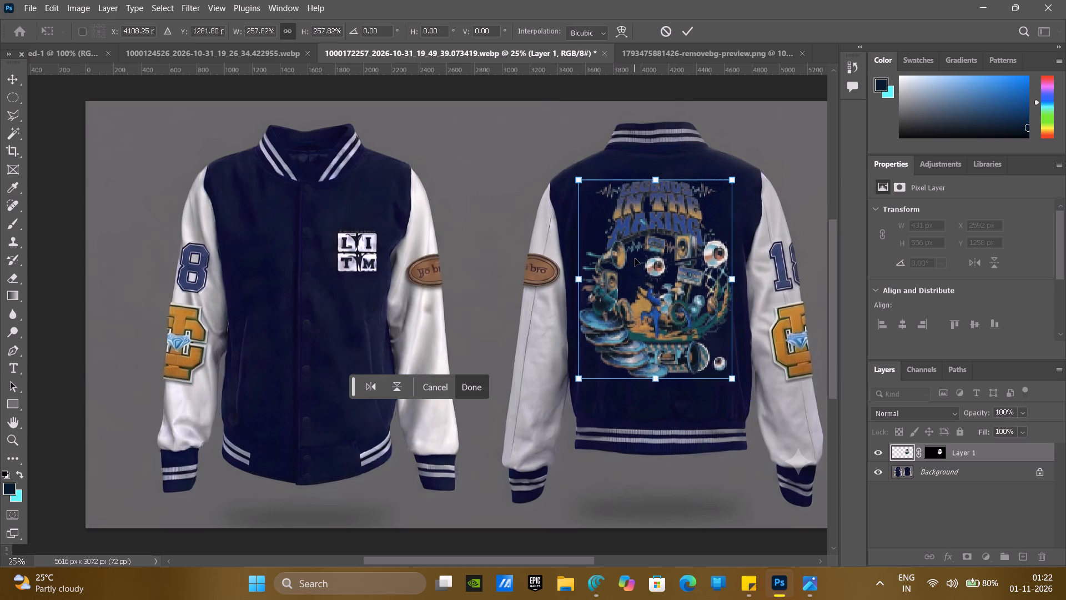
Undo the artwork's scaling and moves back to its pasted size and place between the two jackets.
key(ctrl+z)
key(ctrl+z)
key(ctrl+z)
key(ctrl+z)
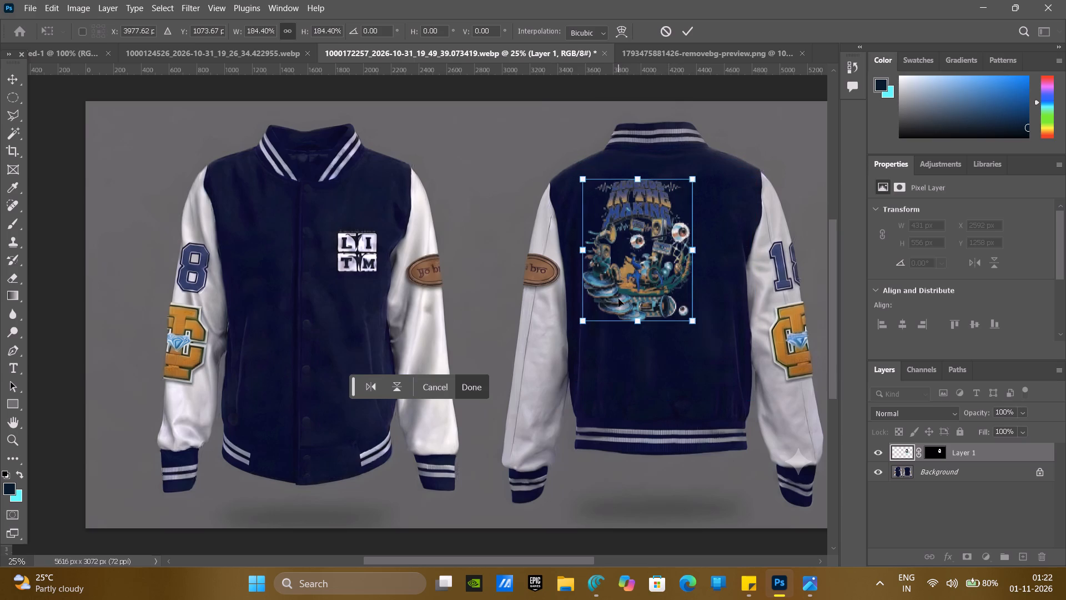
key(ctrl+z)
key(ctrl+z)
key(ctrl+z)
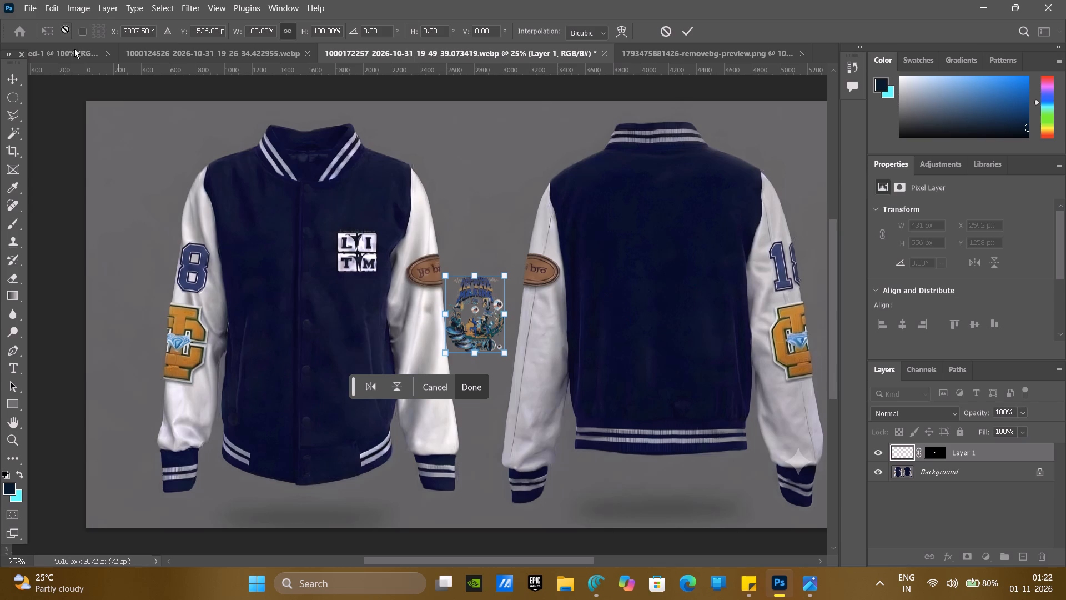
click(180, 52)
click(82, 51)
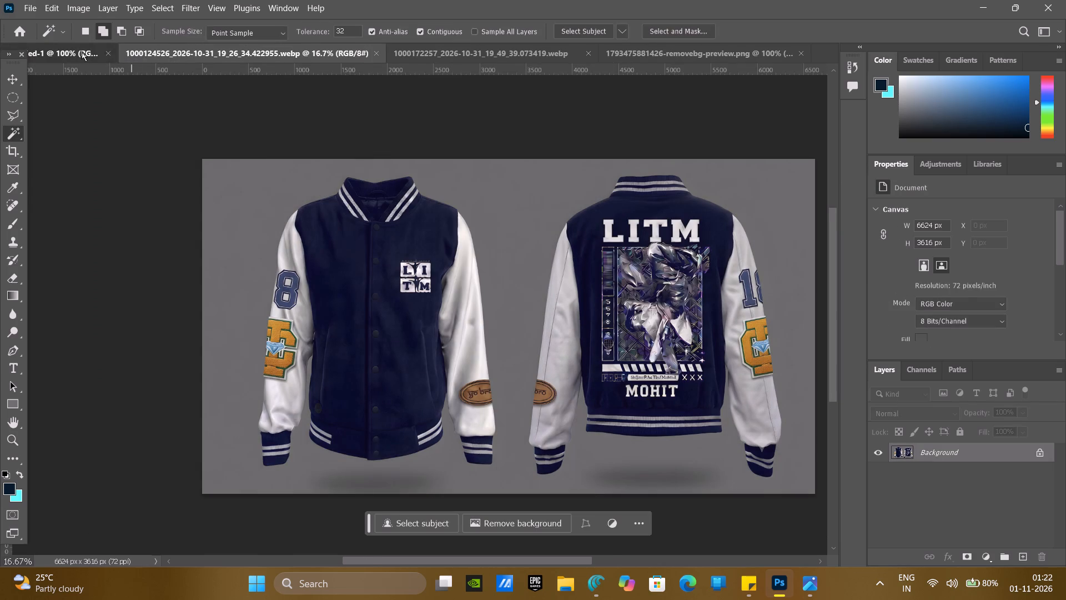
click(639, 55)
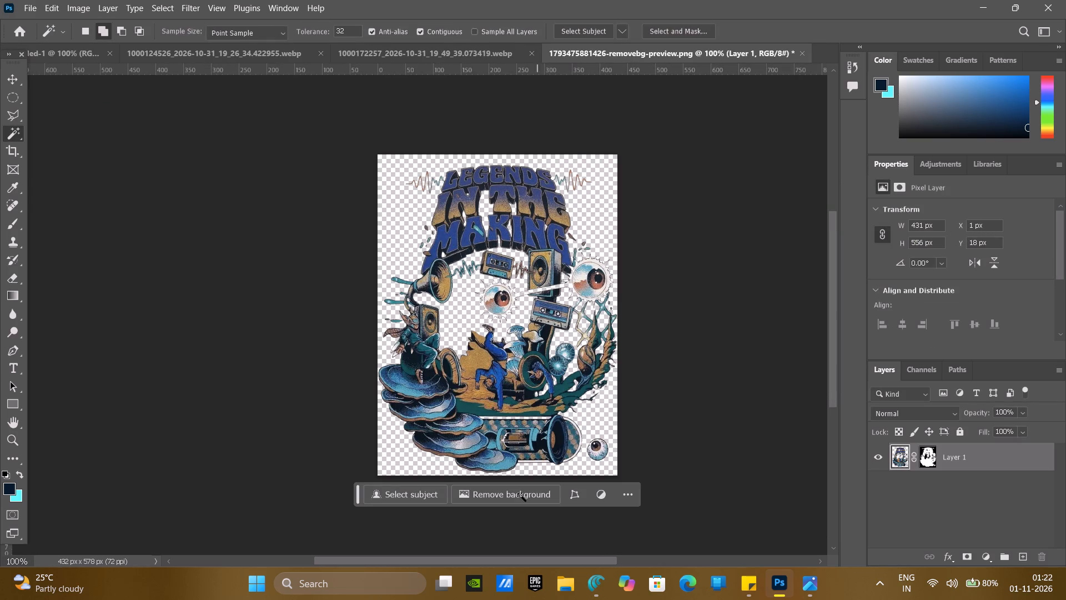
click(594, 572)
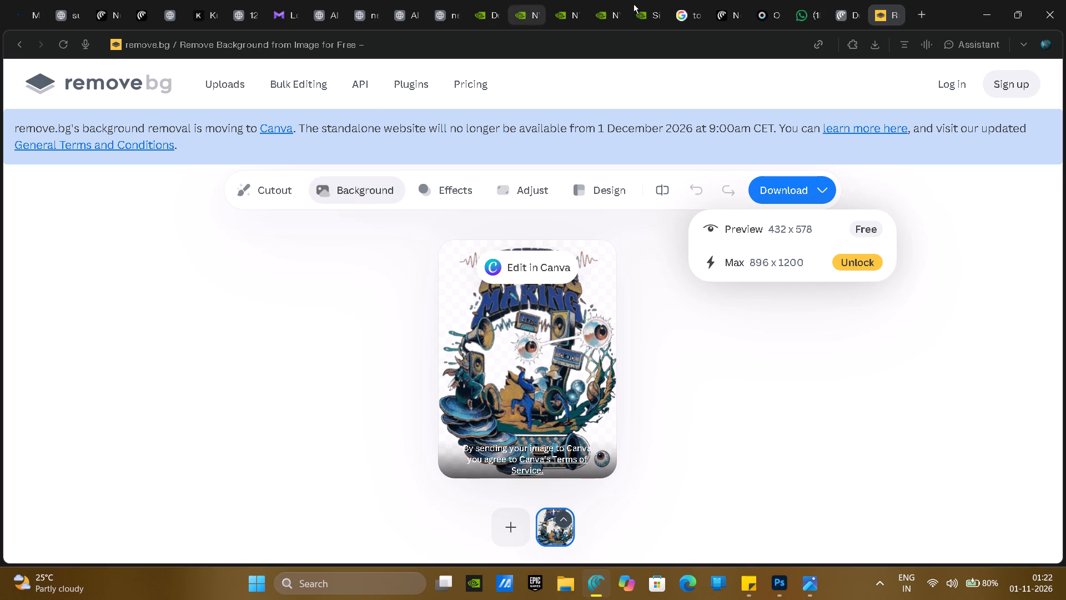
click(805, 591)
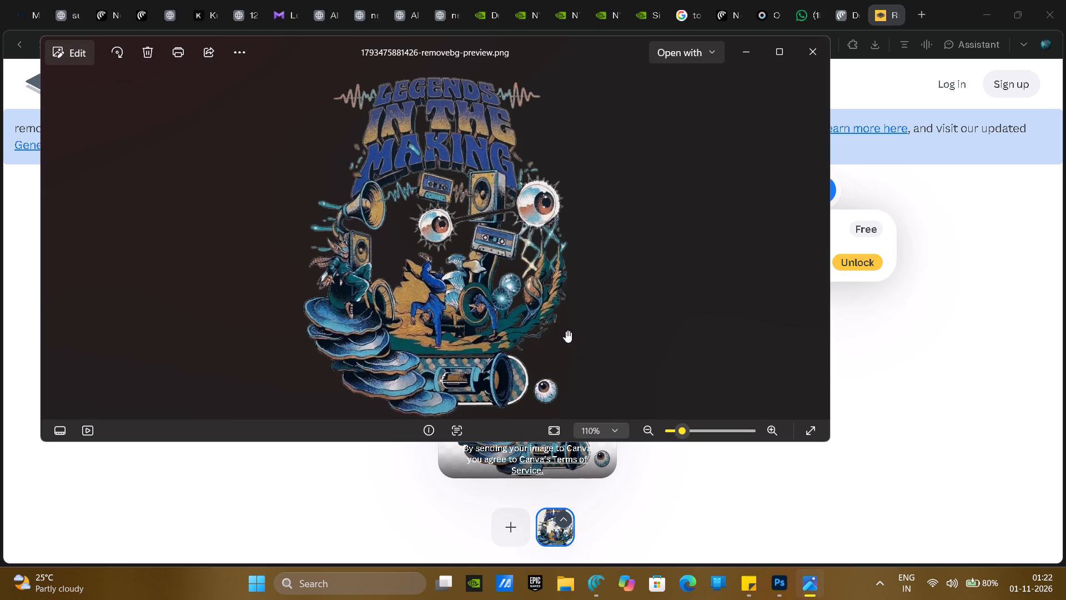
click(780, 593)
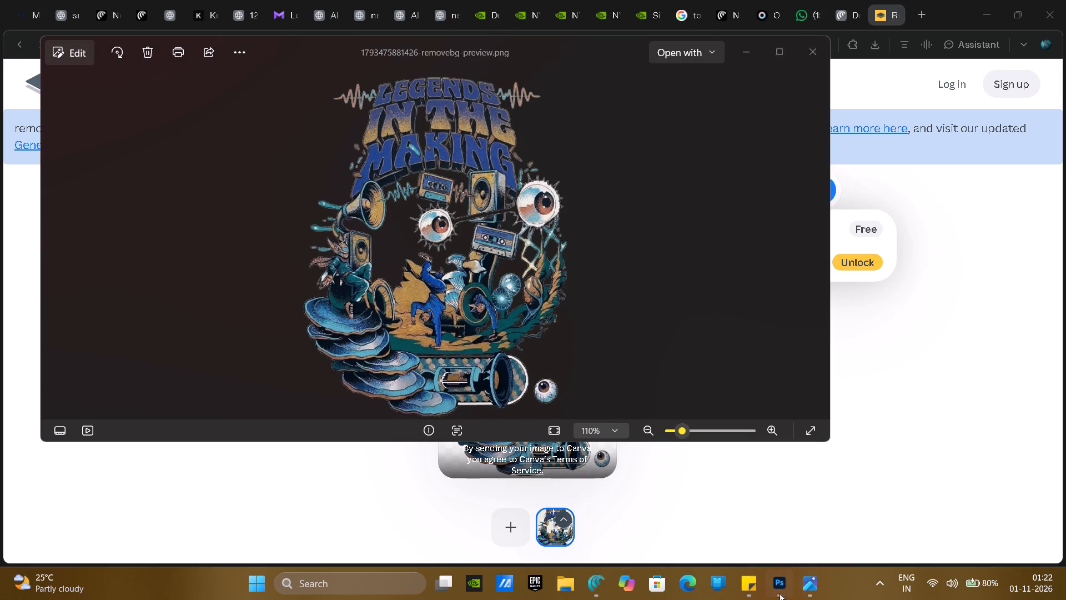
Open the original artwork image 1793475881426.png from the Downloads folder.
click(36, 9)
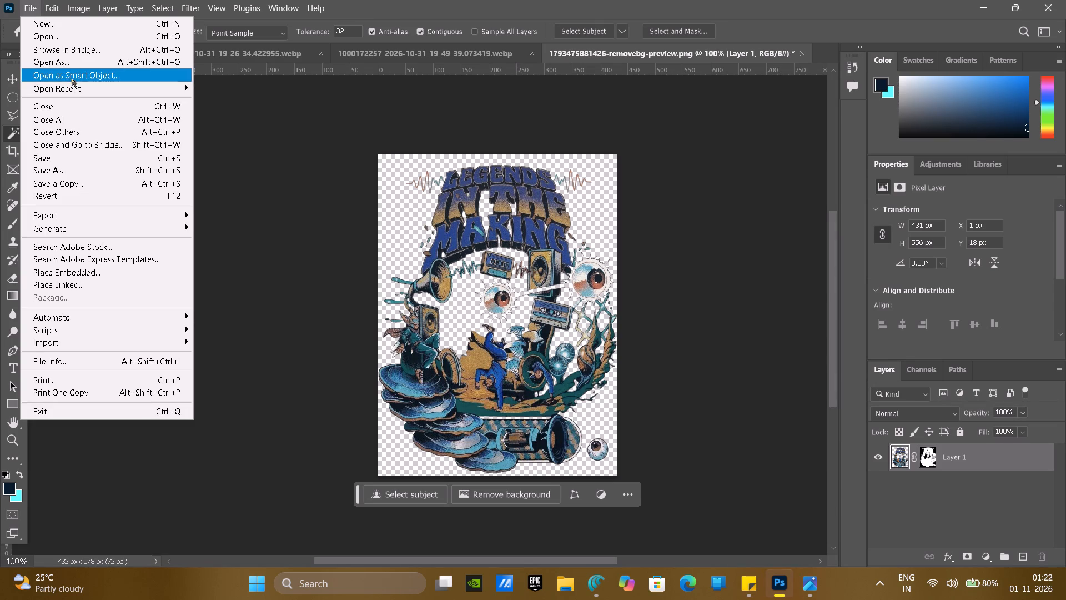
click(72, 41)
scroll(203, 256, down, 3)
scroll(191, 190, up, 1)
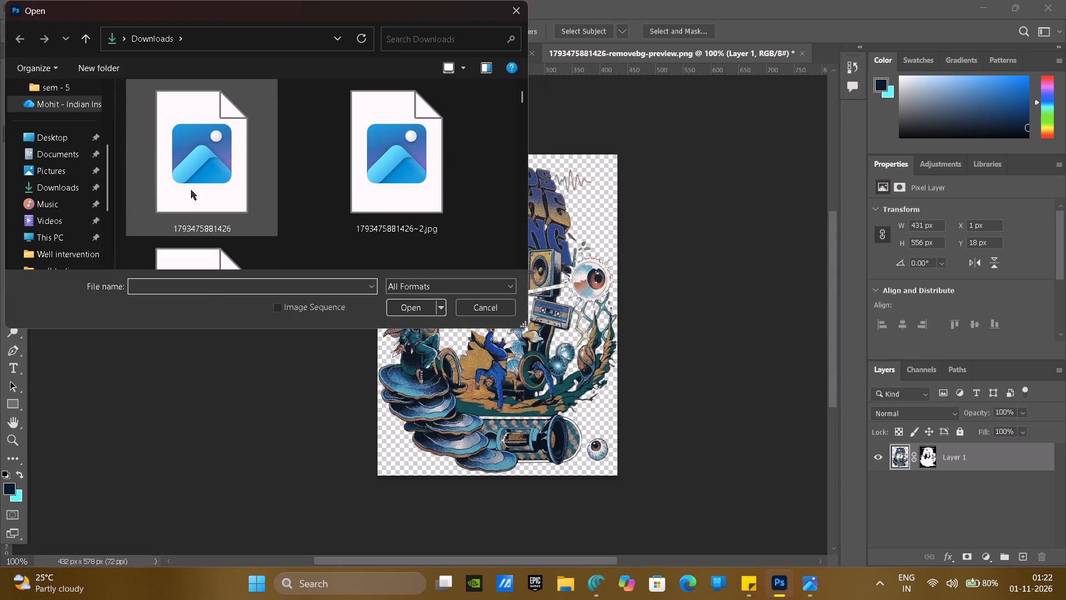
double_click(199, 197)
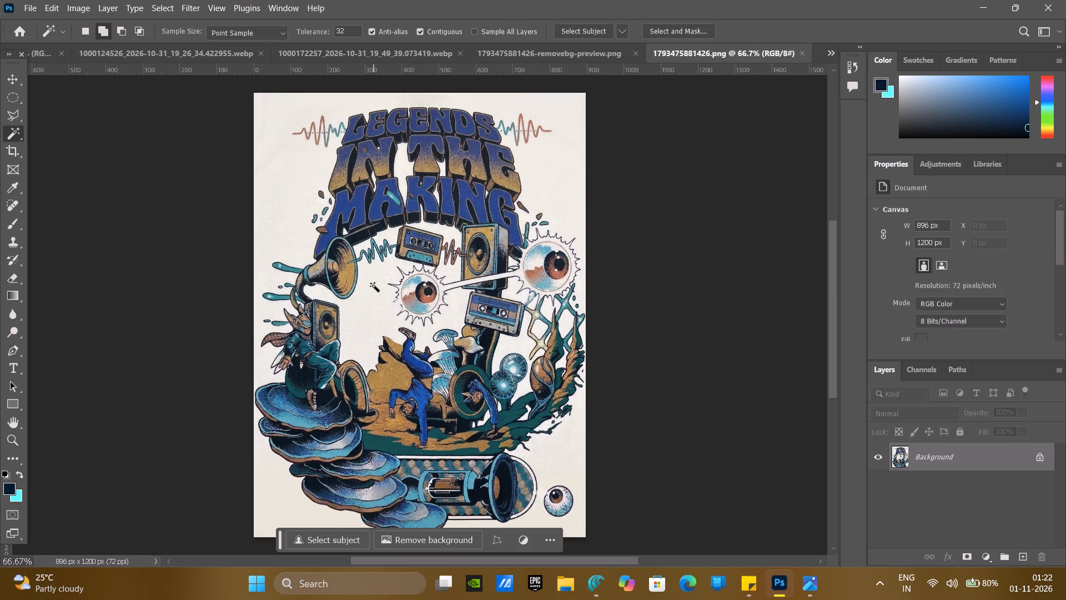
Select the off-white background around the artwork and the enclosed area in its middle with the Magic Wand.
click(374, 286)
click(317, 213)
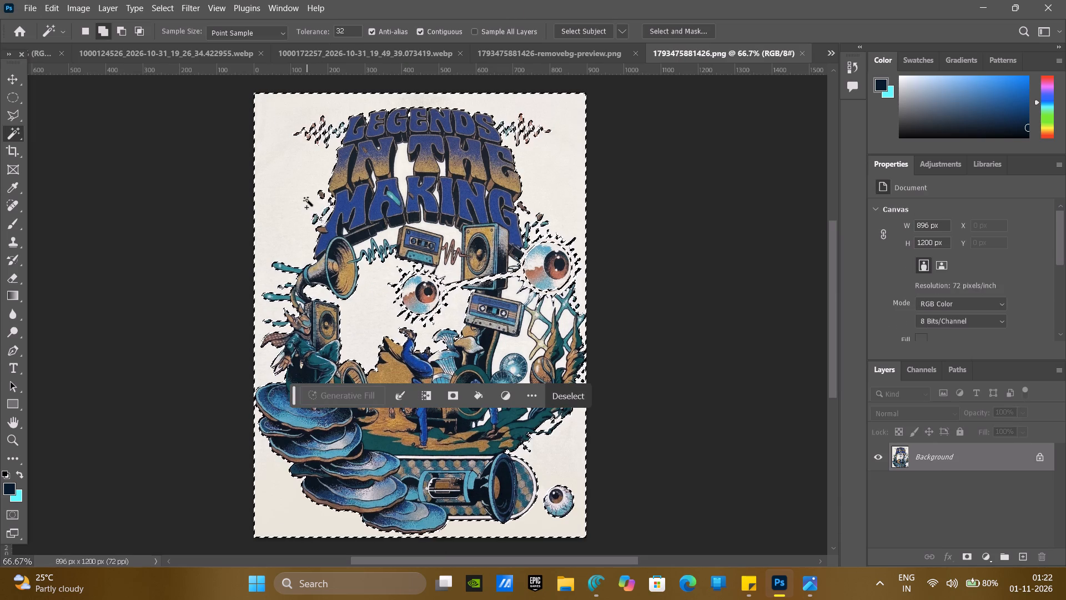
right_click(307, 199)
click(172, 12)
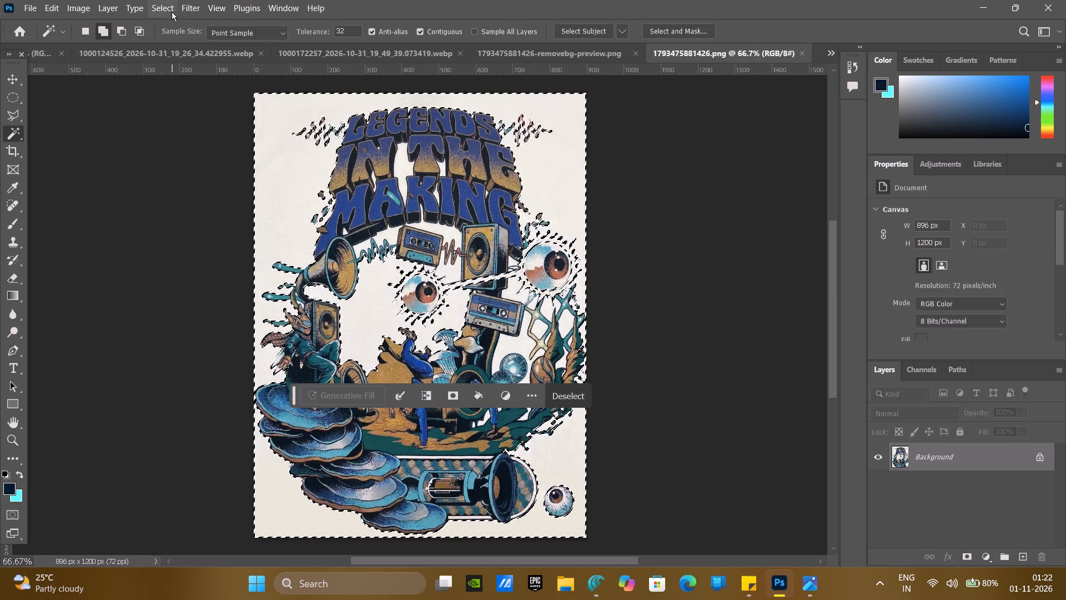
Extend the selection to all similar off-white areas and invert it to select the artwork.
click(172, 9)
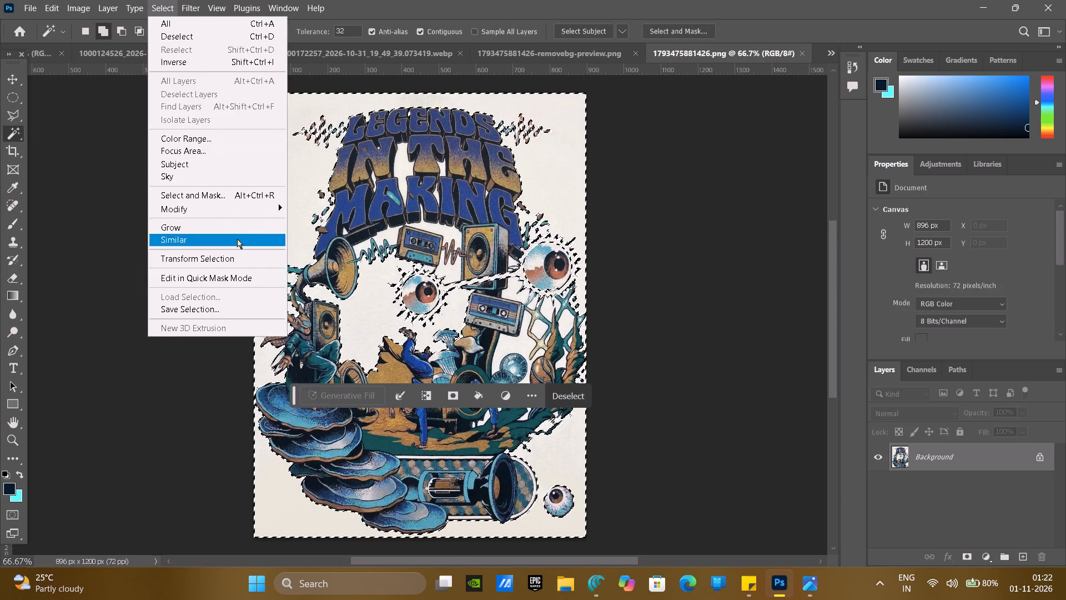
click(237, 242)
right_click(343, 231)
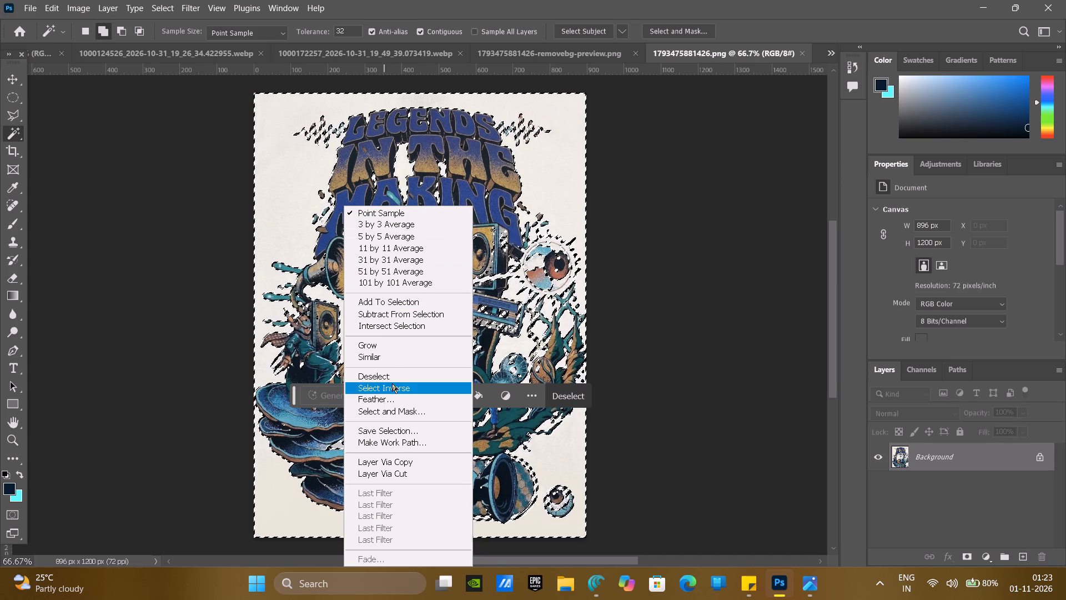
click(398, 392)
Create a layer mask from the artwork selection and copy the masked layer to the clipboard.
click(454, 397)
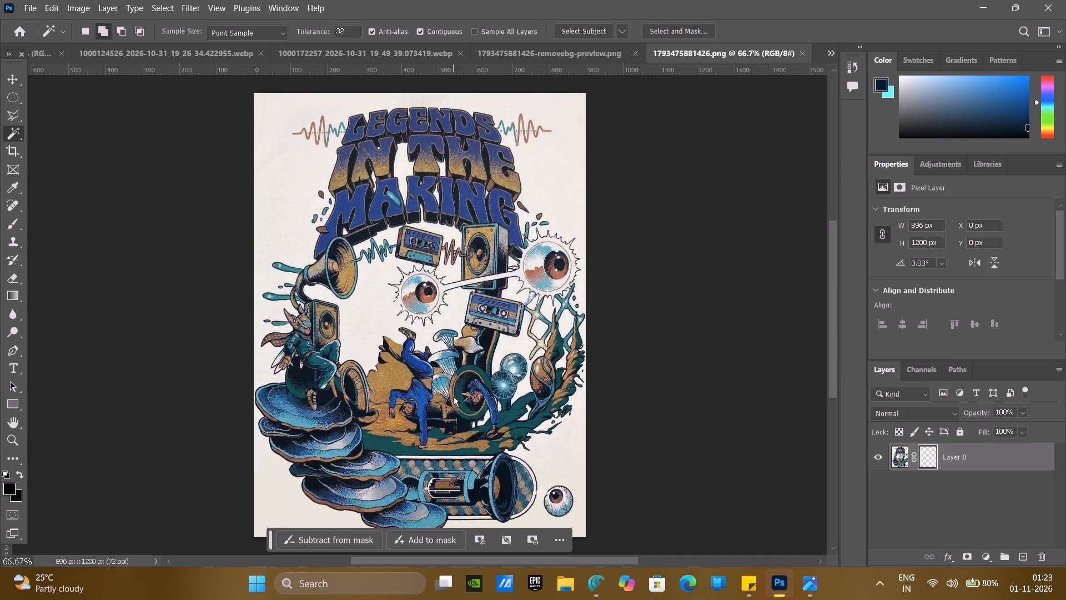
click(957, 460)
key(ctrl+c)
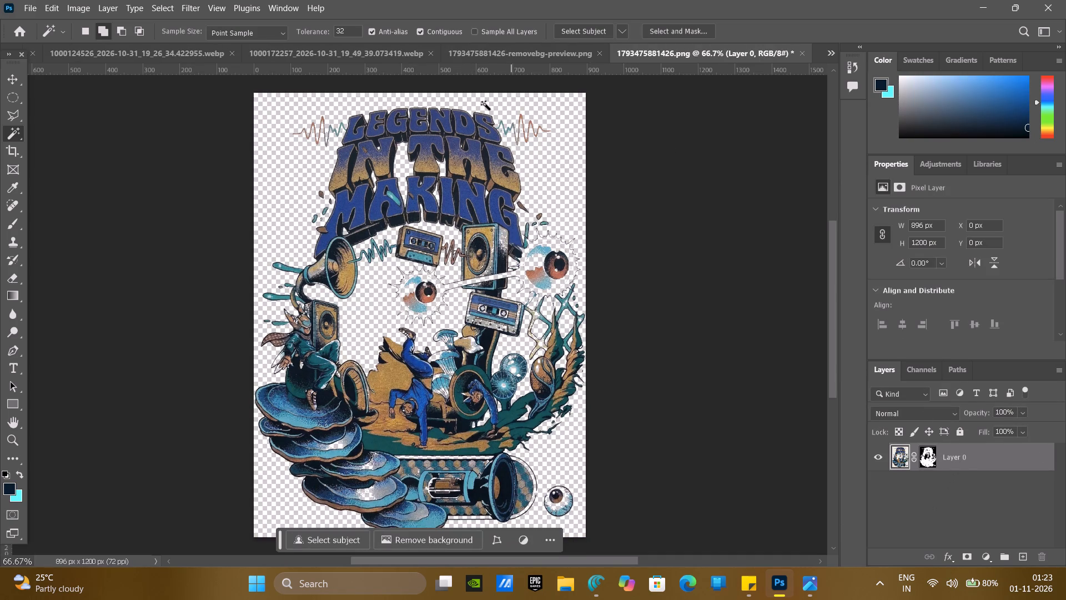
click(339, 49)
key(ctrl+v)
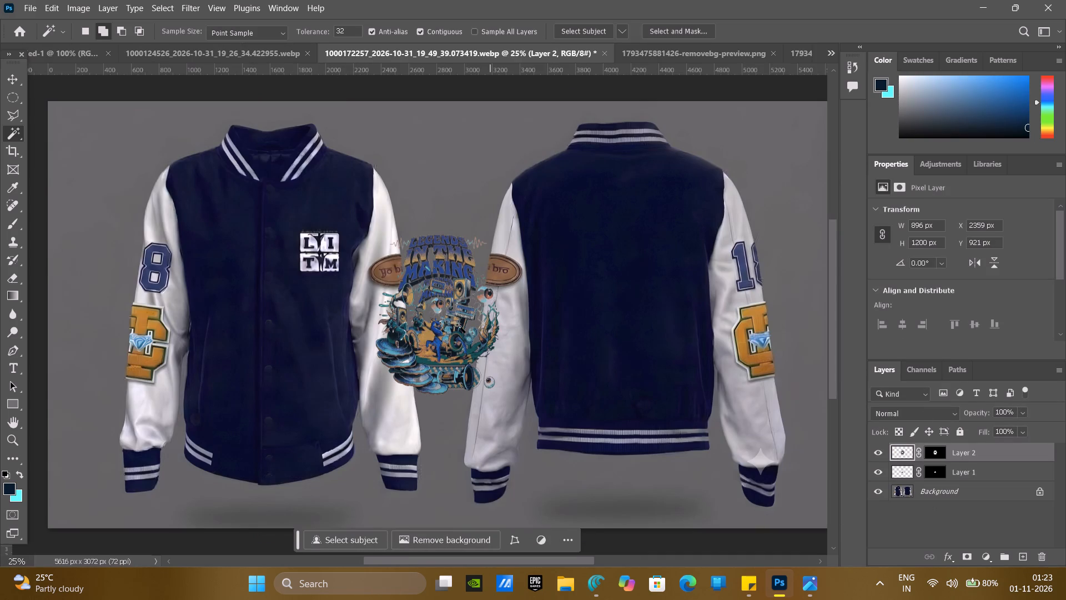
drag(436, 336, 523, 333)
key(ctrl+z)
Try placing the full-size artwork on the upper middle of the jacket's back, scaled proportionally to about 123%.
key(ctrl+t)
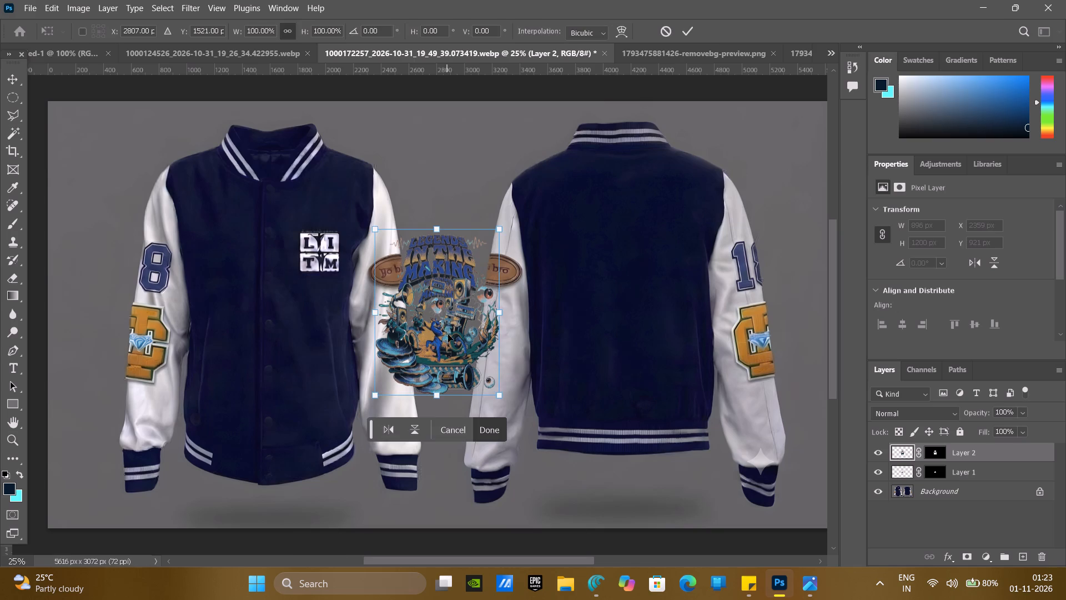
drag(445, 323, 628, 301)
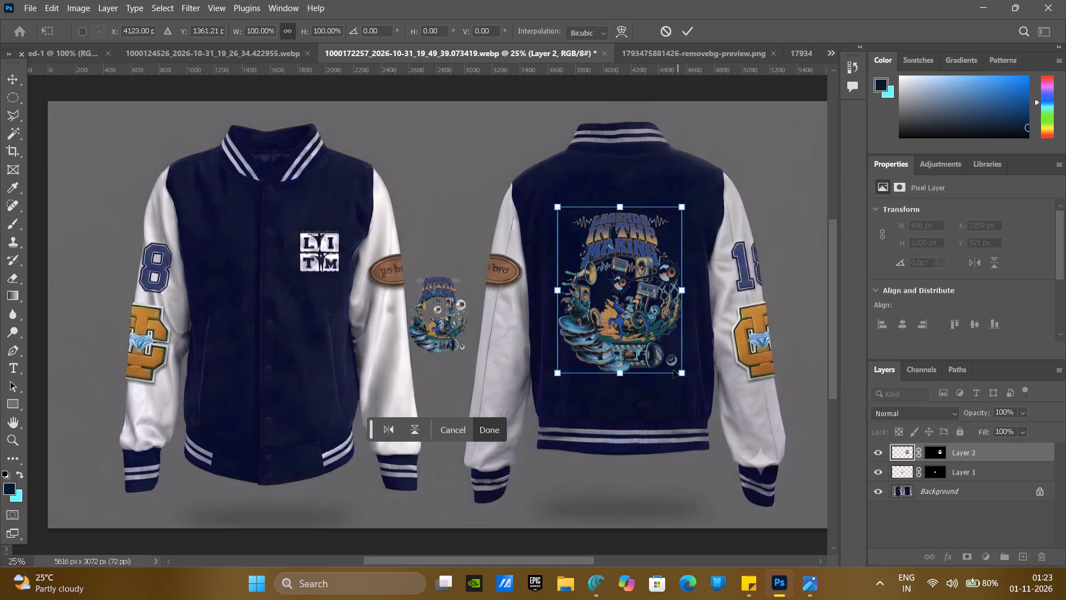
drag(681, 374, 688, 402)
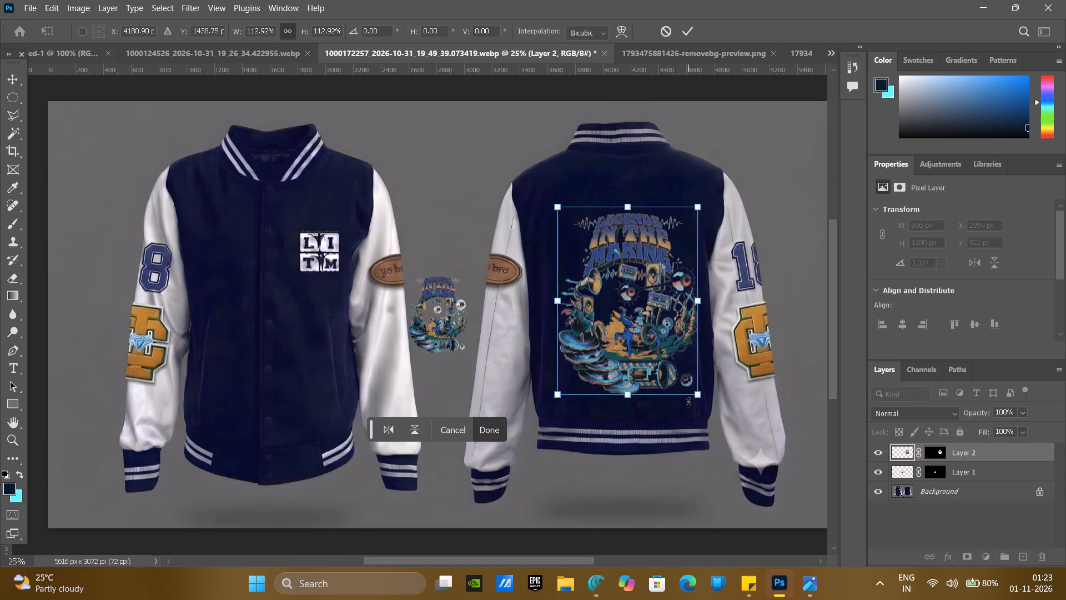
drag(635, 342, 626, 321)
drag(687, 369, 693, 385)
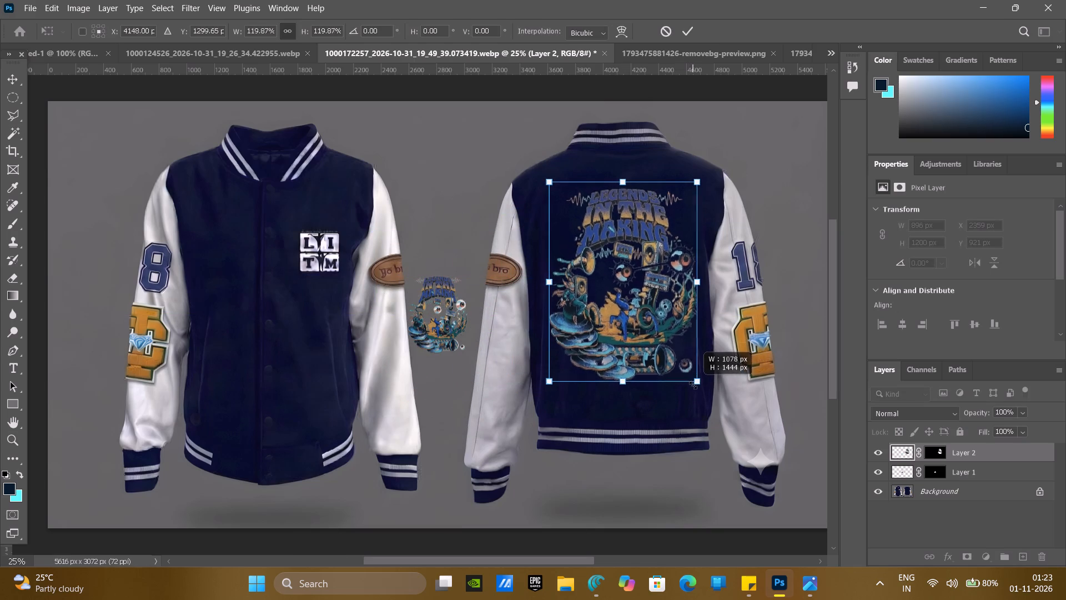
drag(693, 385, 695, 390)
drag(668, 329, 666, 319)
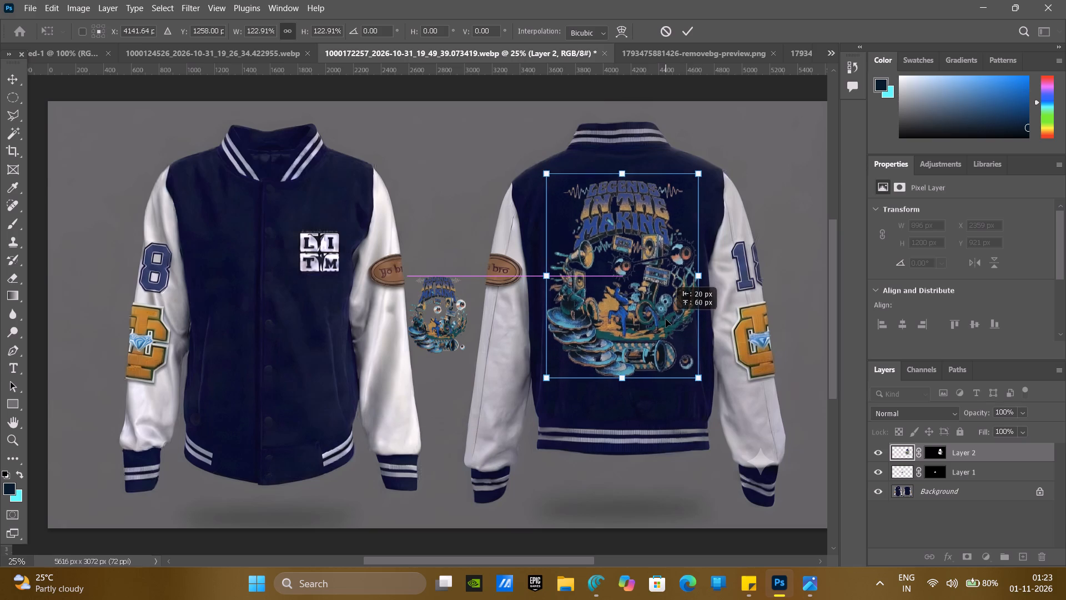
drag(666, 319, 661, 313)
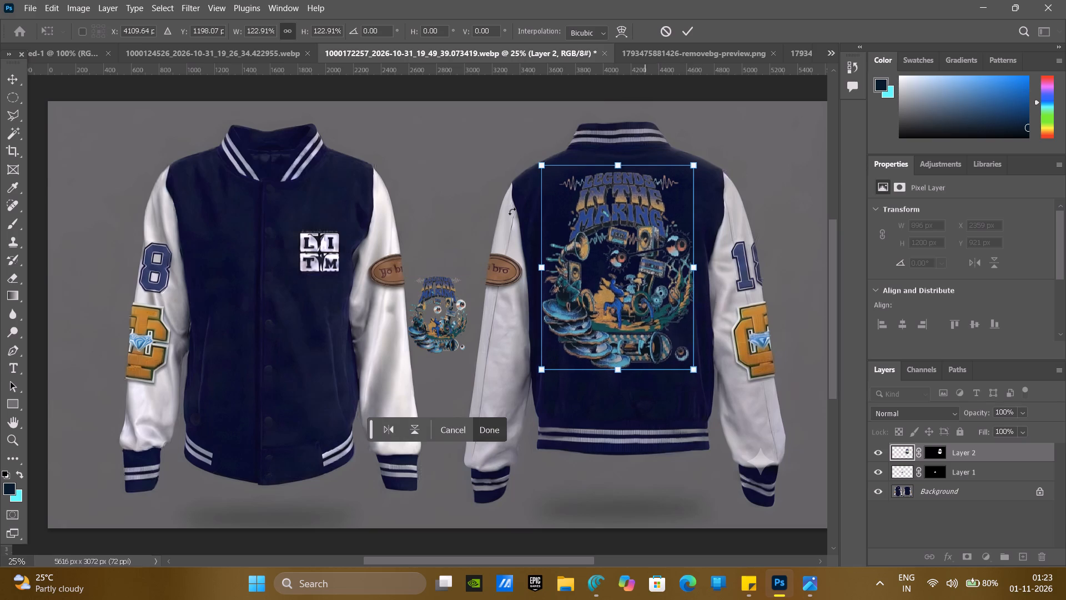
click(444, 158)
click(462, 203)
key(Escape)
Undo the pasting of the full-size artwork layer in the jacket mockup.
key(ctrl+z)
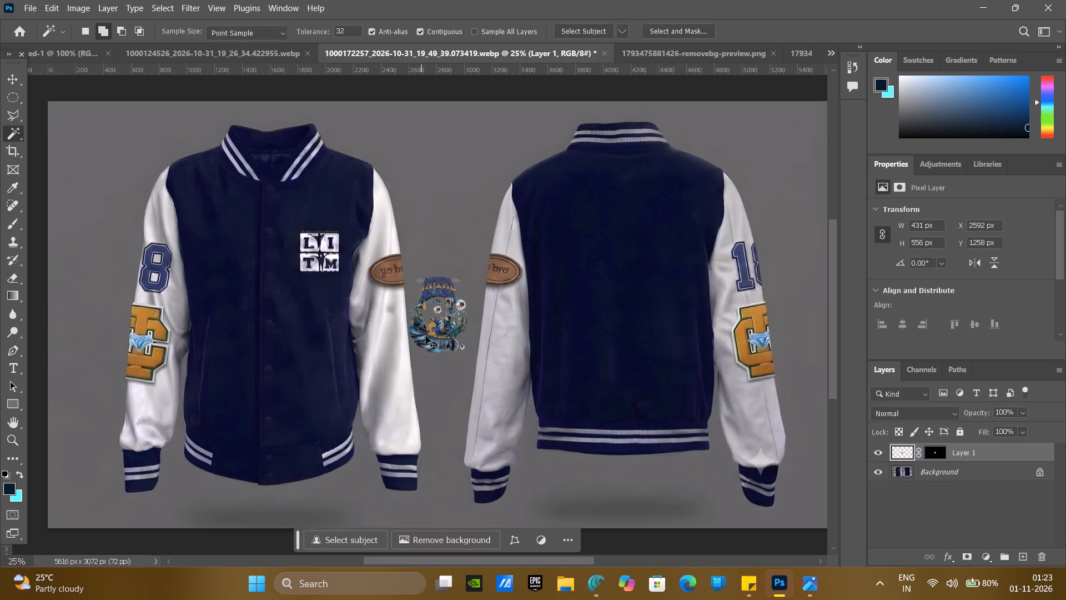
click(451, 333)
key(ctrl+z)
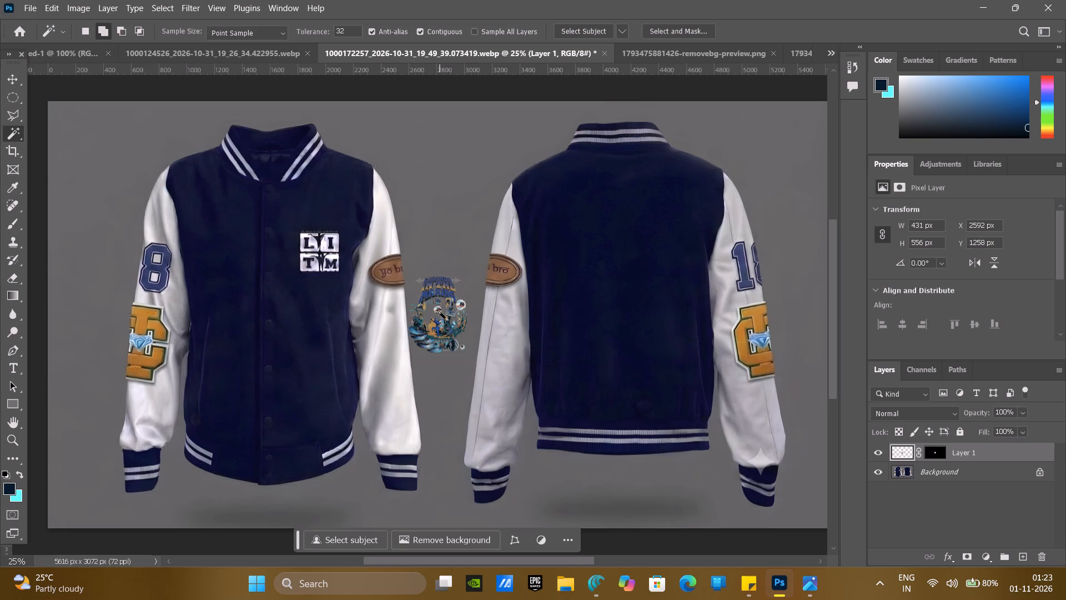
Delete the small masked artwork layer, Layer 1, from the jacket mockup.
right_click(440, 312)
click(439, 308)
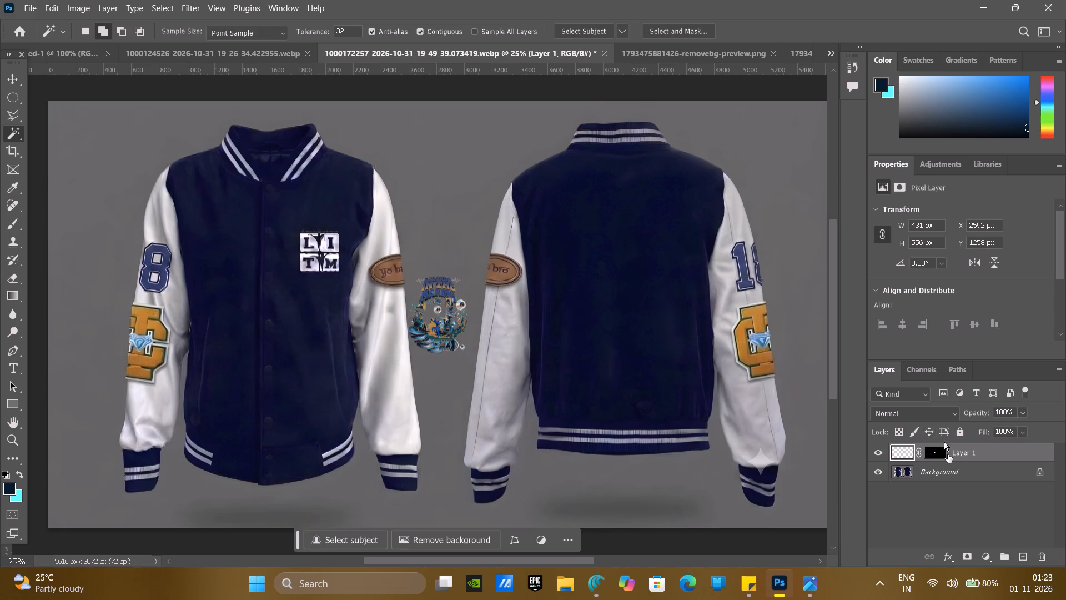
right_click(948, 454)
click(937, 123)
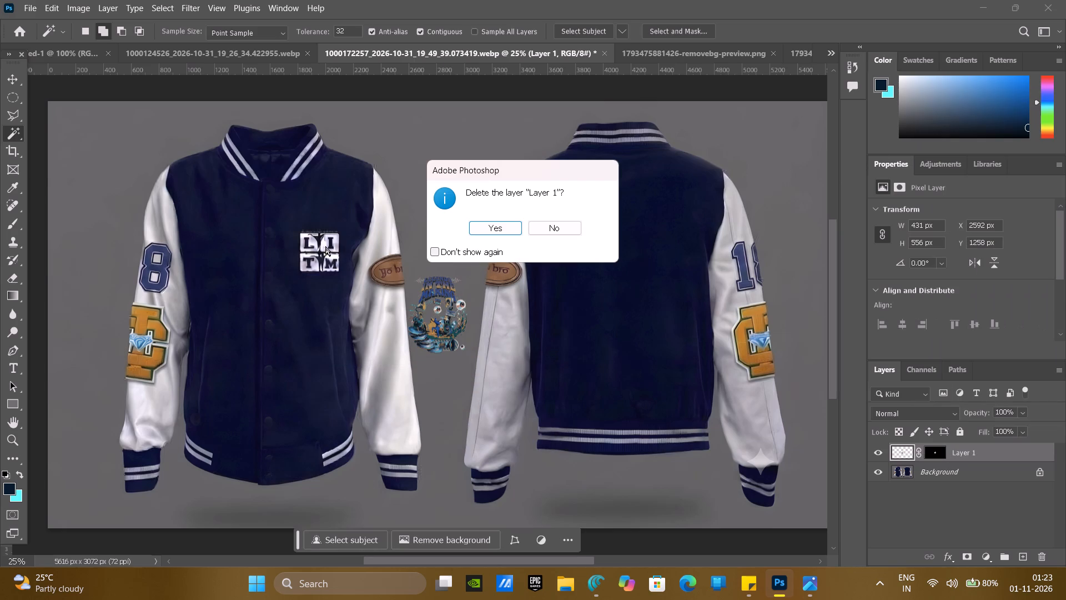
click(511, 231)
click(210, 54)
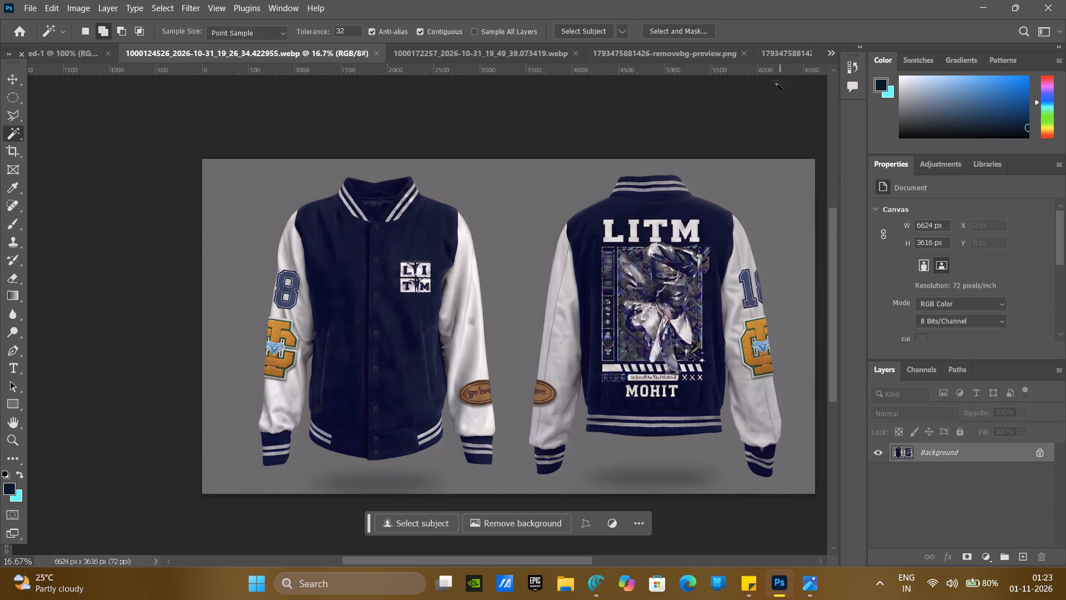
click(781, 58)
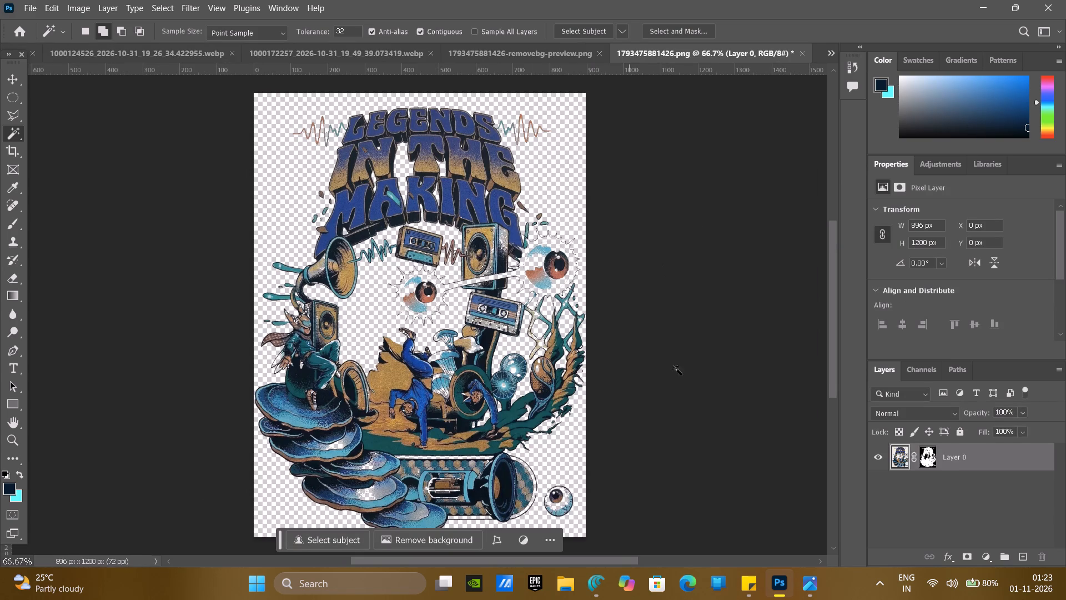
key(ctrl+c)
click(506, 51)
click(375, 44)
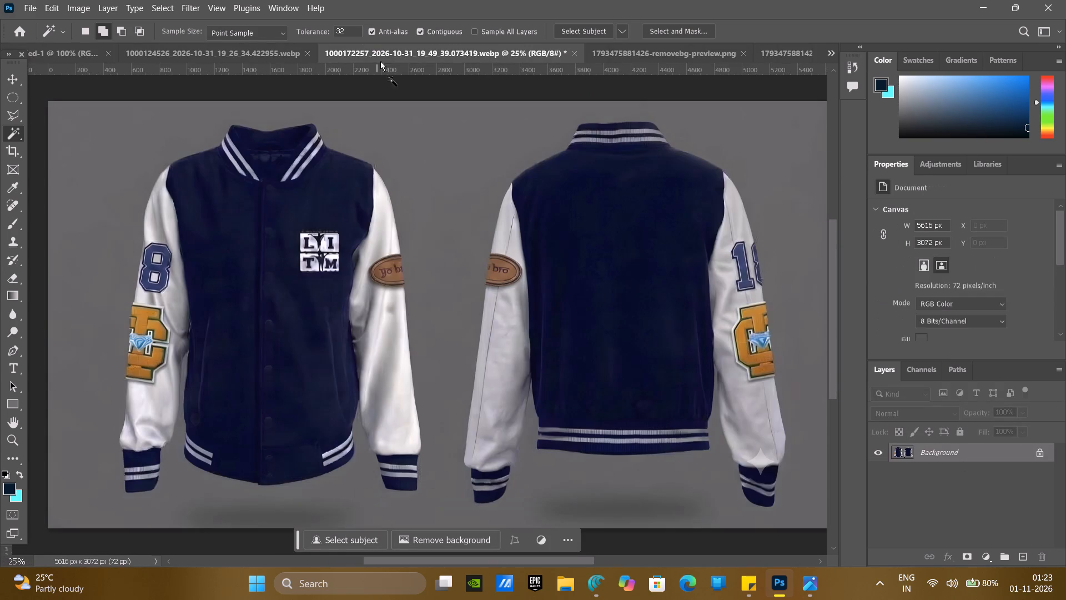
key(ctrl+v)
Scale the pasted artwork proportionally to about 124% and place it centred on the upper part of the jacket's back.
key(ctrl+t)
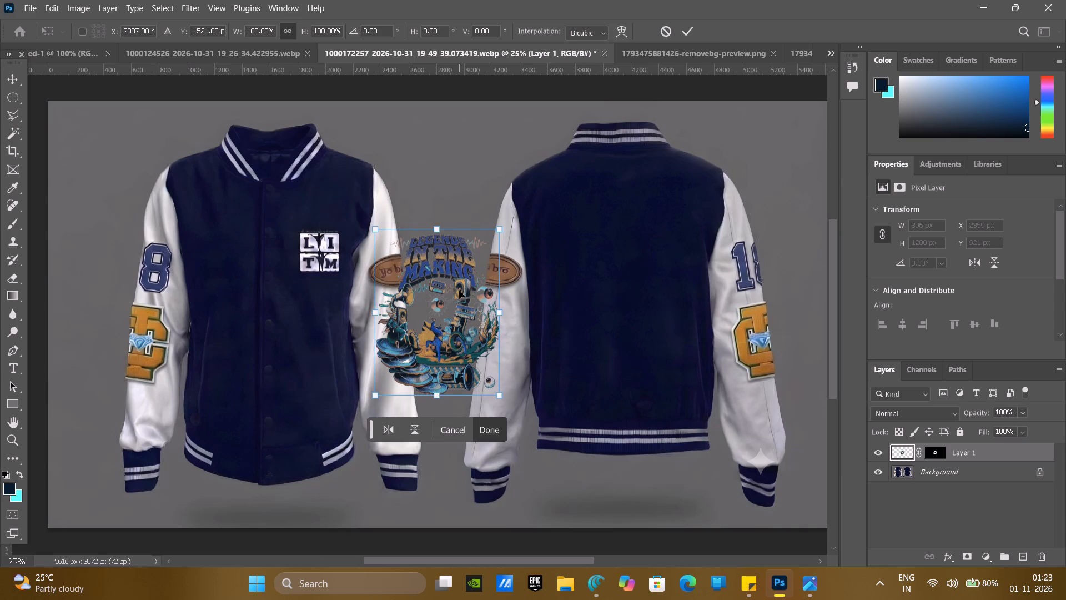
drag(459, 291, 631, 269)
drag(549, 208, 548, 208)
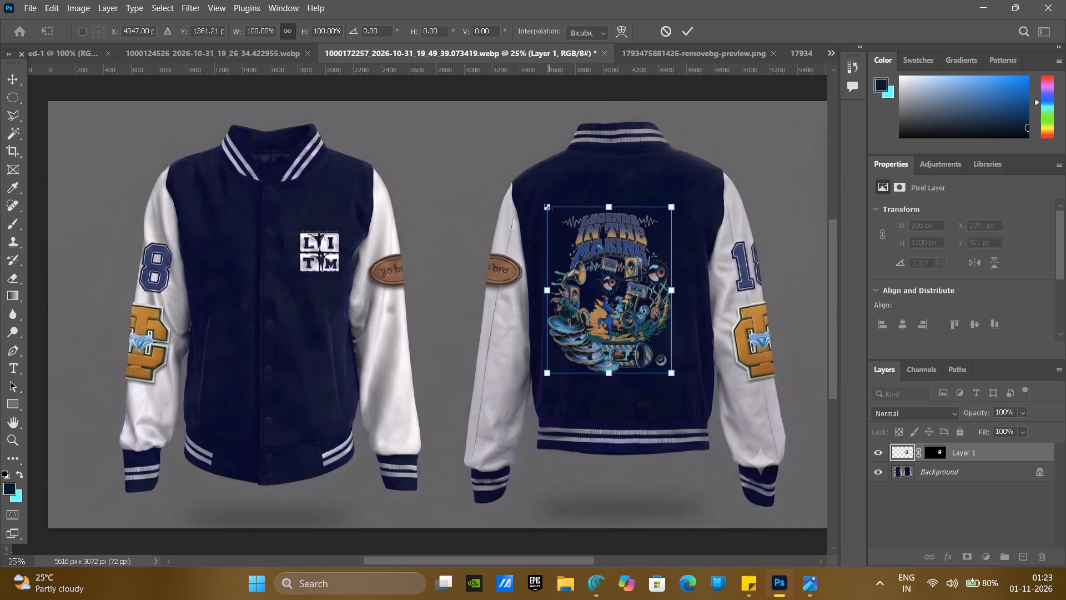
drag(548, 208, 513, 172)
drag(582, 277, 605, 282)
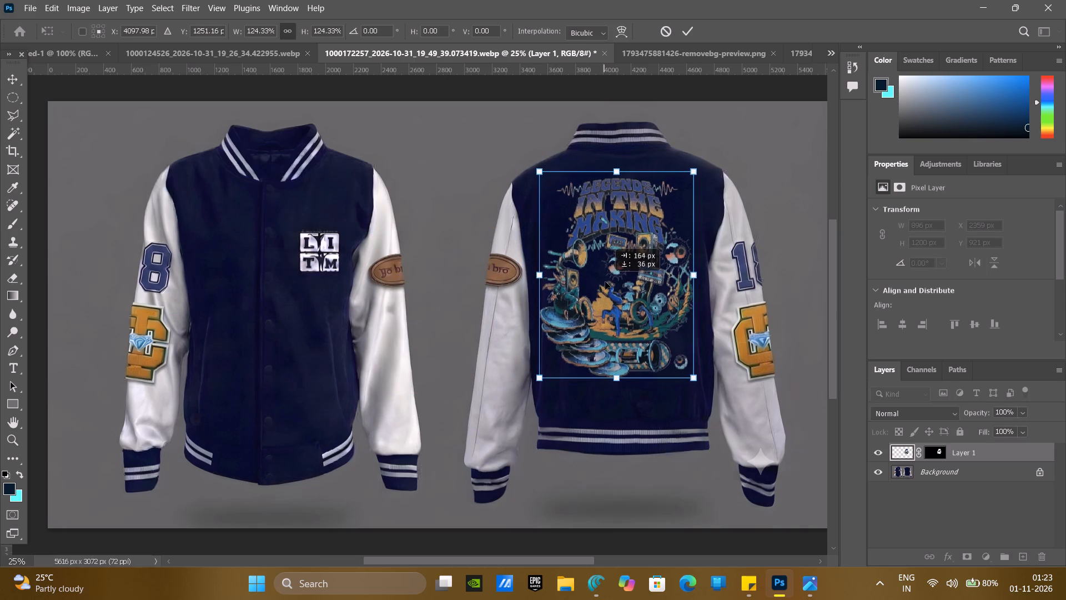
drag(605, 282, 609, 279)
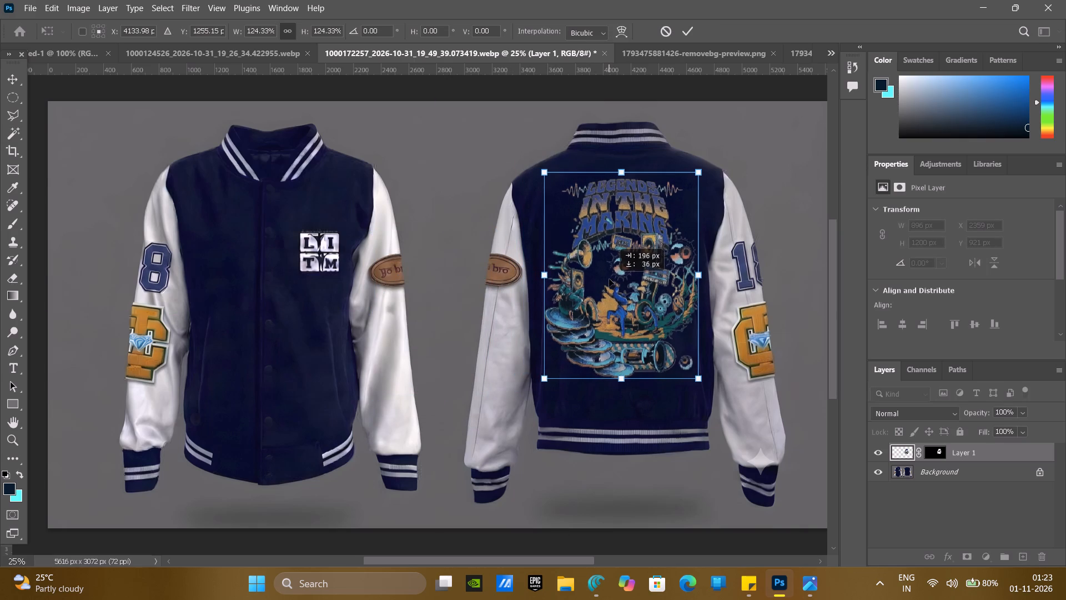
drag(609, 279, 608, 273)
click(424, 159)
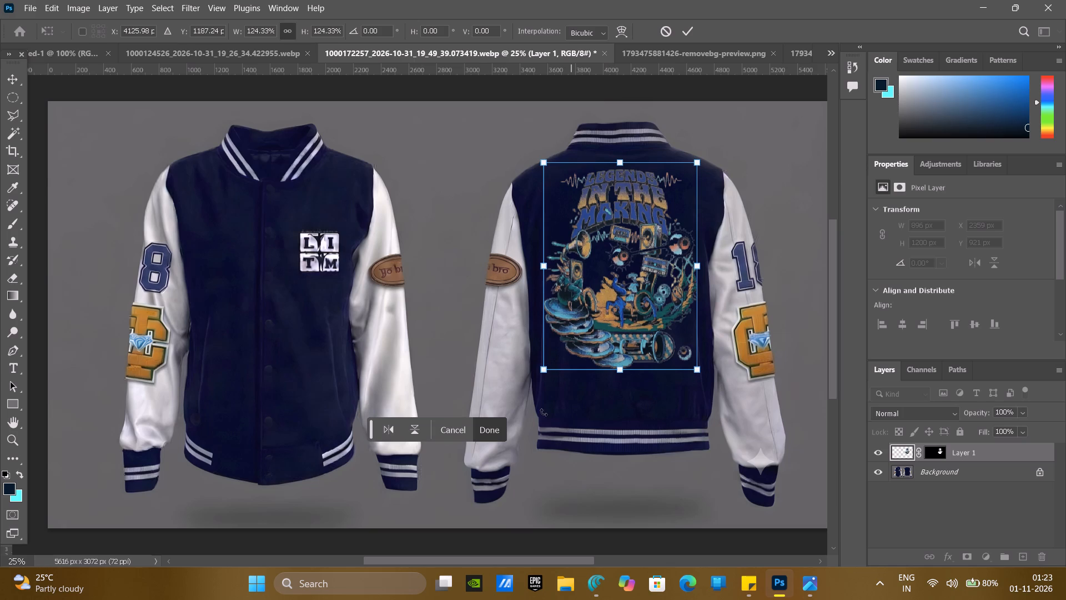
click(500, 427)
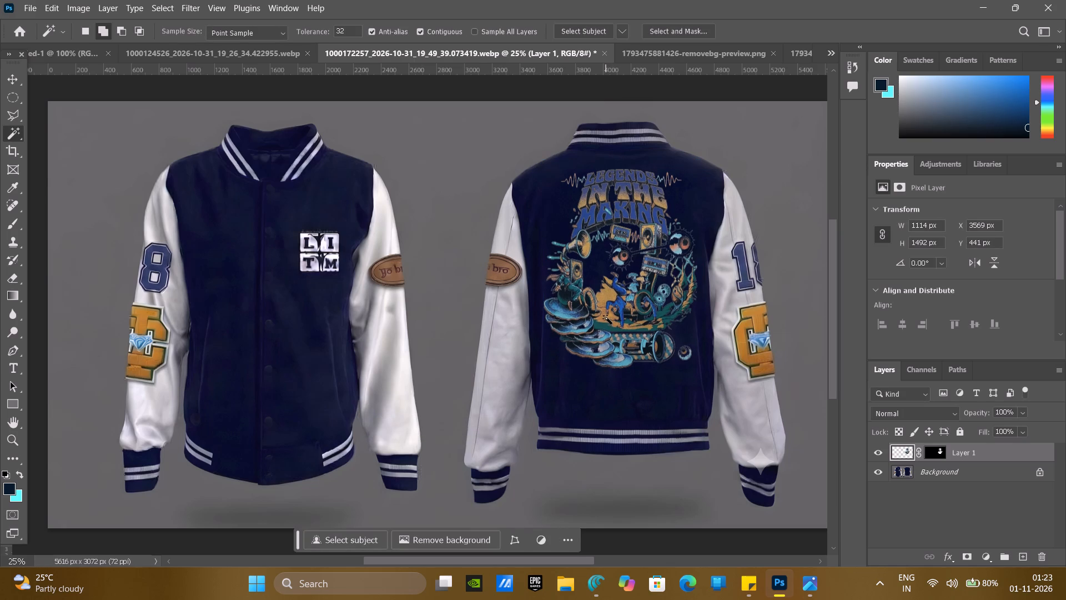
Add the text MOHIT on the jacket's back, below the artwork and above the striped hem.
ctrl+scroll(636, 349, up, 2)
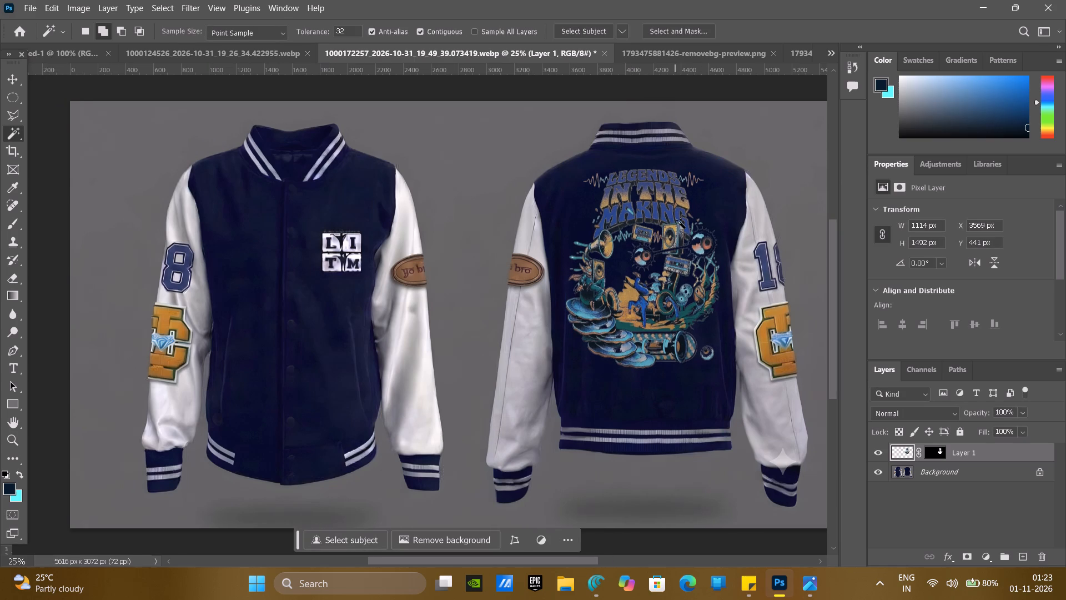
ctrl+scroll(680, 222, up, 3)
scroll(680, 222, right, 1)
scroll(681, 228, up, 1)
scroll(681, 228, down, 1)
scroll(681, 228, up, 1)
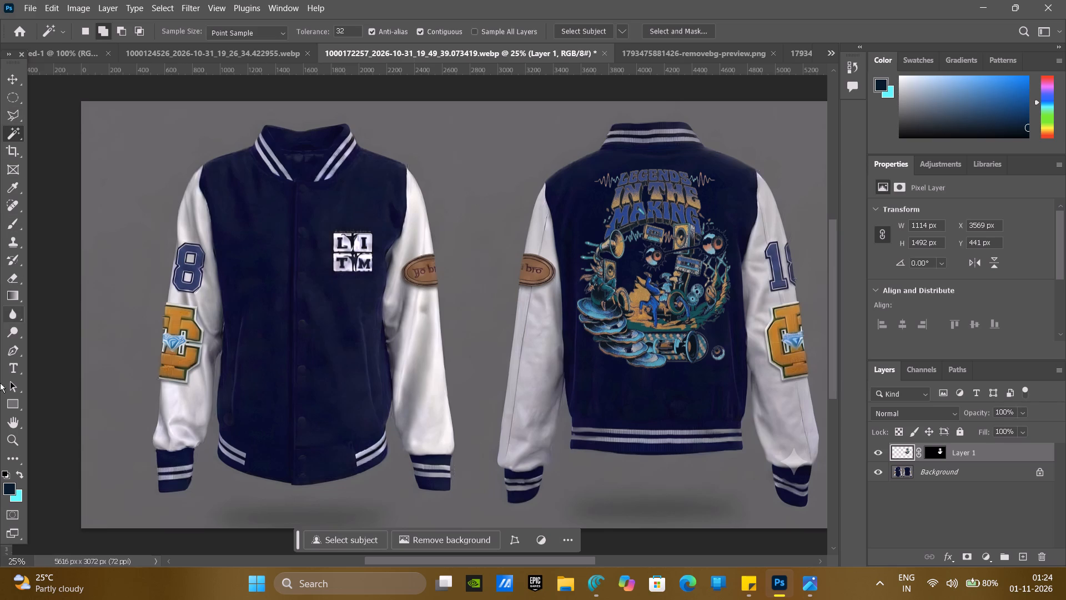
click(12, 374)
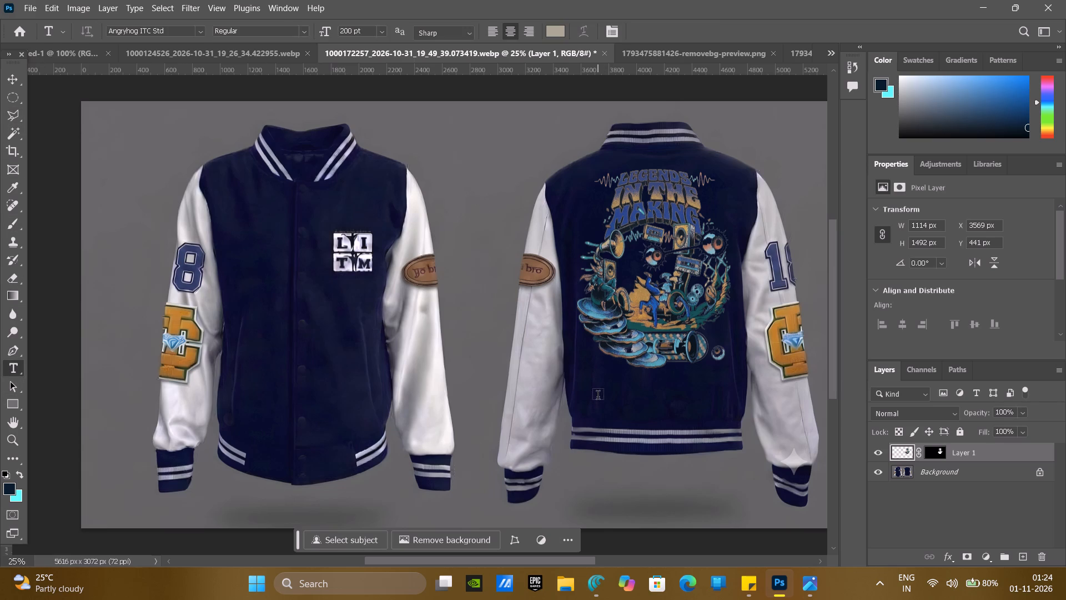
click(598, 397)
key(shift+m)
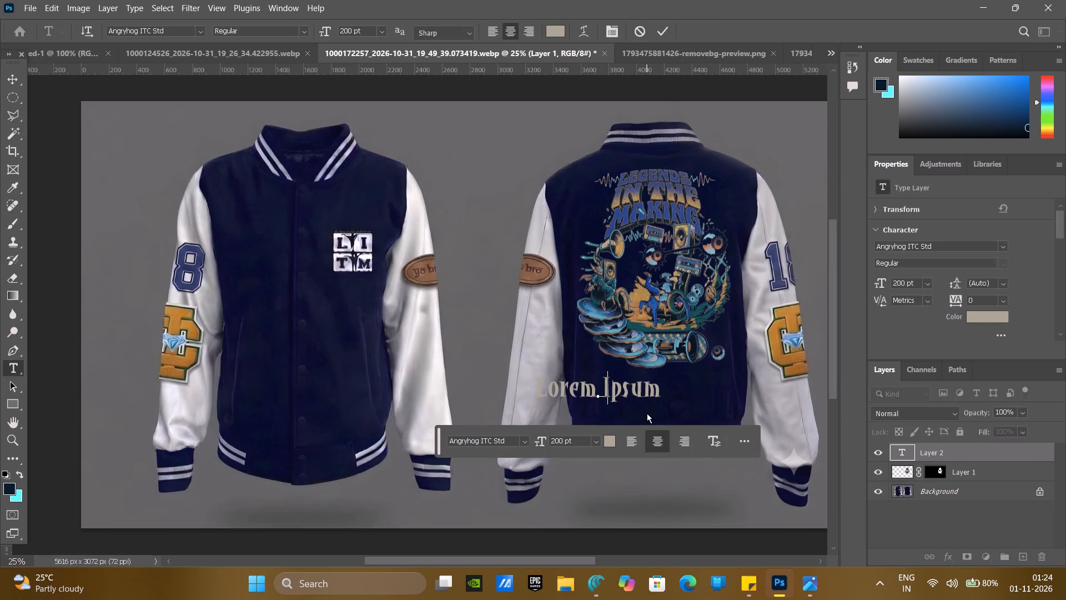
text(OHIT)
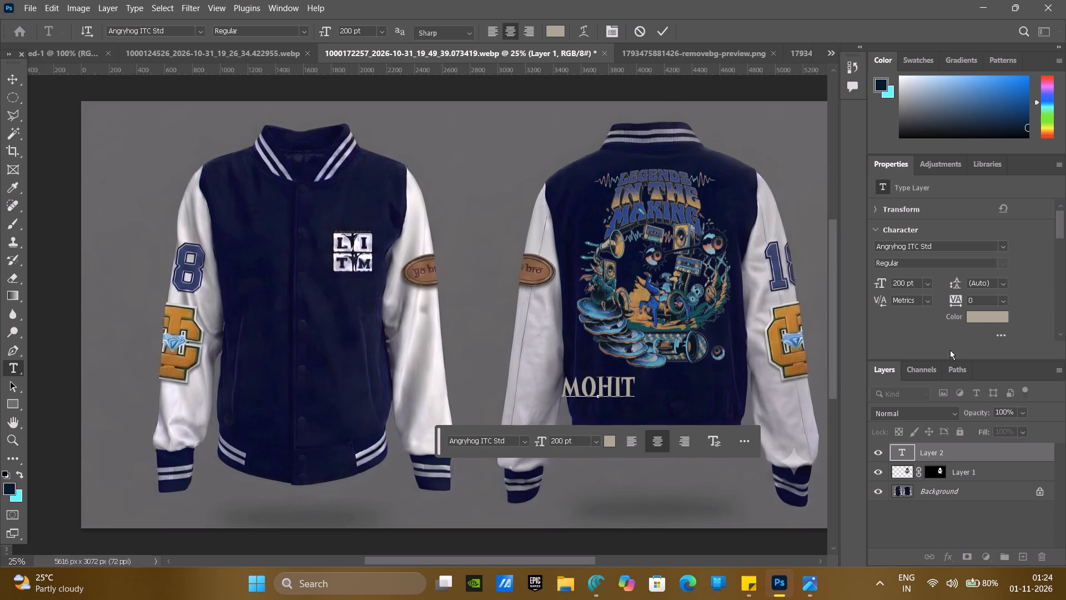
Set the colour of the whole MOHIT text to white (#ffffff).
click(984, 319)
drag(515, 313, 527, 131)
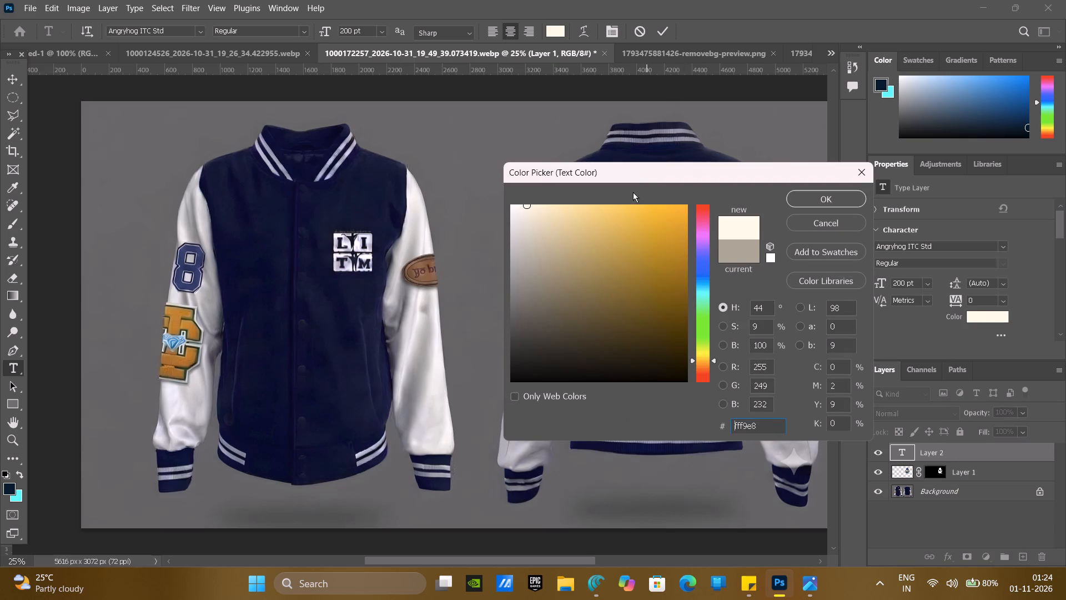
drag(520, 224, 480, 177)
click(803, 206)
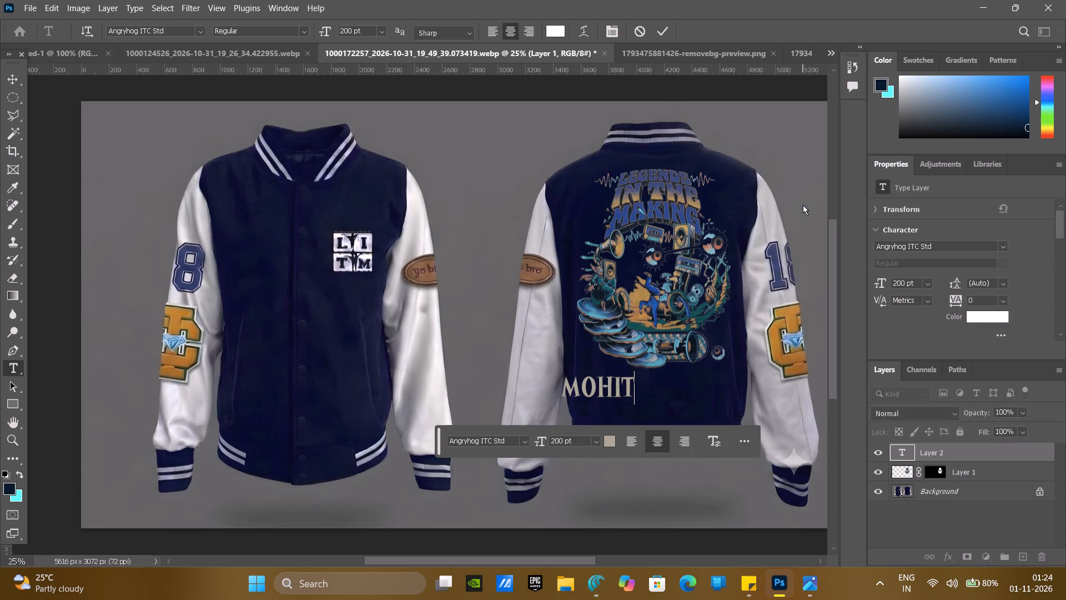
drag(632, 383, 545, 386)
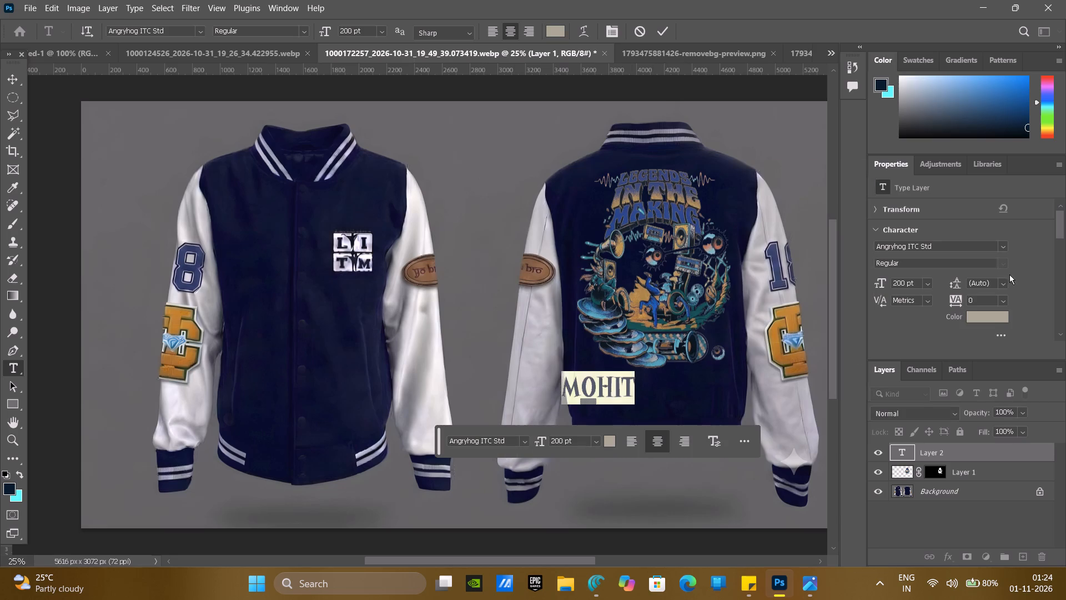
click(995, 314)
drag(576, 234, 409, 160)
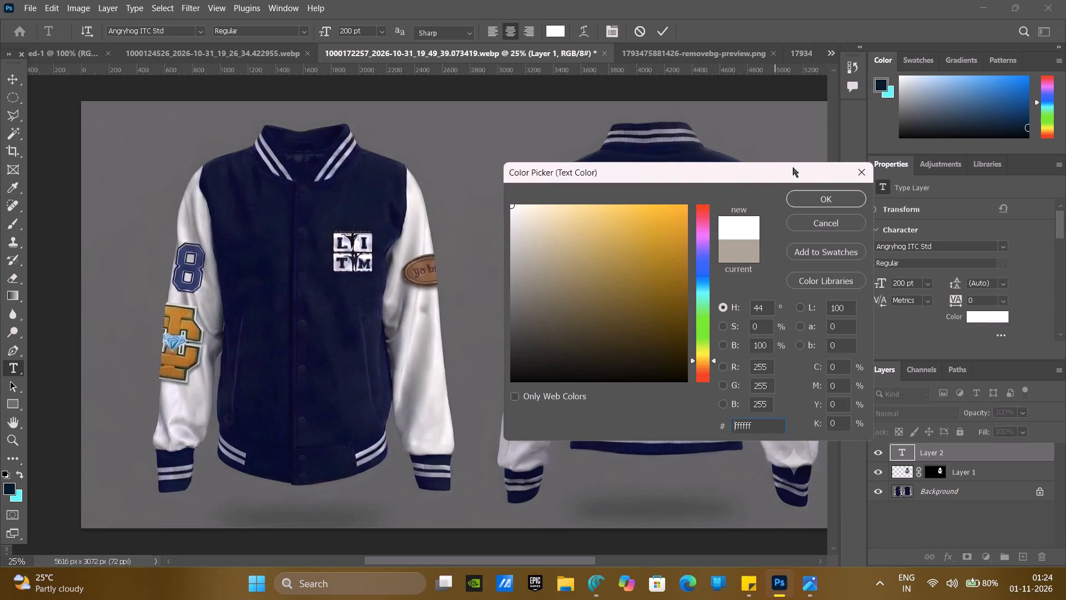
click(824, 199)
click(659, 505)
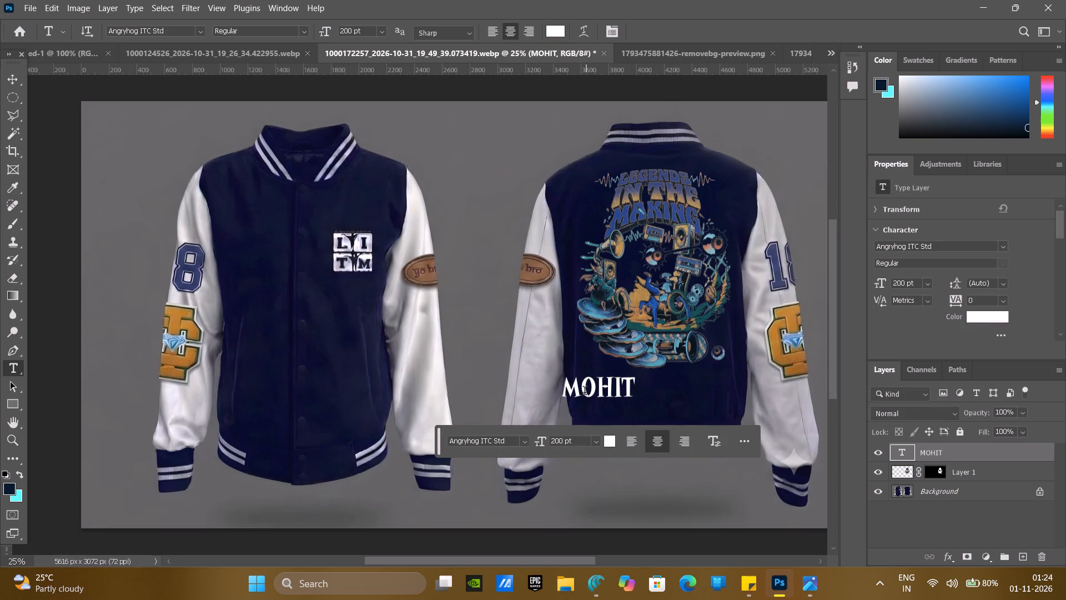
Scale the MOHIT text proportionally to about 130% and centre it beneath the artwork on the jacket's back.
key(ctrl+t)
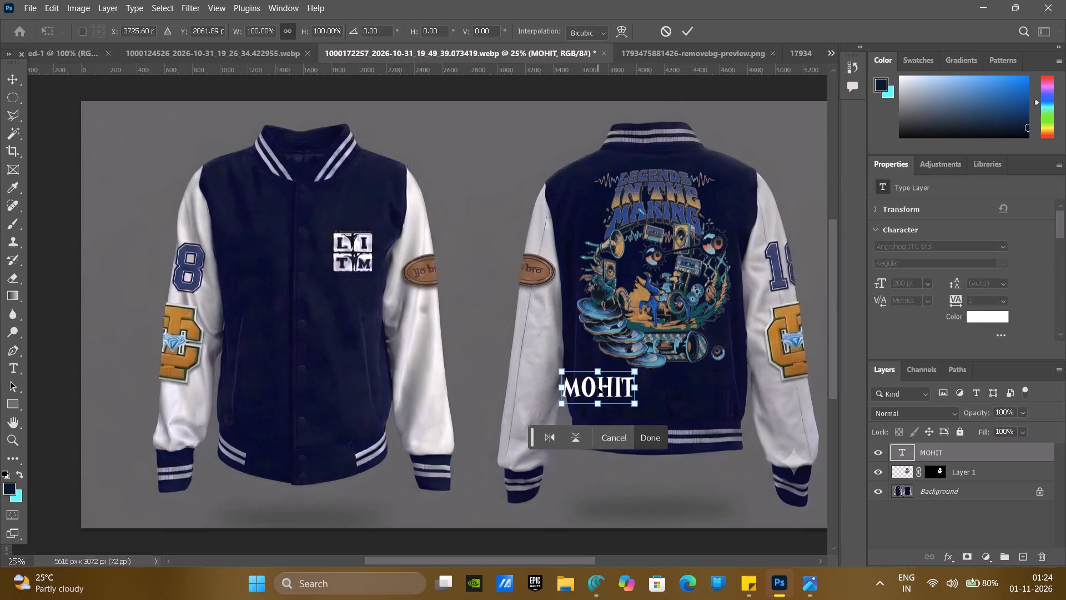
drag(597, 387, 648, 393)
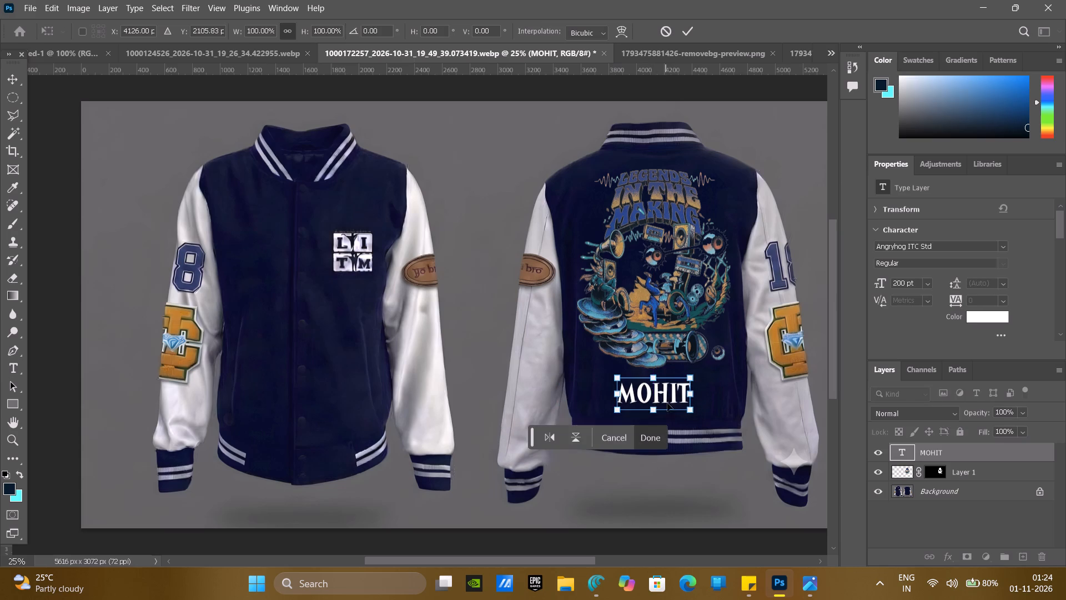
drag(688, 408, 710, 418)
drag(680, 405, 666, 394)
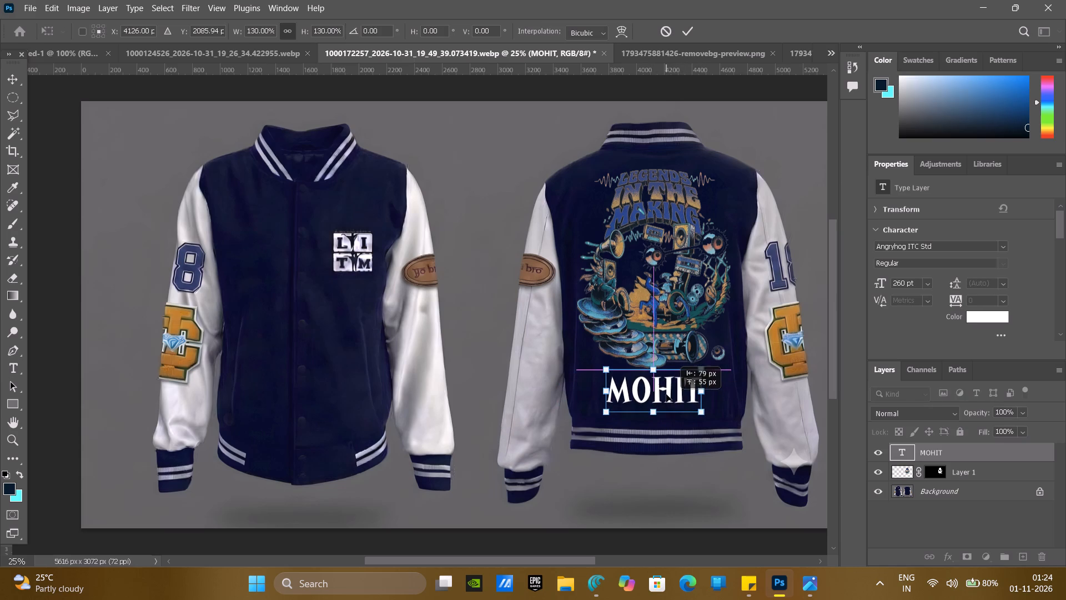
drag(666, 394, 670, 393)
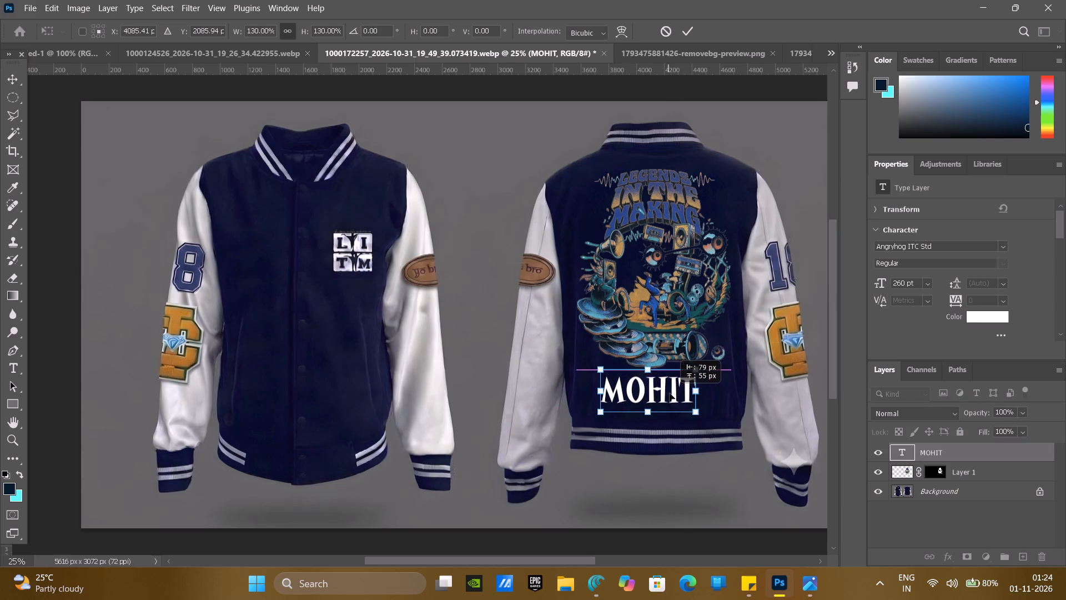
drag(670, 393, 668, 393)
click(486, 242)
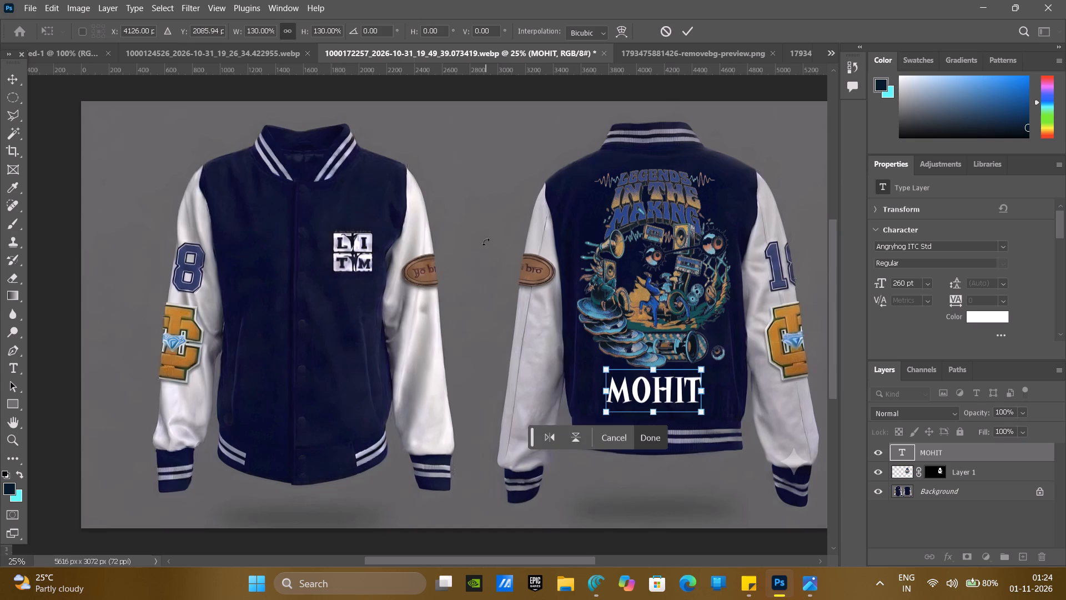
click(655, 442)
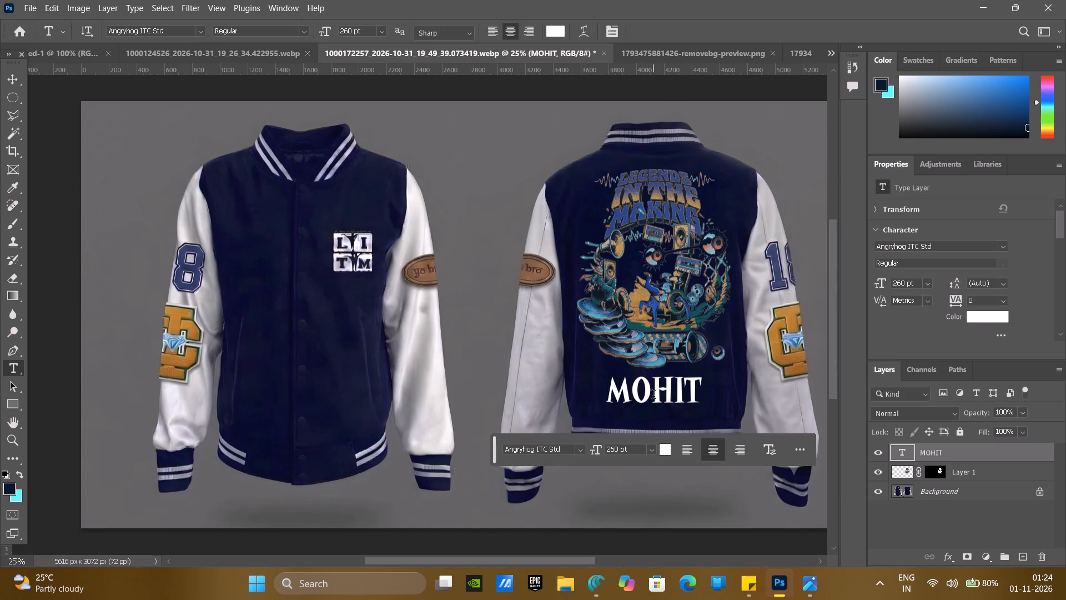
Change the font of the whole MOHIT text to Anton.
click(653, 396)
drag(701, 392, 582, 400)
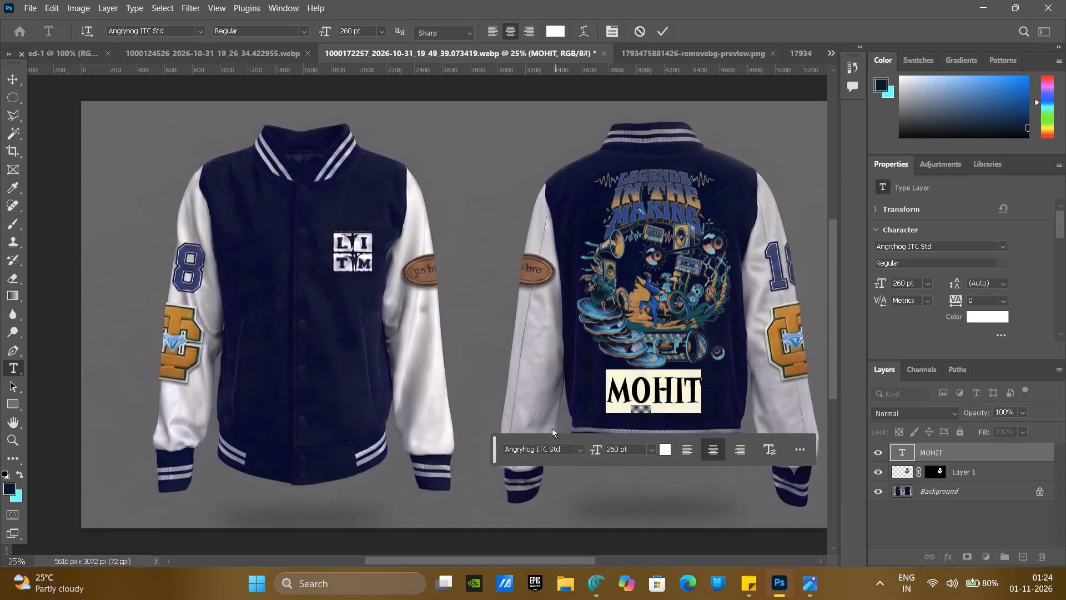
click(580, 453)
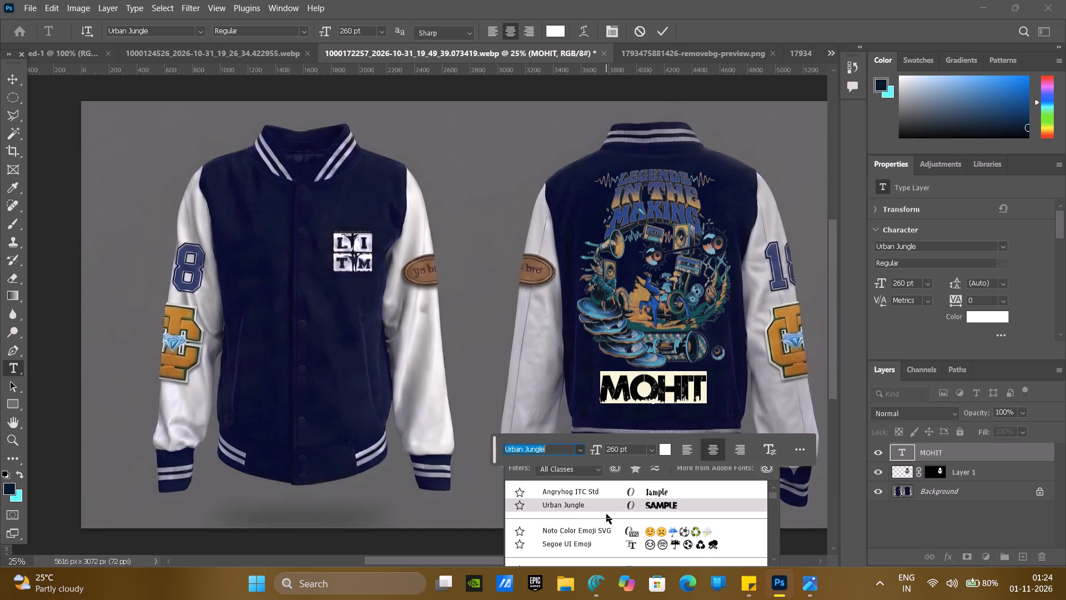
scroll(604, 543, down, 4)
scroll(606, 536, up, 7)
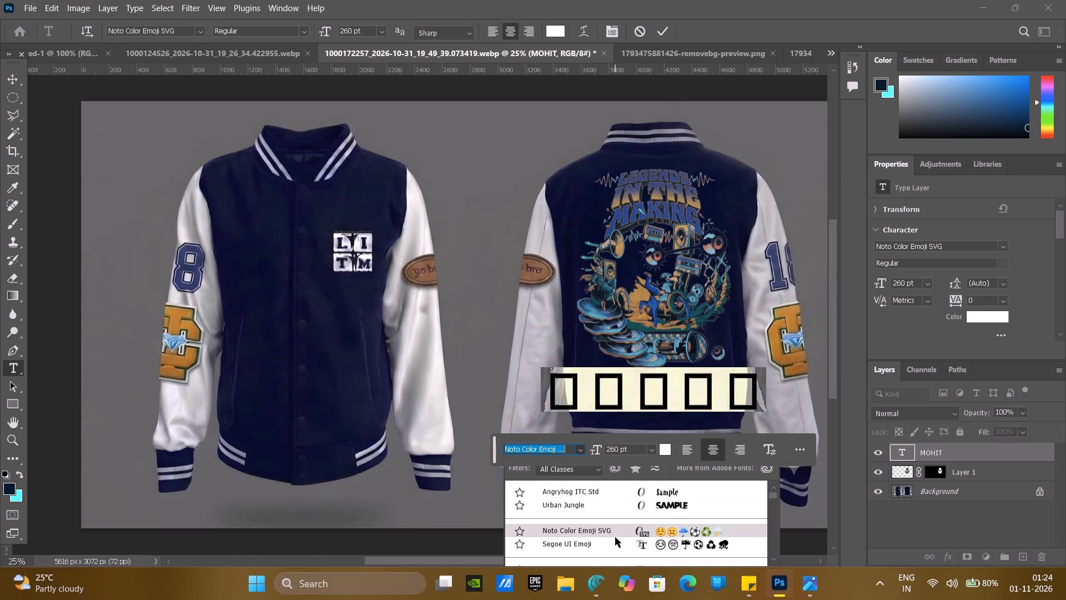
scroll(615, 537, down, 9)
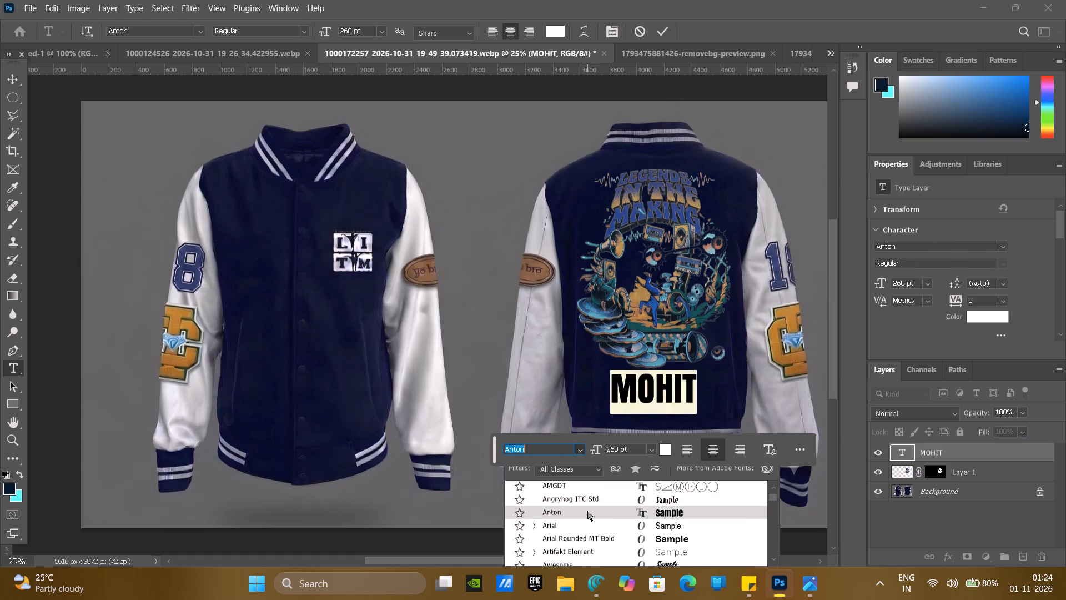
click(587, 511)
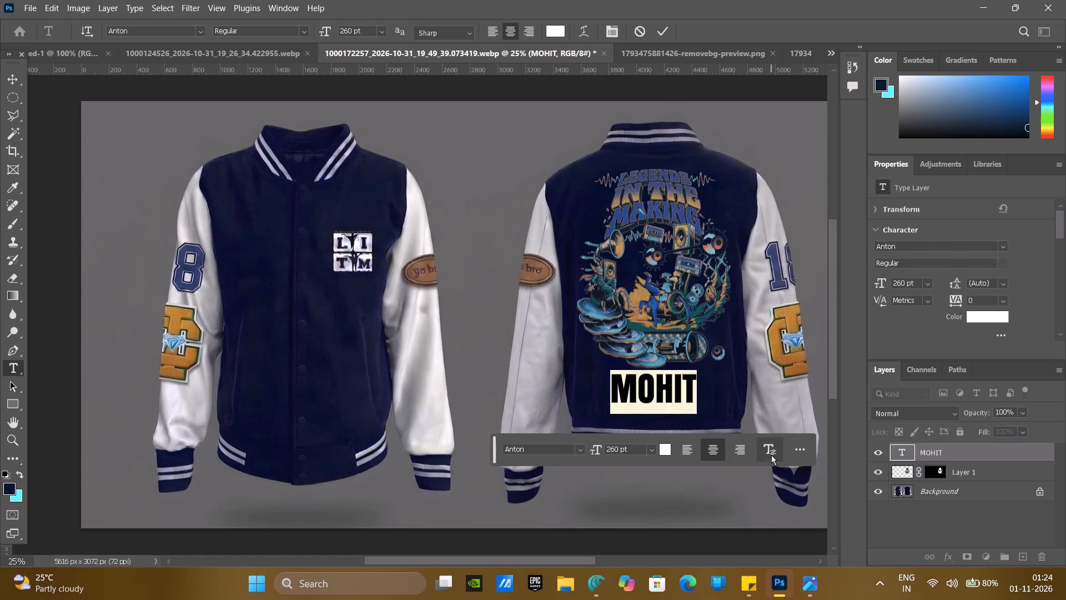
Set the tracking of the MOHIT text to 5.
click(771, 455)
click(834, 389)
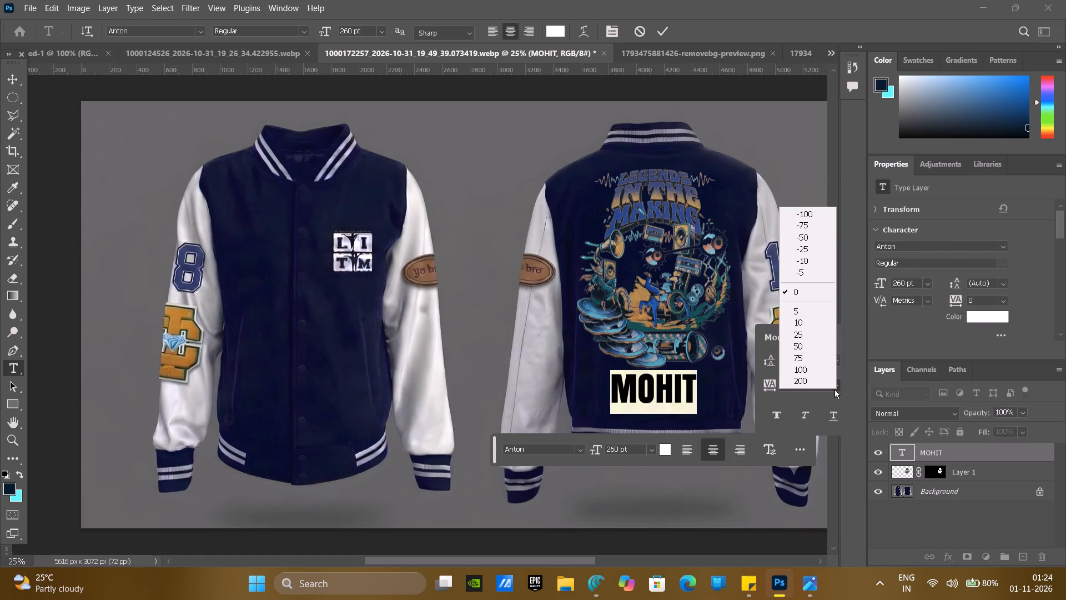
click(799, 309)
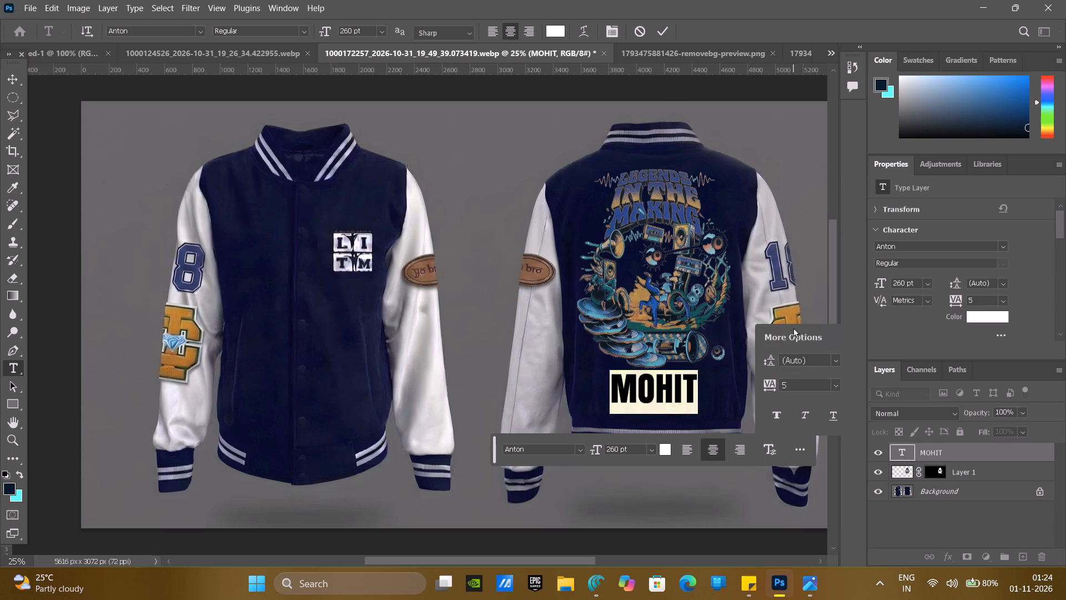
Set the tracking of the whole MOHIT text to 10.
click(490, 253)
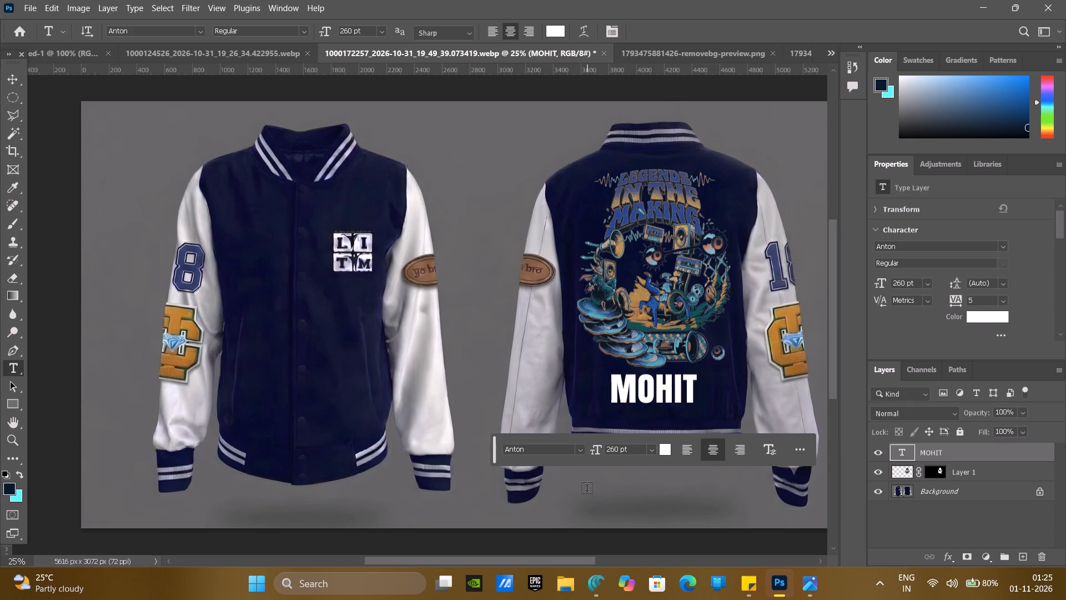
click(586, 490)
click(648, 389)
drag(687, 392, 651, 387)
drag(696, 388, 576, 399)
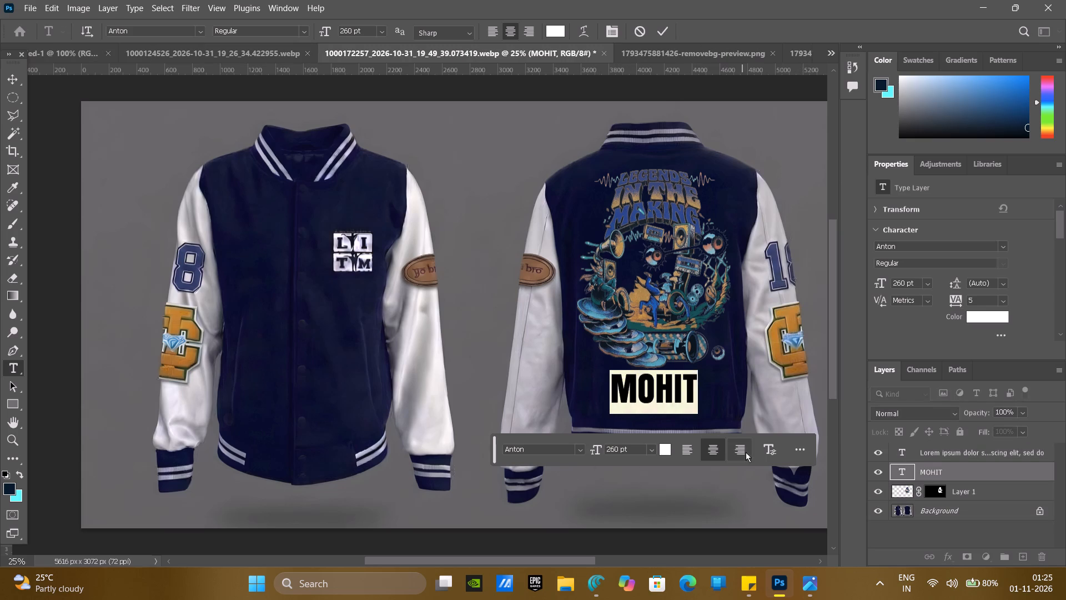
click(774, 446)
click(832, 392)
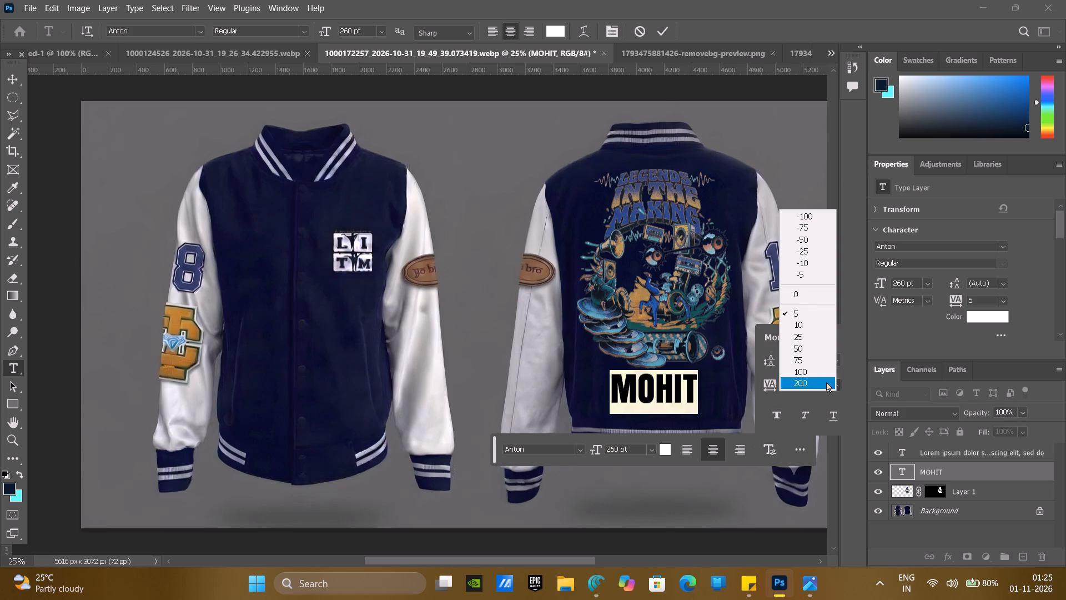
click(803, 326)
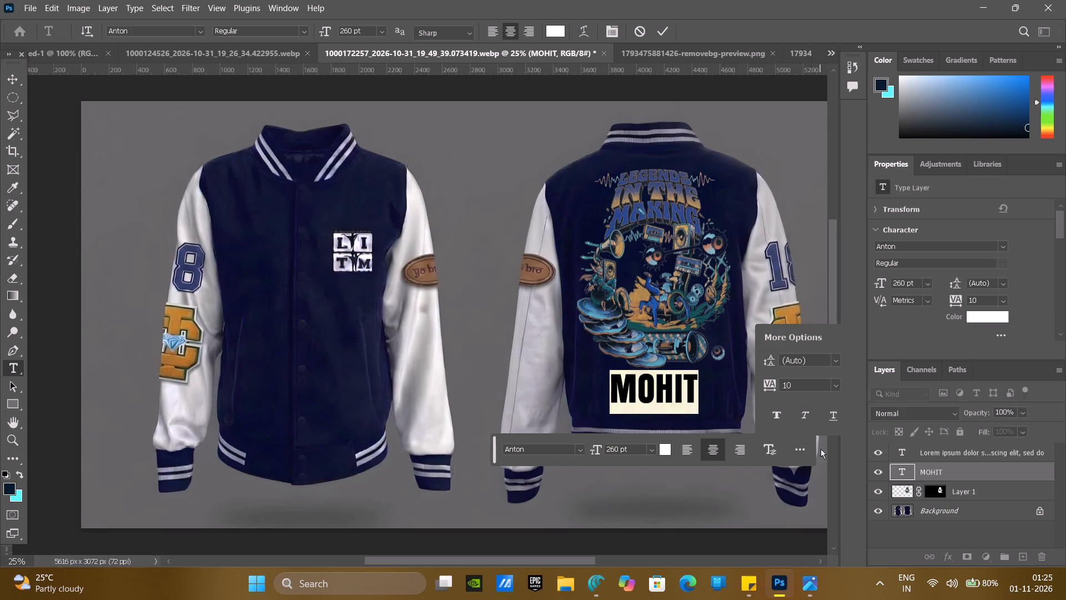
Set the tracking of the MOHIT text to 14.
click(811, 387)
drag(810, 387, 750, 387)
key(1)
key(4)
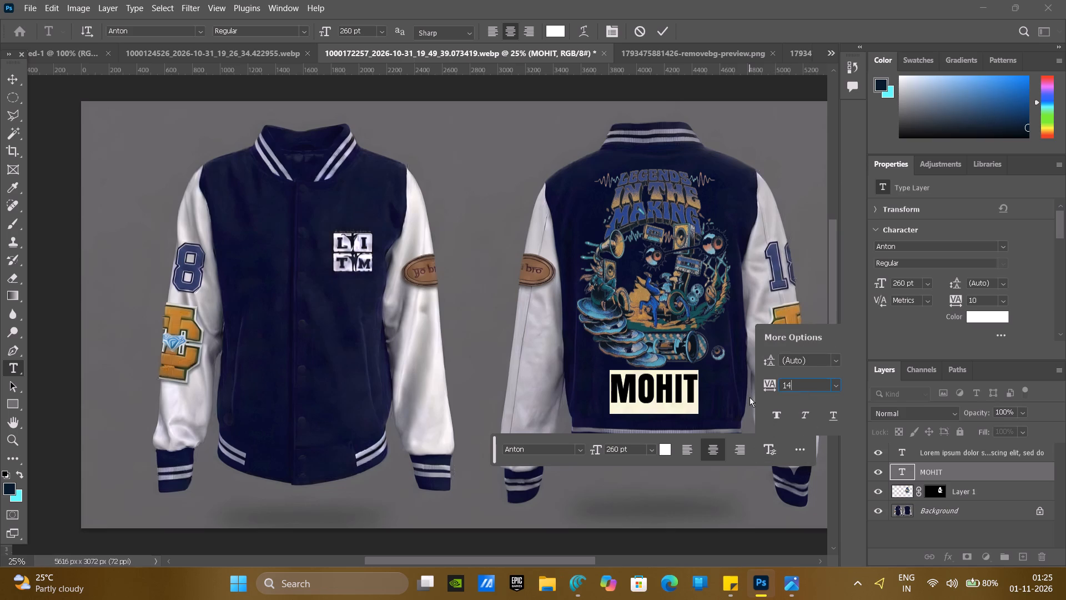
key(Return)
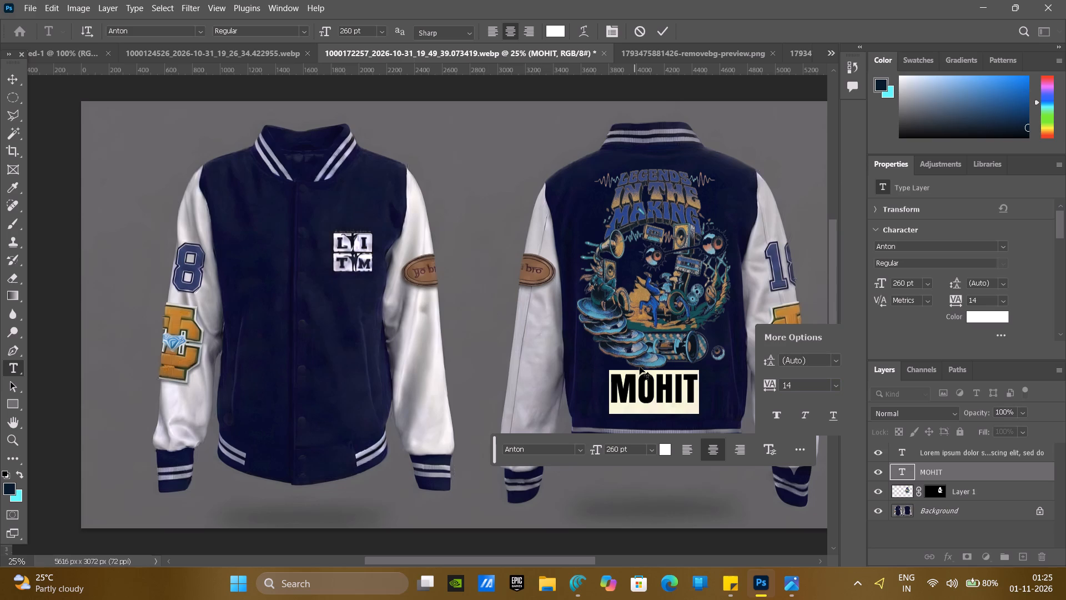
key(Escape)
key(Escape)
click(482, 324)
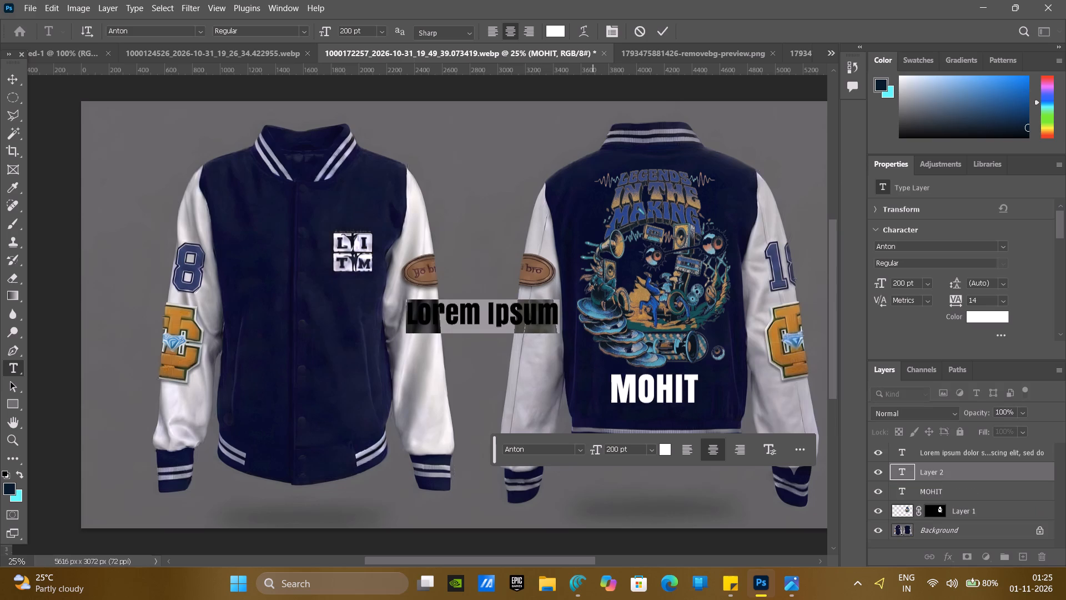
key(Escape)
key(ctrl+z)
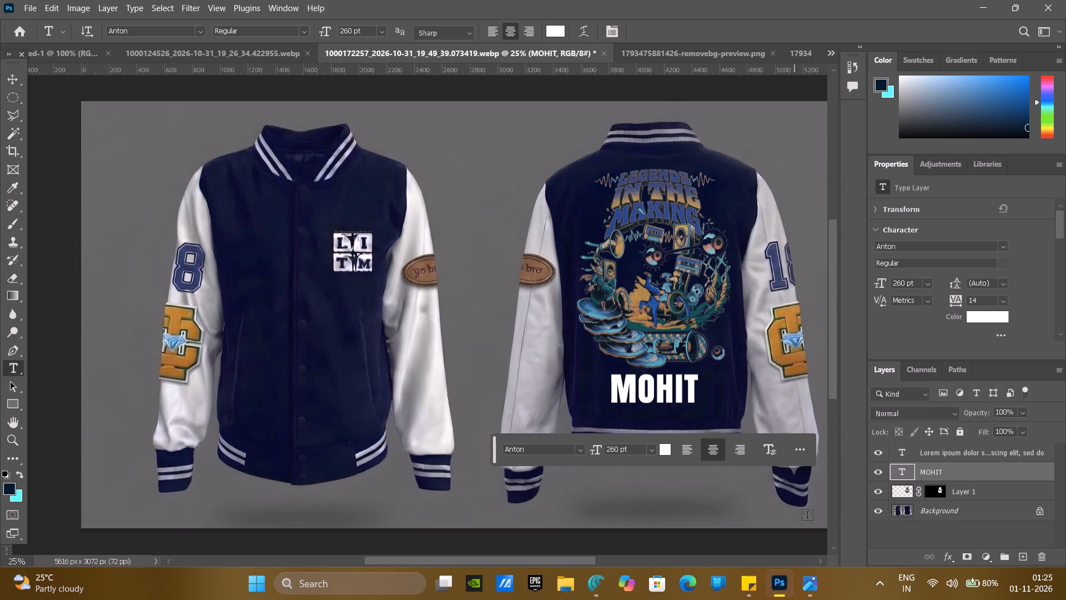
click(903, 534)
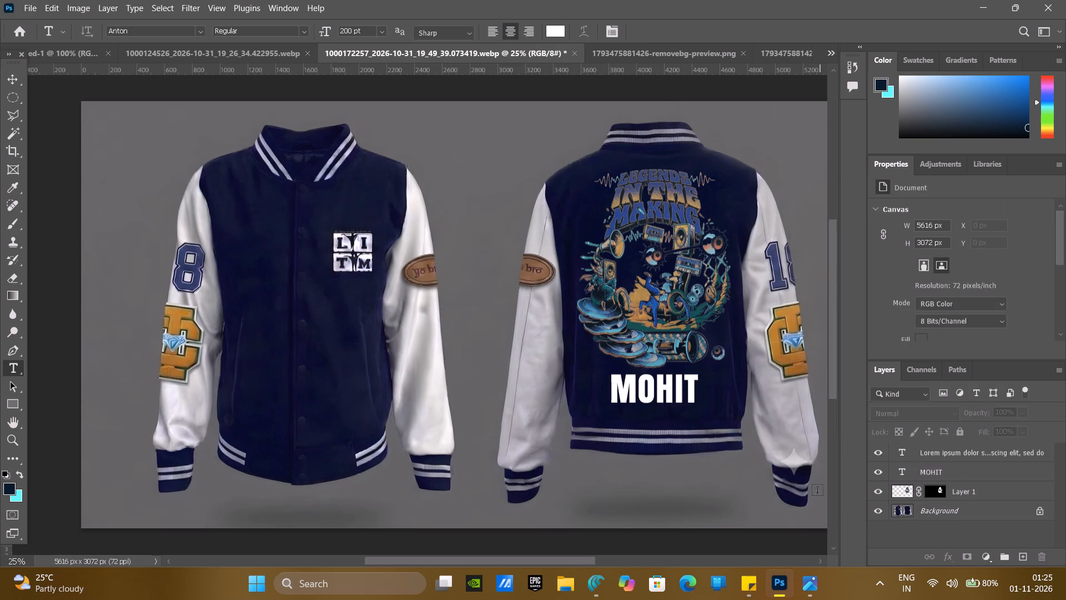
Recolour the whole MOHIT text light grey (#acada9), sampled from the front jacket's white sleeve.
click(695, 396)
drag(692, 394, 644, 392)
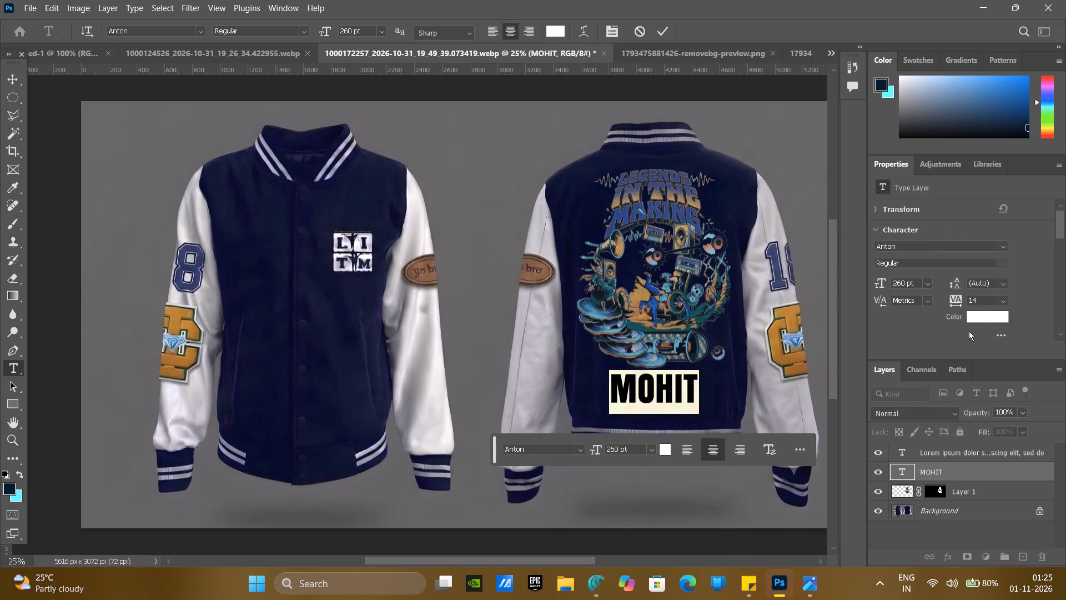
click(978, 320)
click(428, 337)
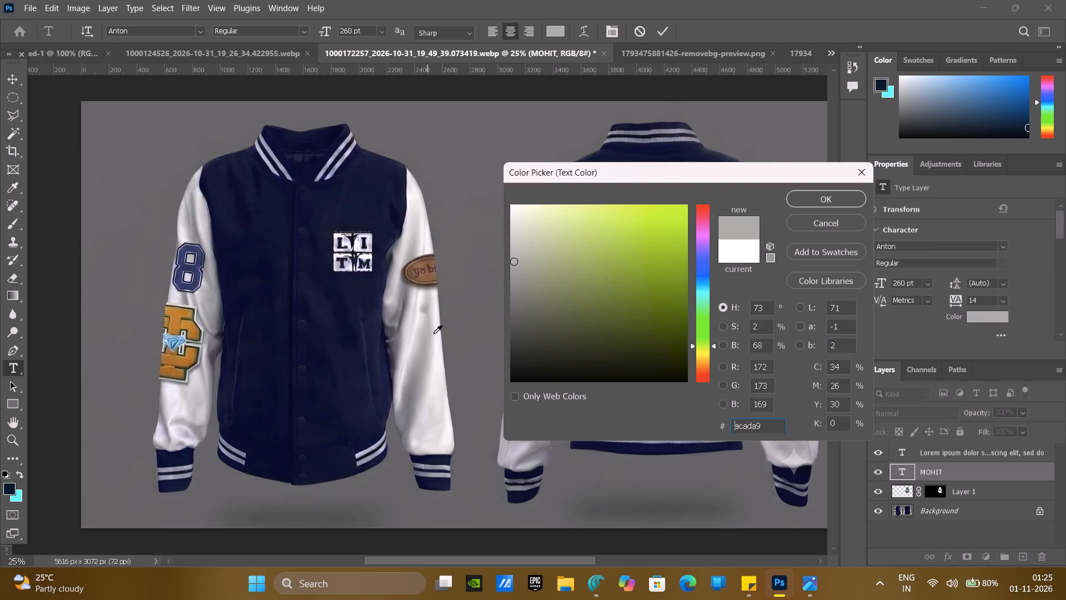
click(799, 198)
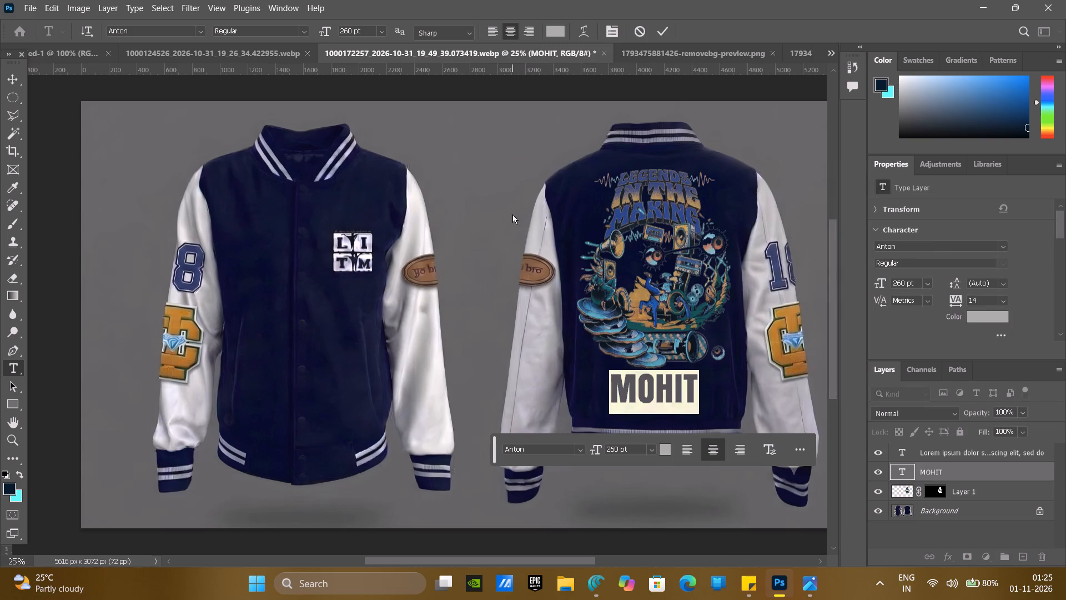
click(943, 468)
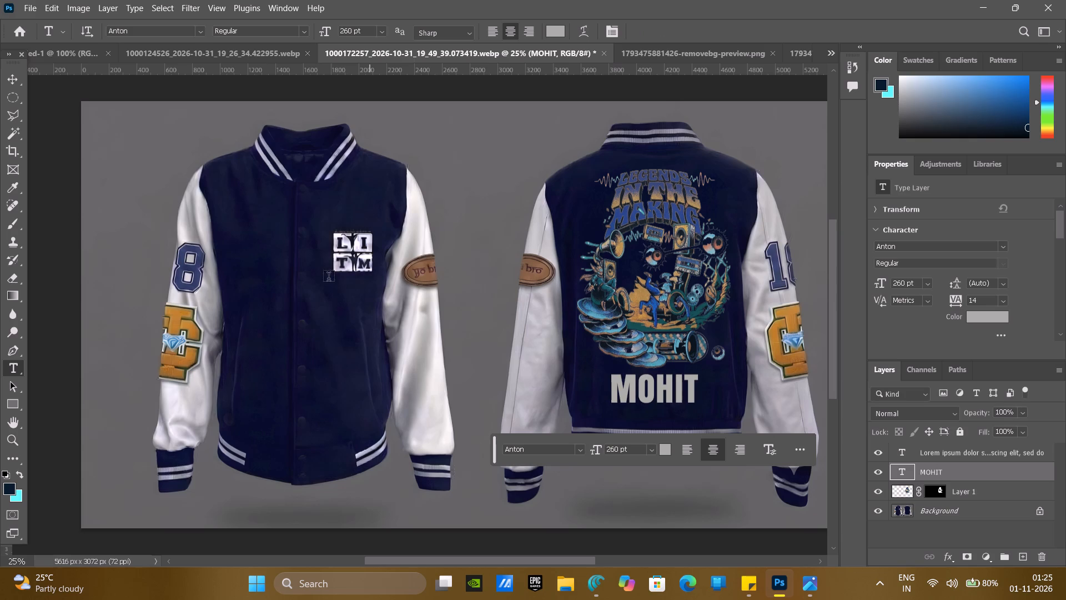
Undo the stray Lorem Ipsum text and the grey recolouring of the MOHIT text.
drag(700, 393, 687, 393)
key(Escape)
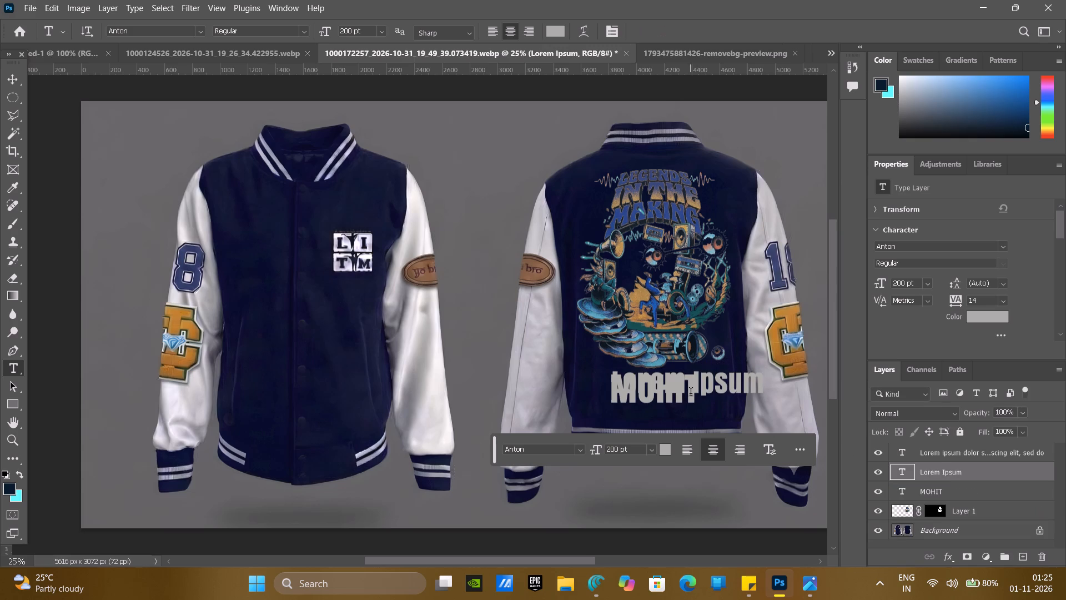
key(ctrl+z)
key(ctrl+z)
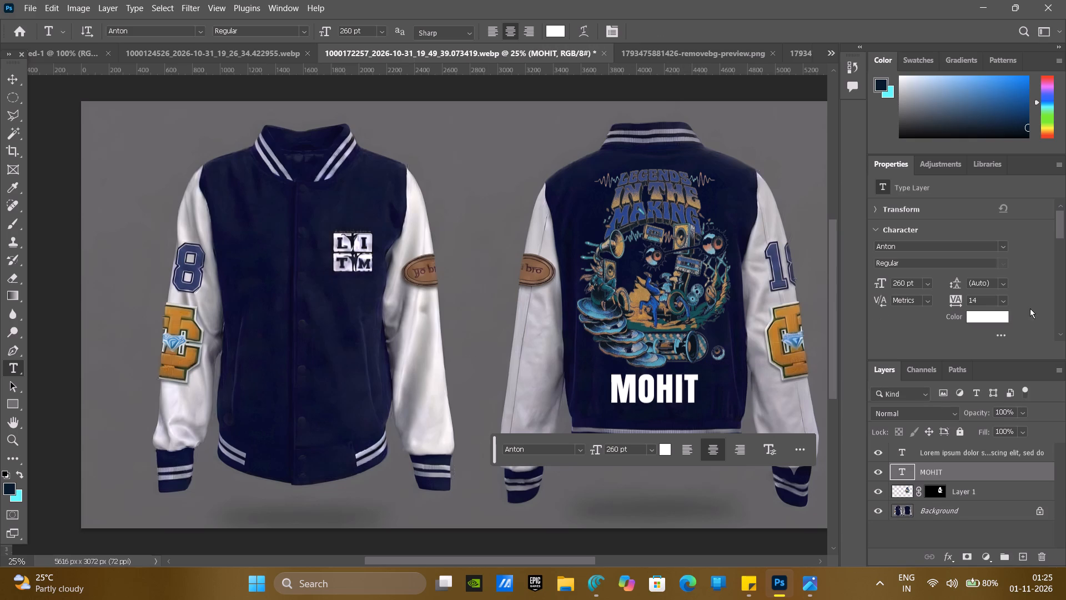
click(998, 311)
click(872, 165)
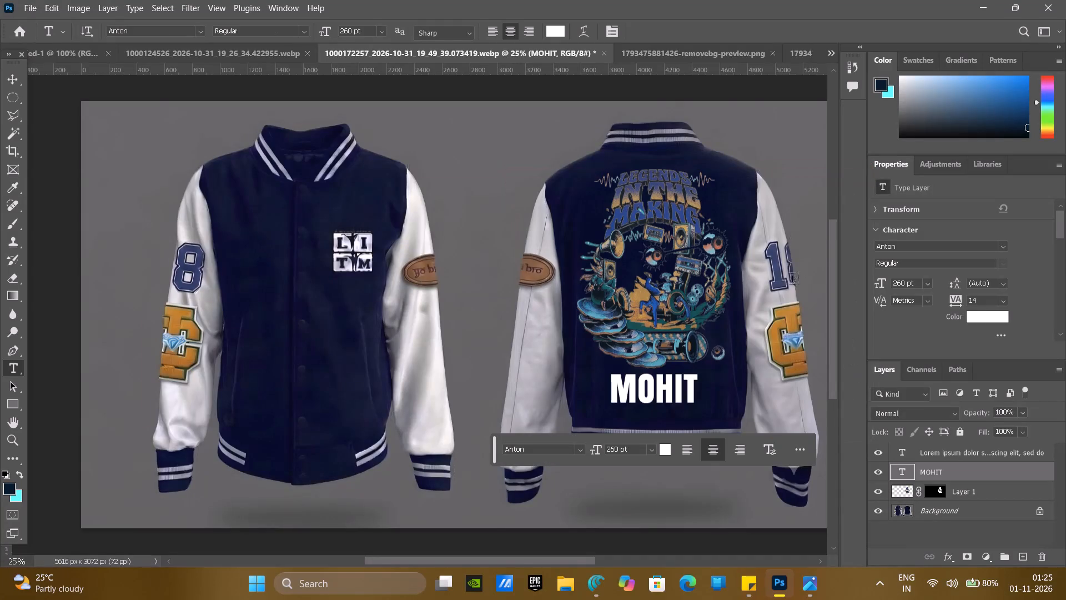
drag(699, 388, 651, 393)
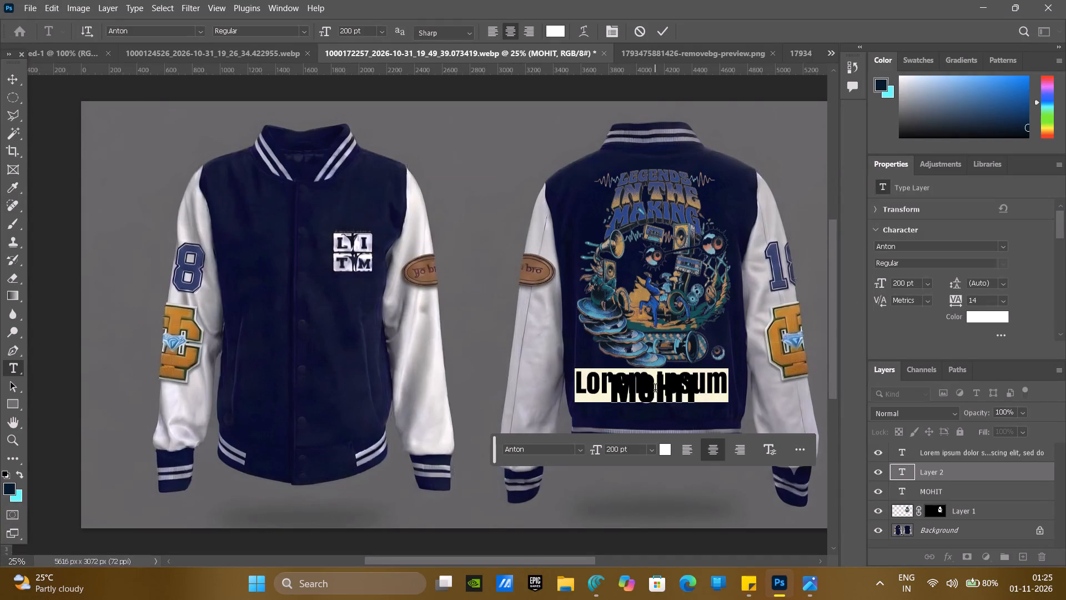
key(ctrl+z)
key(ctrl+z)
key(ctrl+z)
Delete the two stray Lorem Ipsum placeholder text layers above the MOHIT layer.
right_click(994, 472)
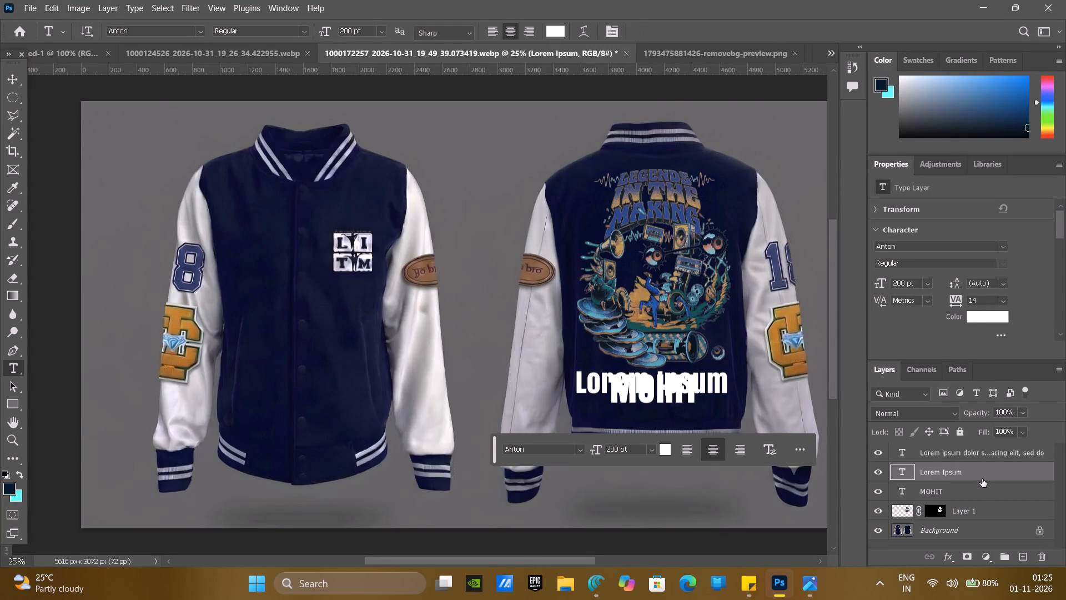
right_click(980, 473)
click(1044, 466)
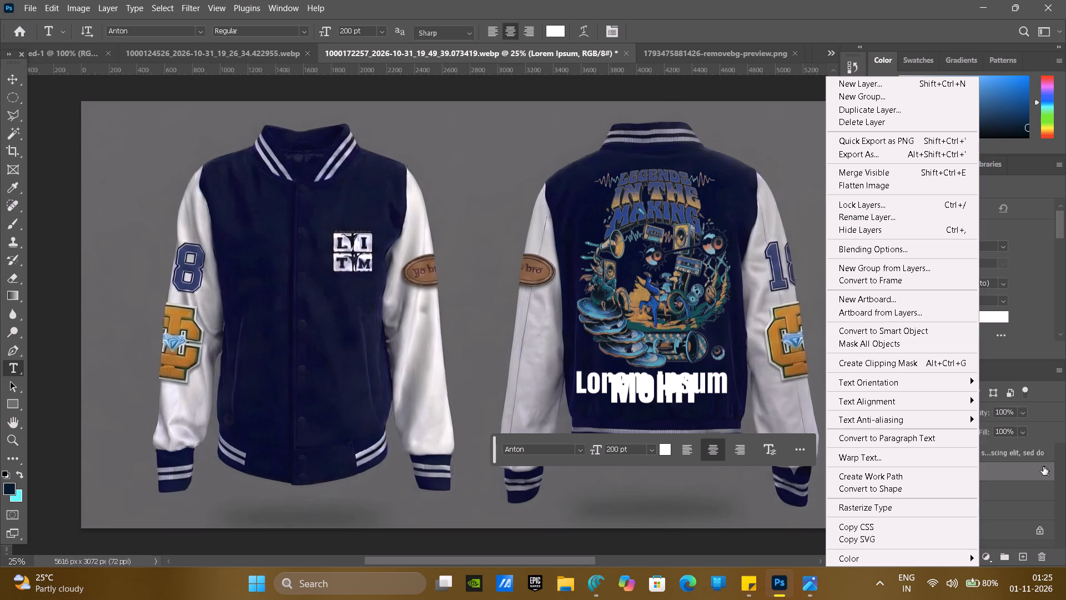
key(BackSpace)
click(1015, 458)
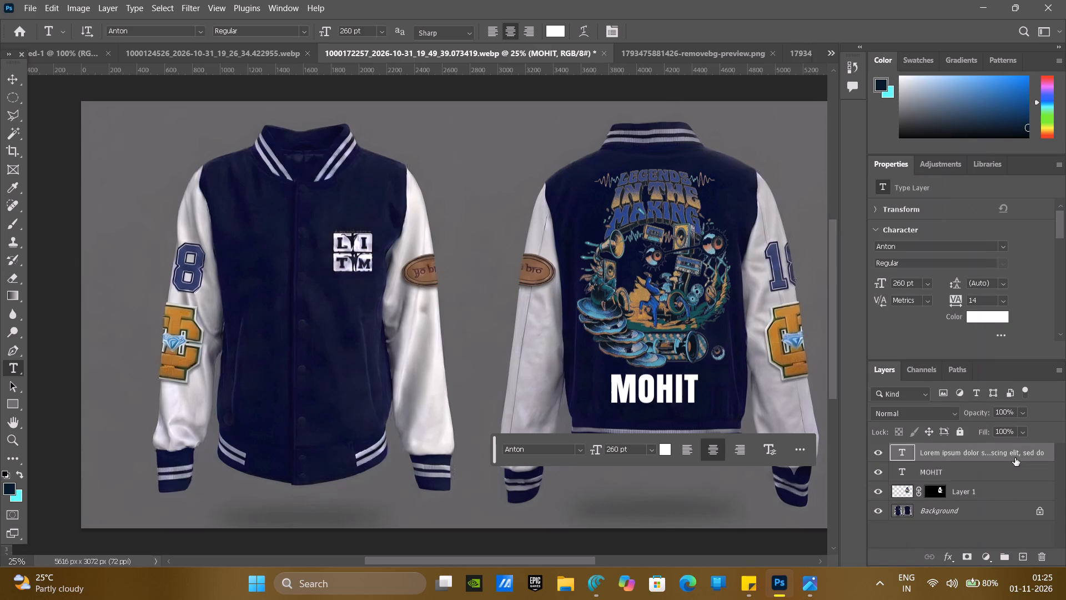
key(BackSpace)
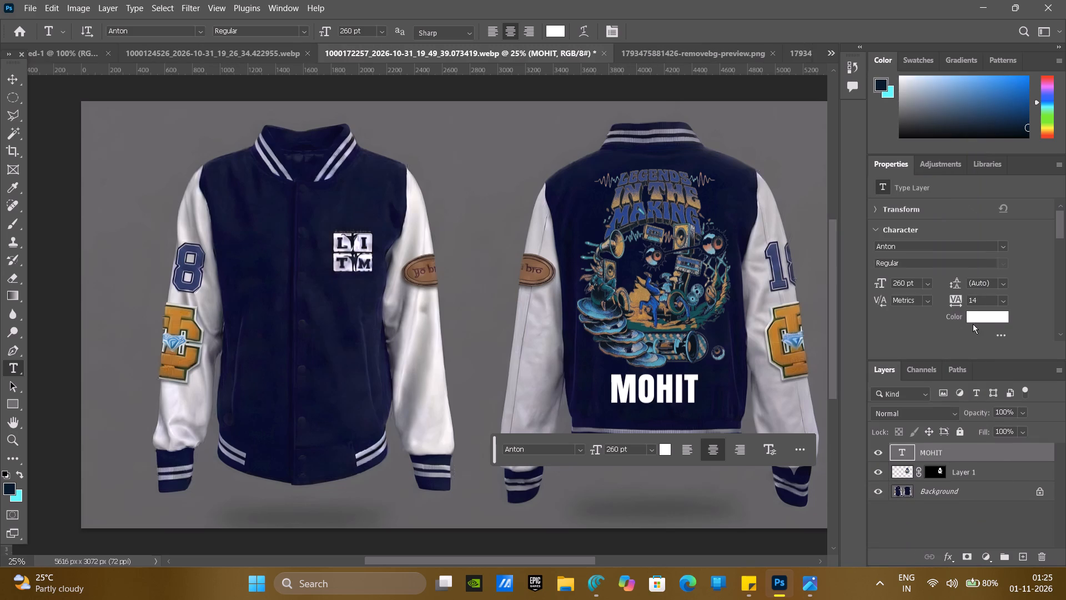
Set the colour of the whole MOHIT text to a slightly off-white, about #fbfbfb.
drag(698, 391, 641, 392)
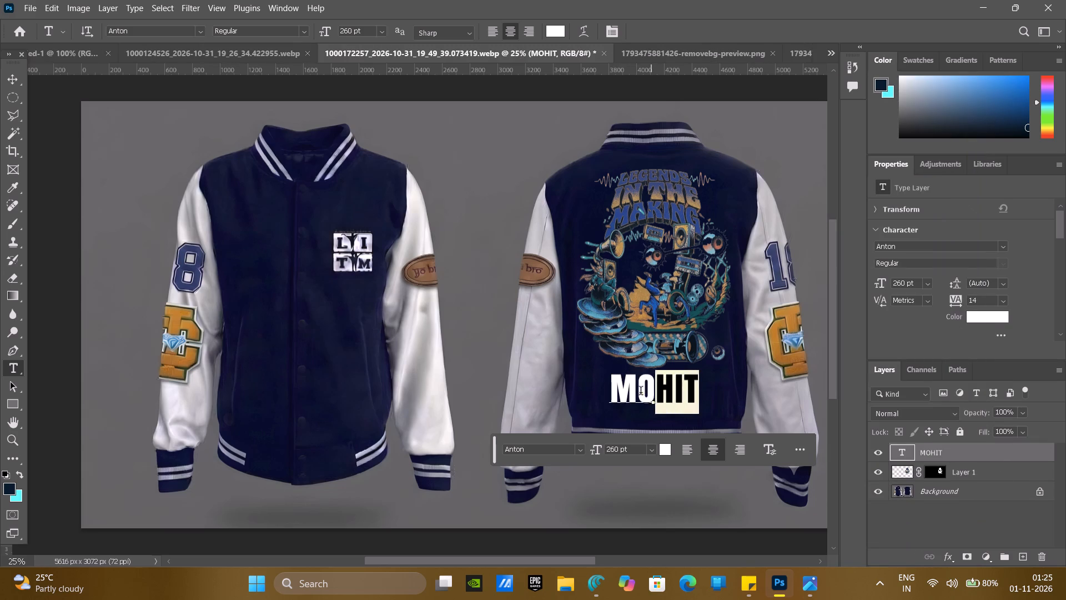
drag(641, 392, 603, 392)
click(1015, 316)
click(995, 314)
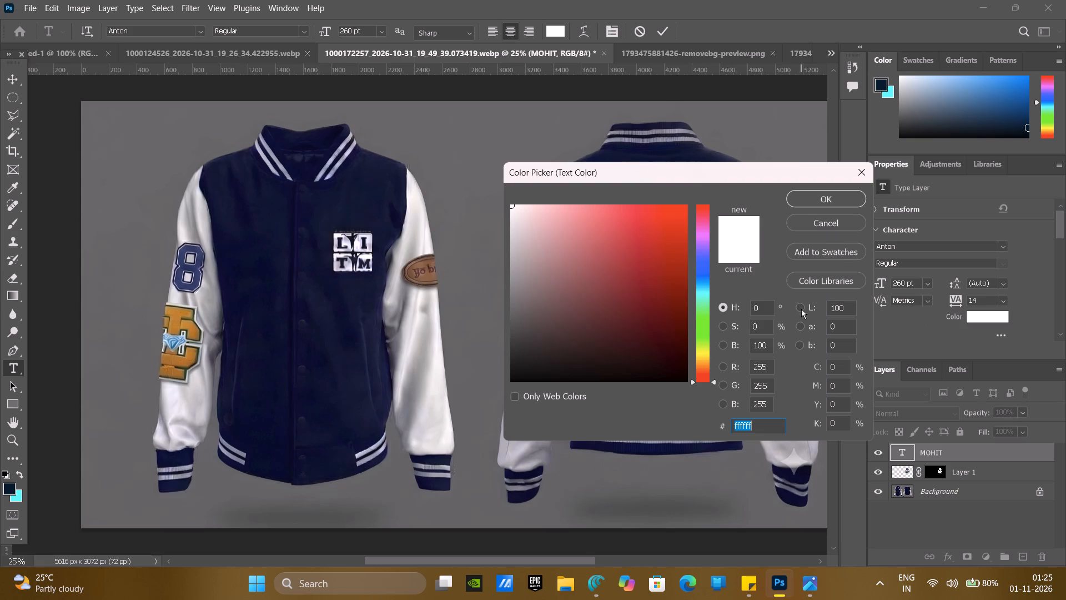
drag(530, 226, 464, 214)
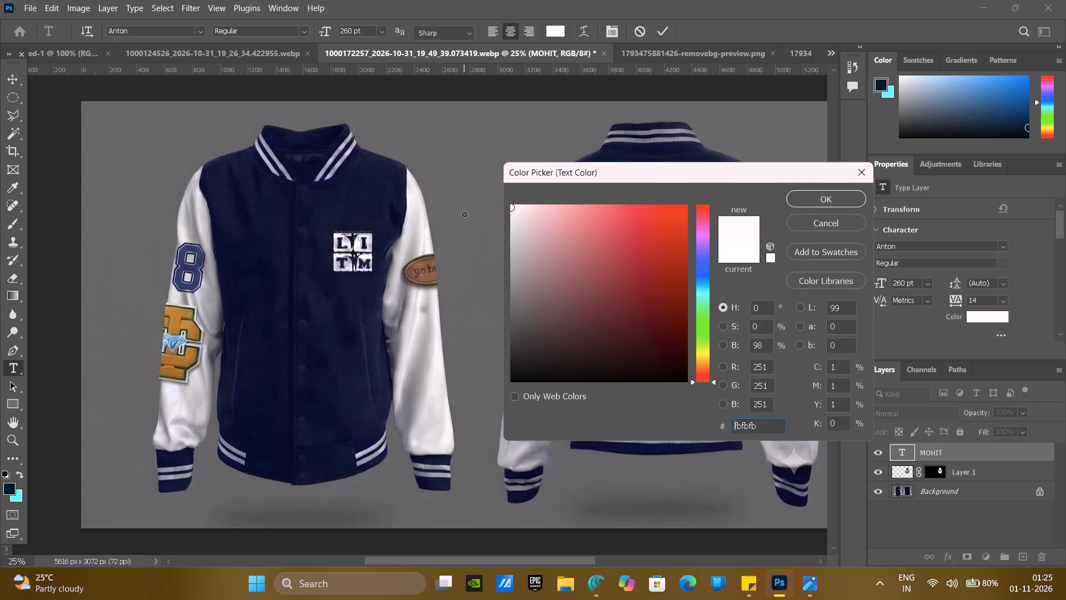
drag(464, 214, 464, 215)
click(822, 208)
click(814, 197)
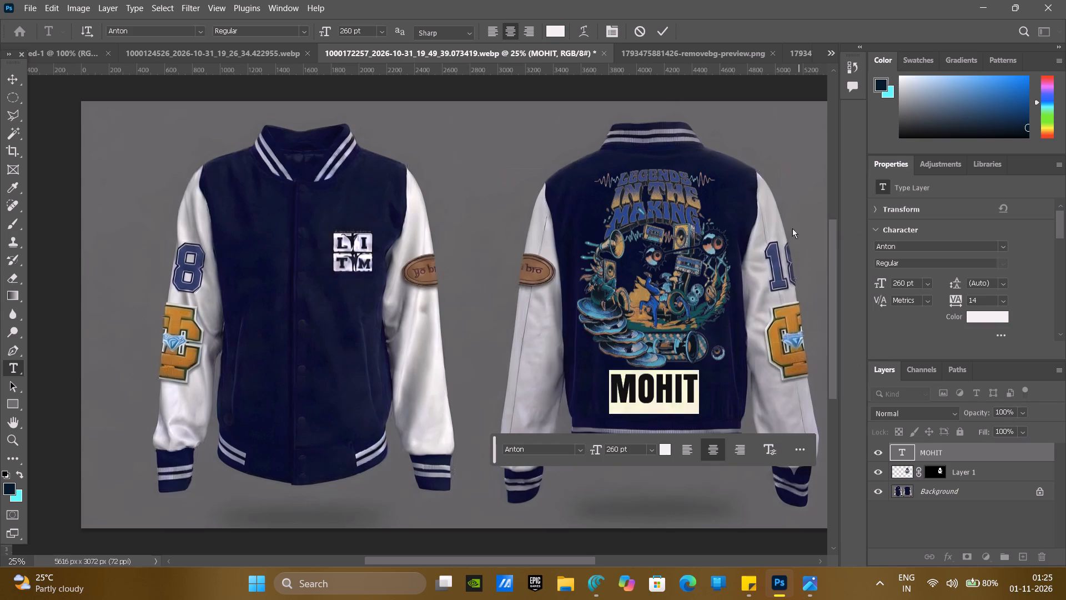
Change the font of the whole MOHIT text to College Block.
click(576, 450)
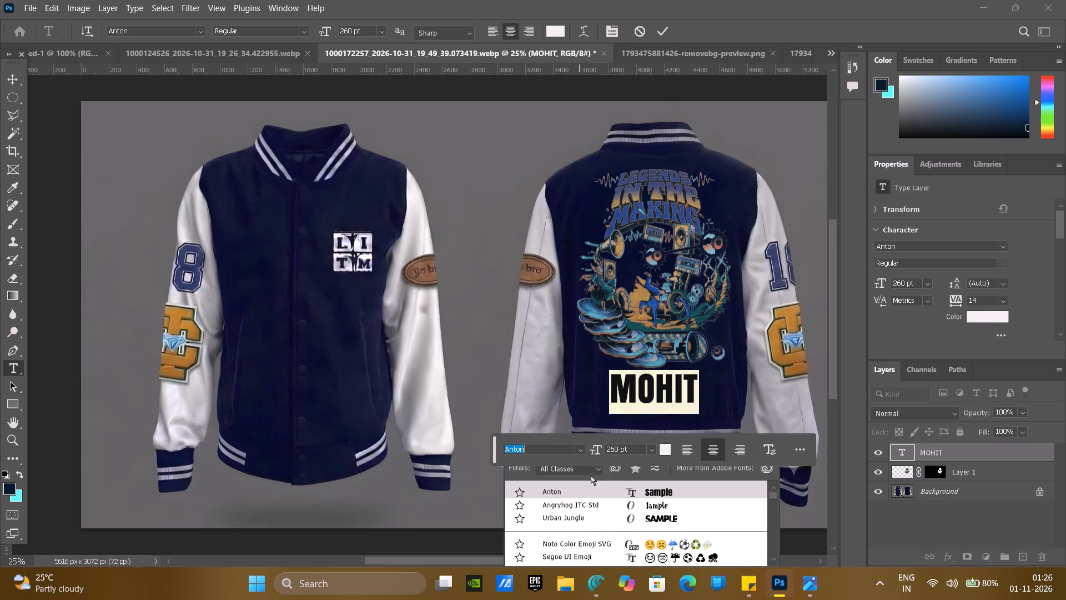
scroll(594, 481, down, 13)
scroll(609, 528, down, 3)
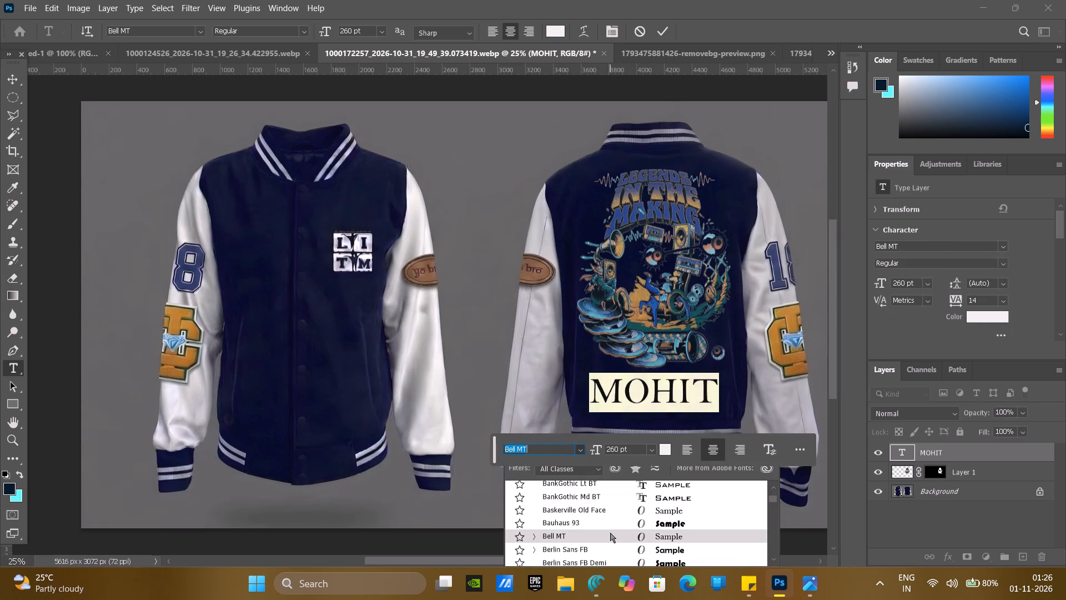
scroll(607, 519, down, 5)
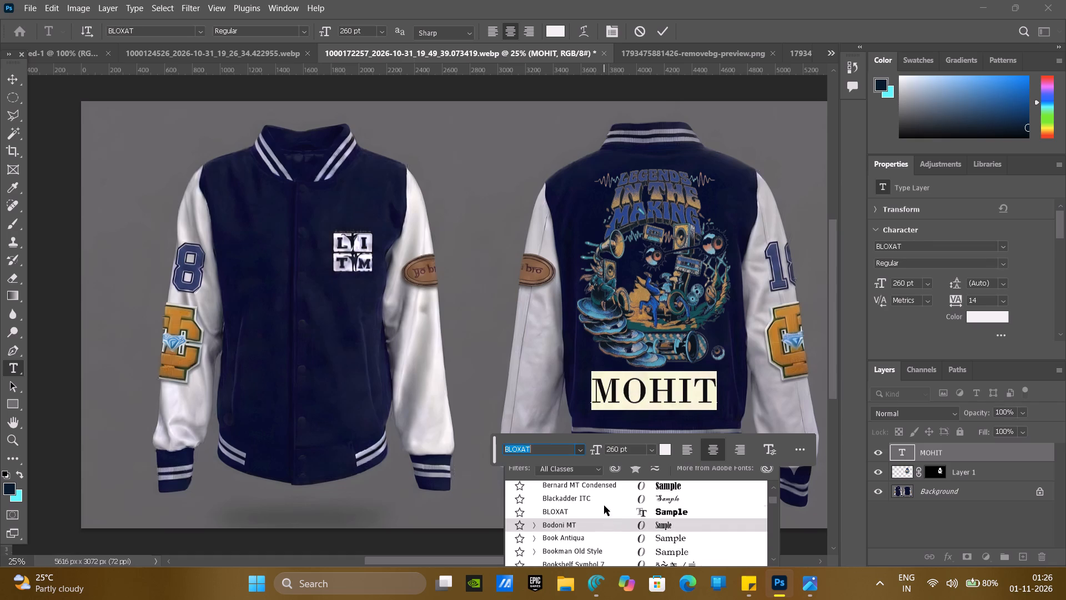
scroll(604, 506, down, 9)
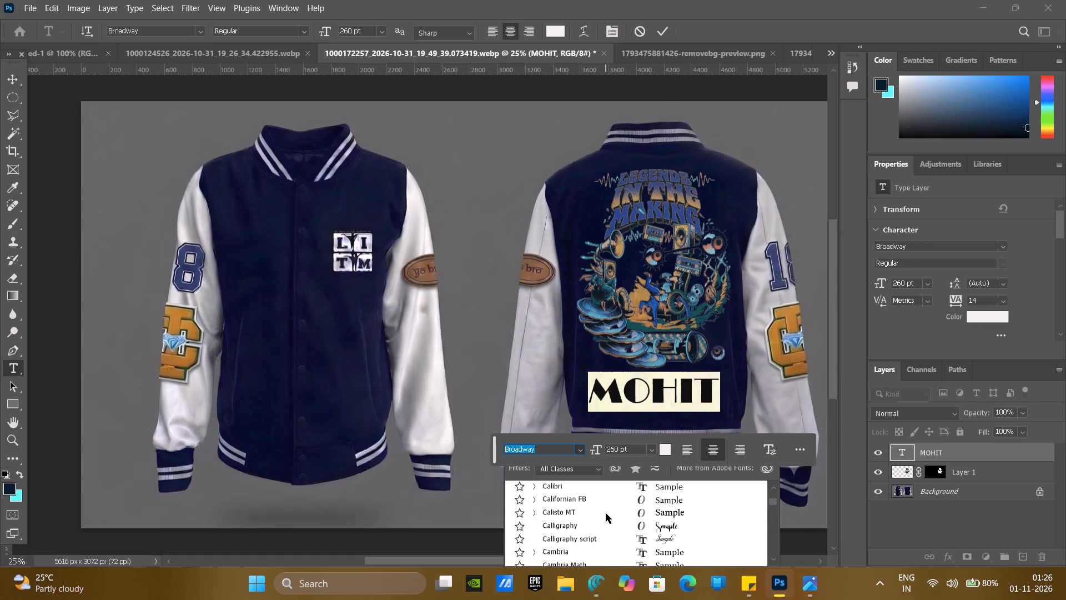
scroll(606, 513, down, 9)
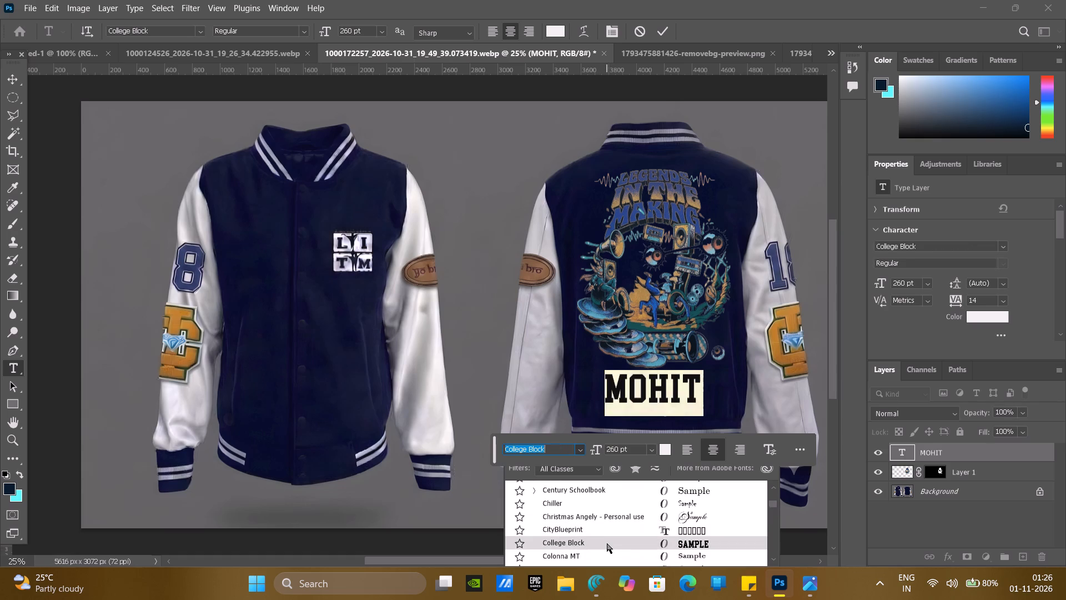
click(607, 543)
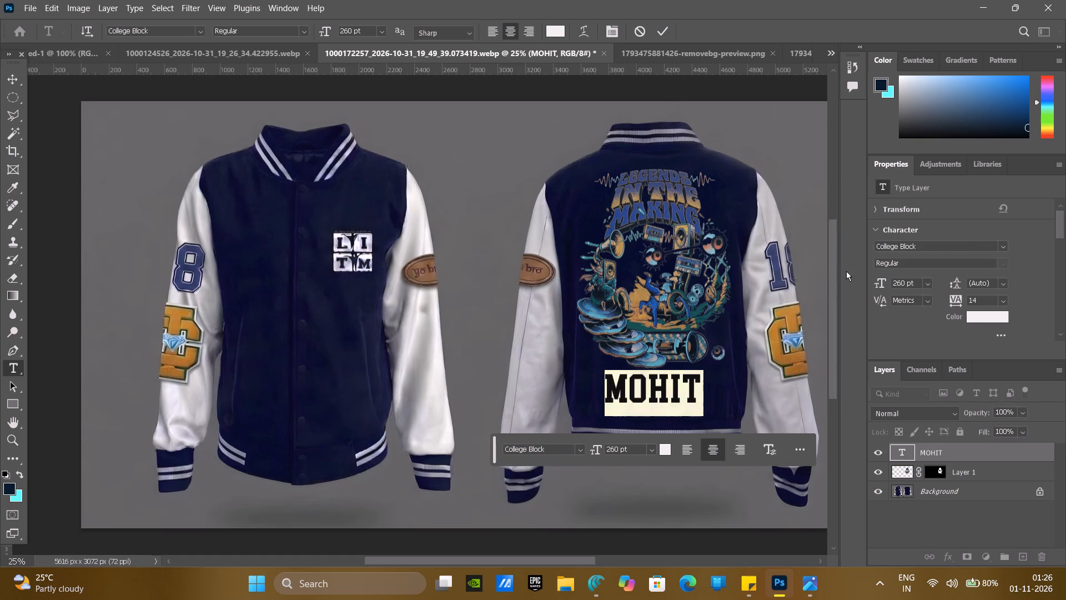
Set the tracking of the MOHIT text to 25.
click(777, 442)
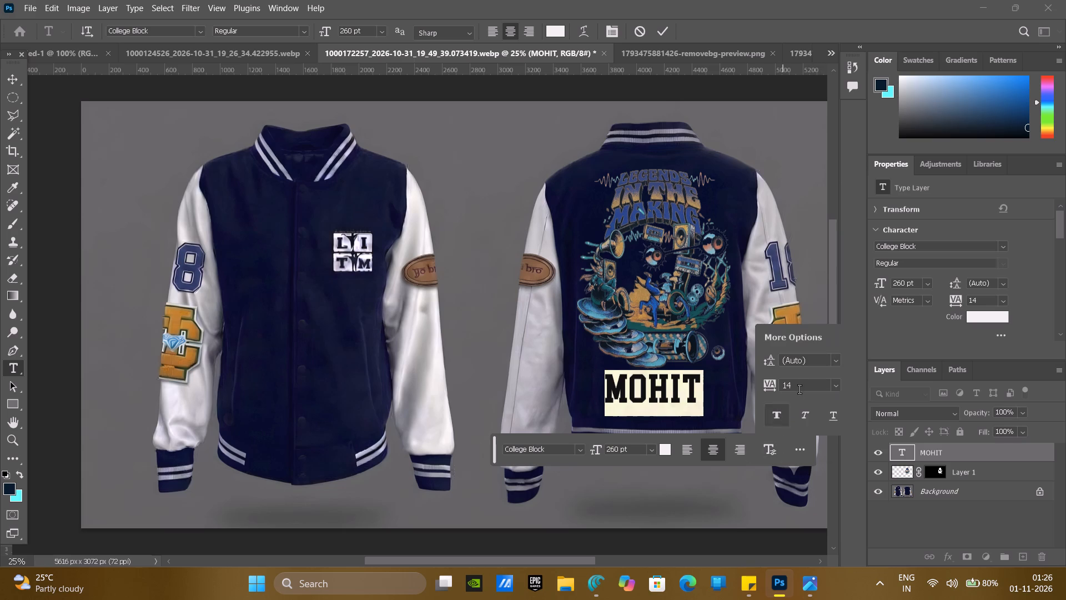
click(839, 387)
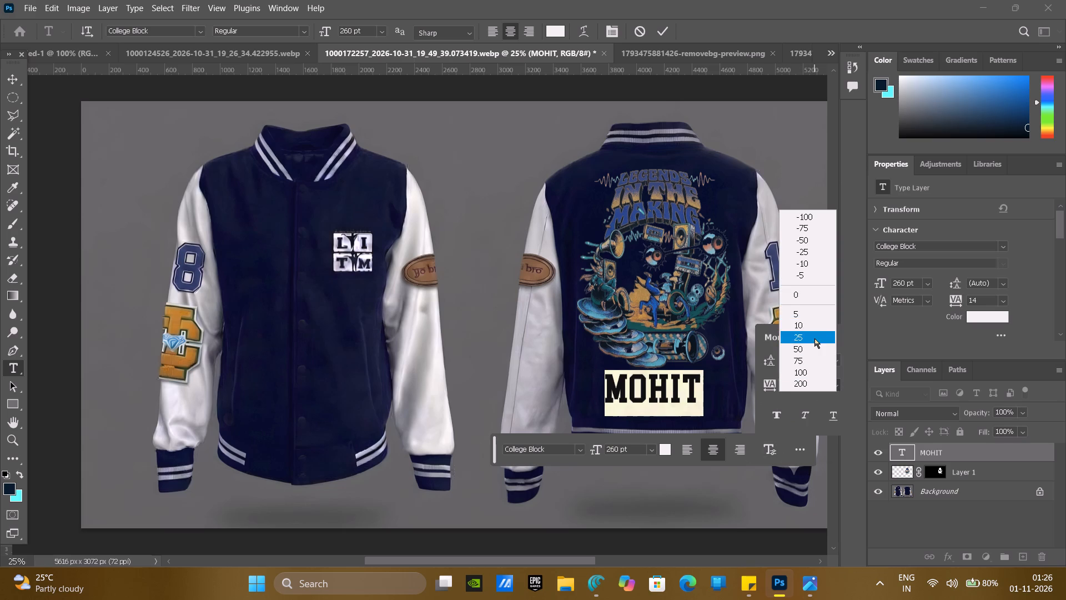
click(814, 338)
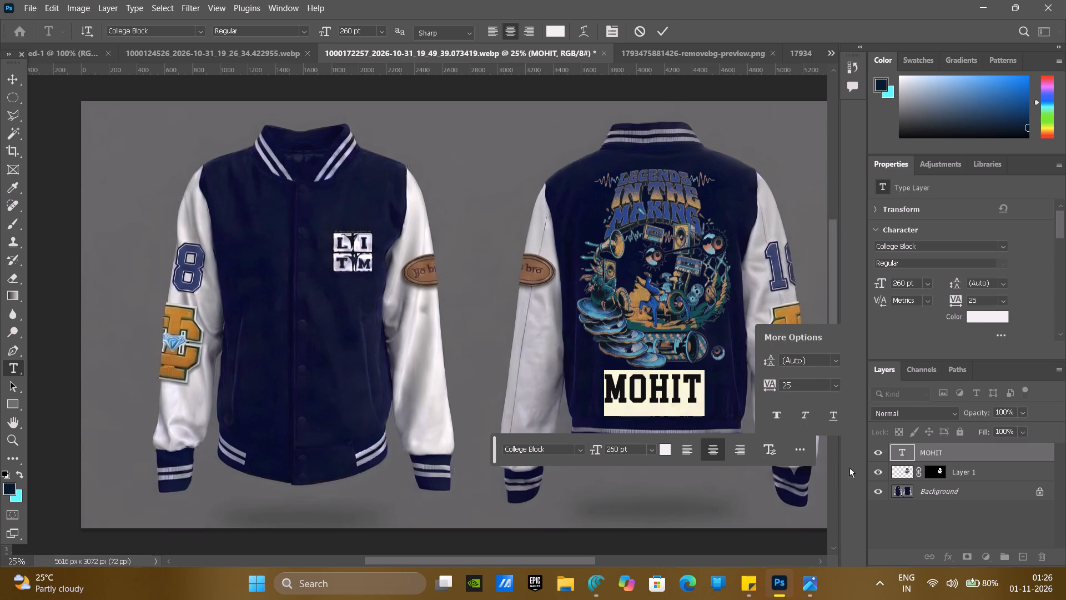
Move the MOHIT text slightly lower beneath the artwork on the jacket's back with Free Transform.
double_click(848, 471)
click(931, 449)
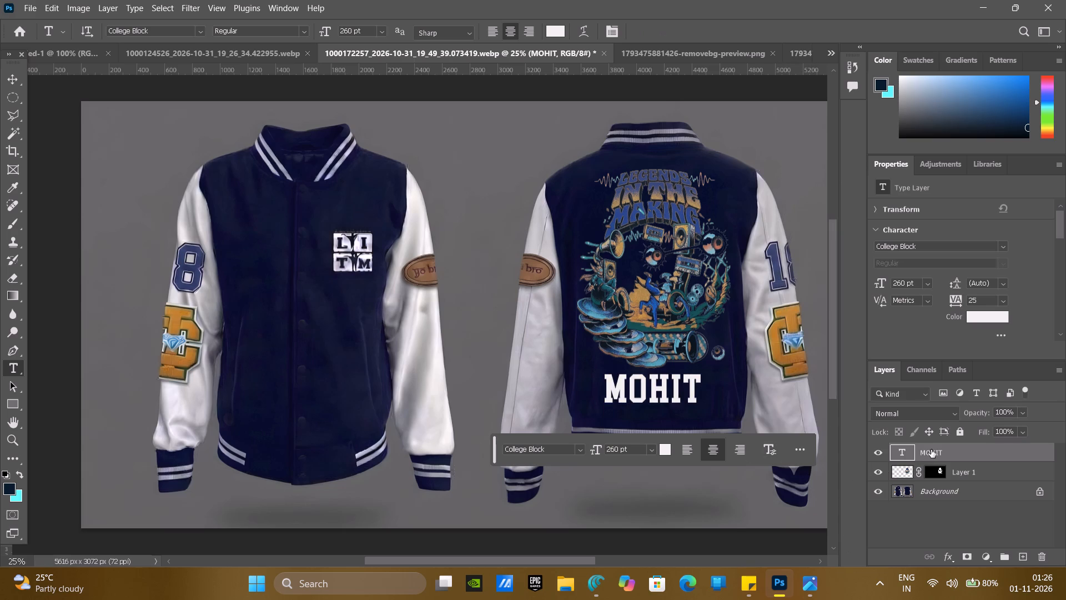
click(849, 513)
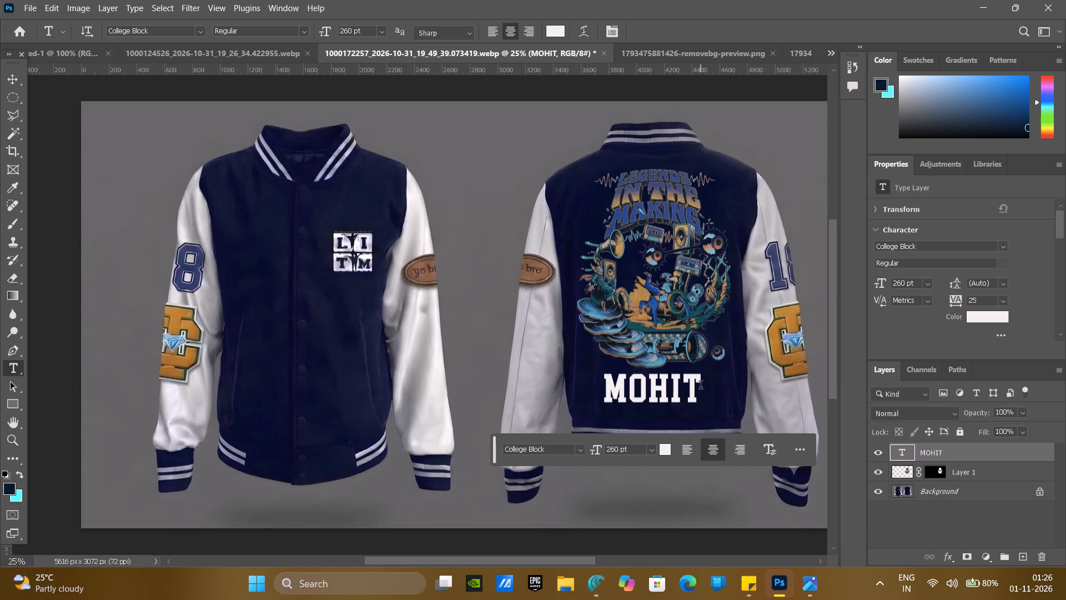
key(ctrl+t)
drag(648, 393, 648, 399)
click(500, 226)
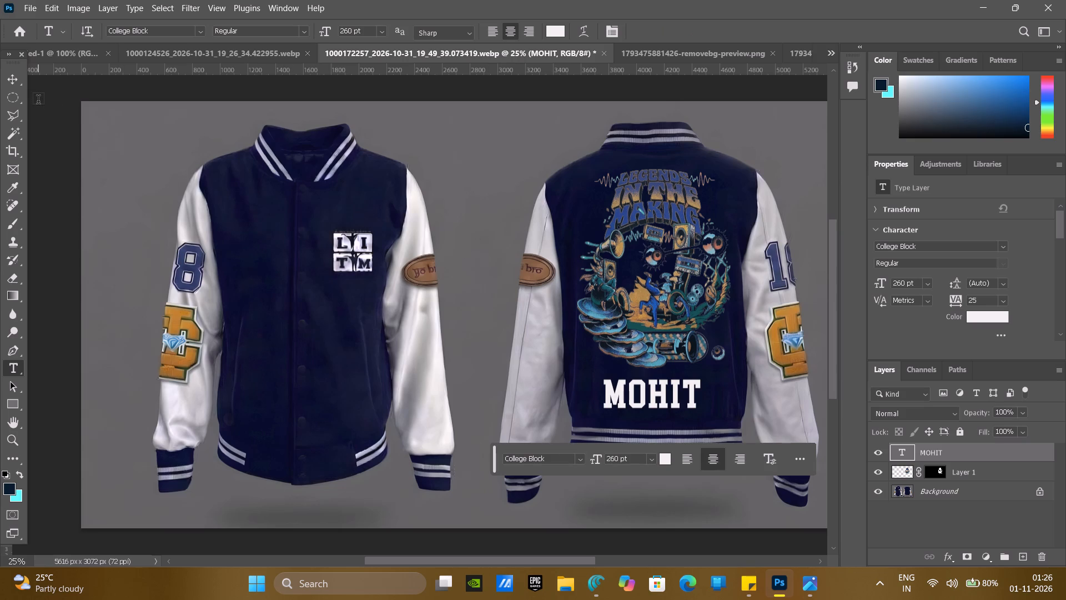
click(28, 8)
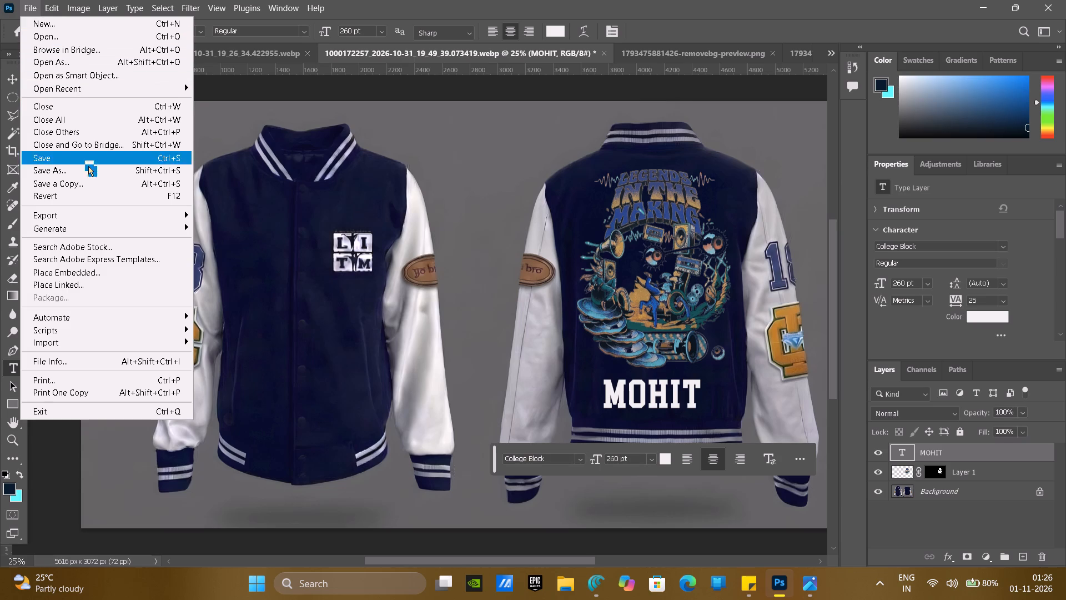
click(81, 32)
scroll(271, 189, down, 2)
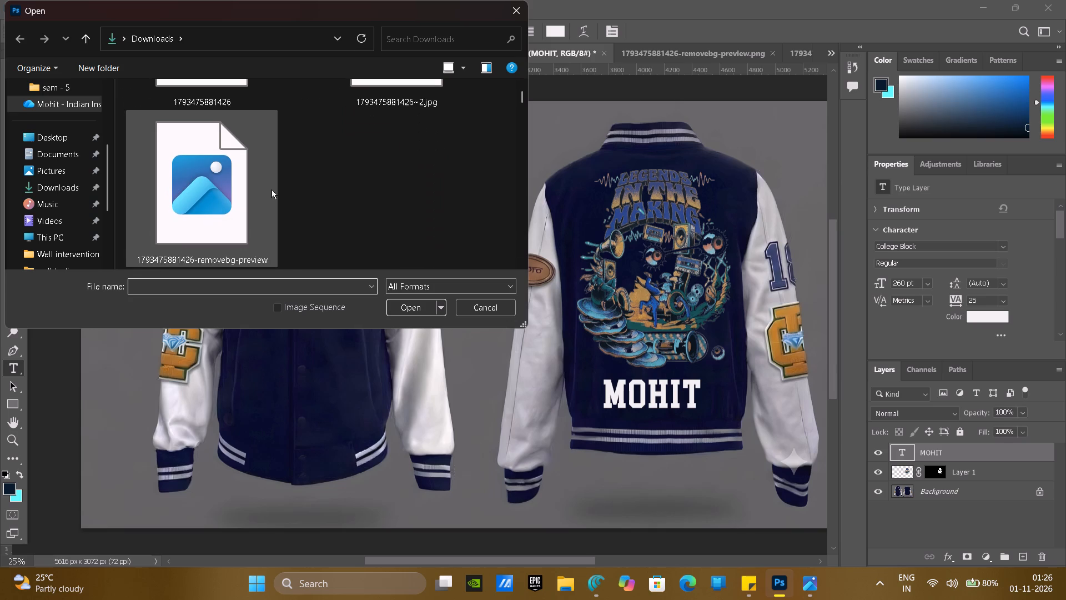
scroll(263, 197, up, 1)
double_click(342, 184)
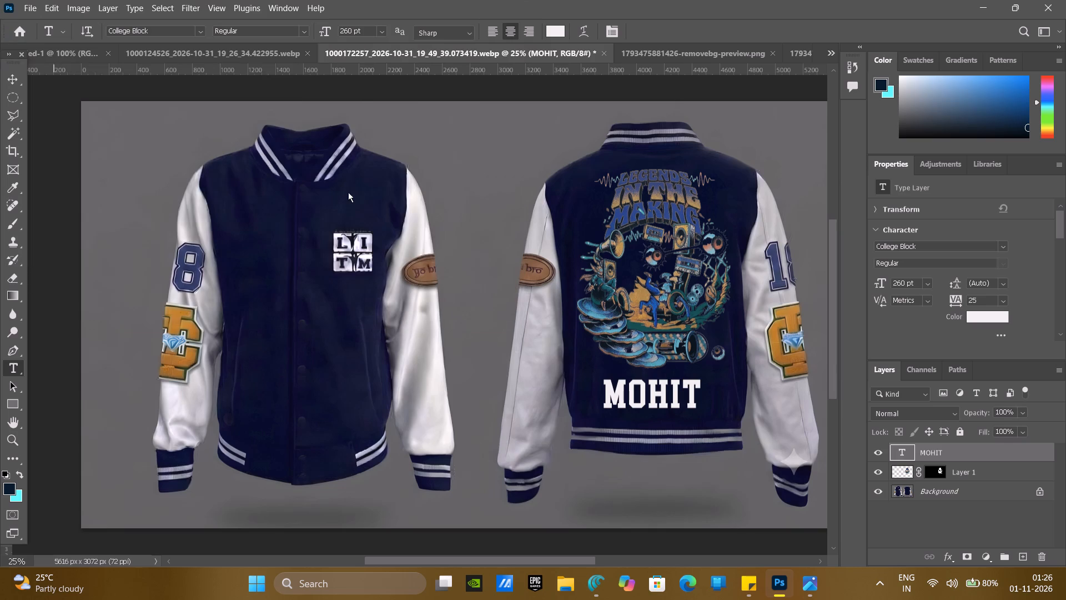
click(678, 53)
click(729, 54)
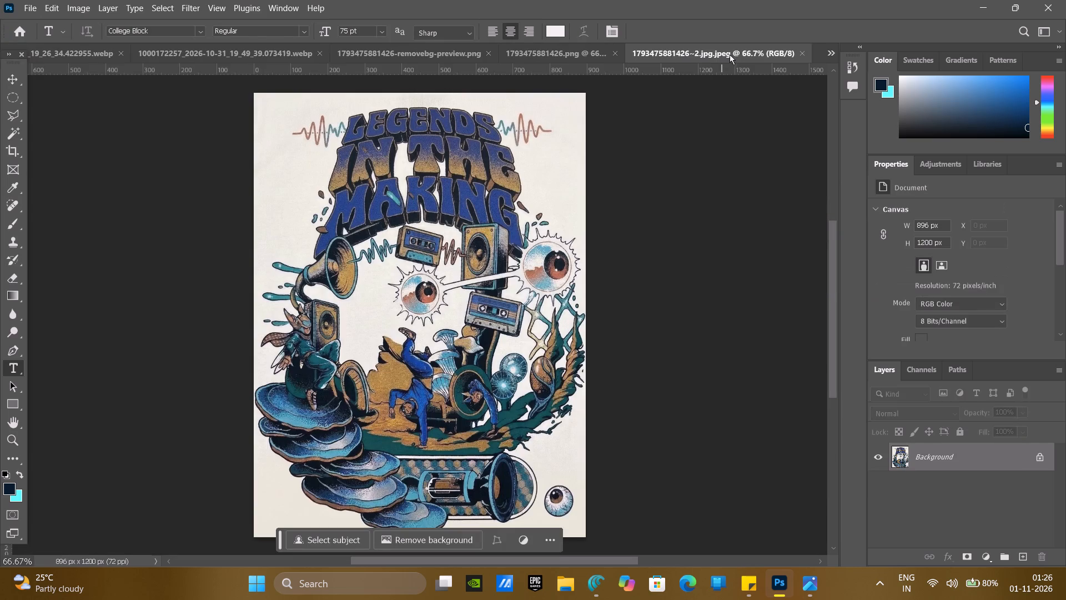
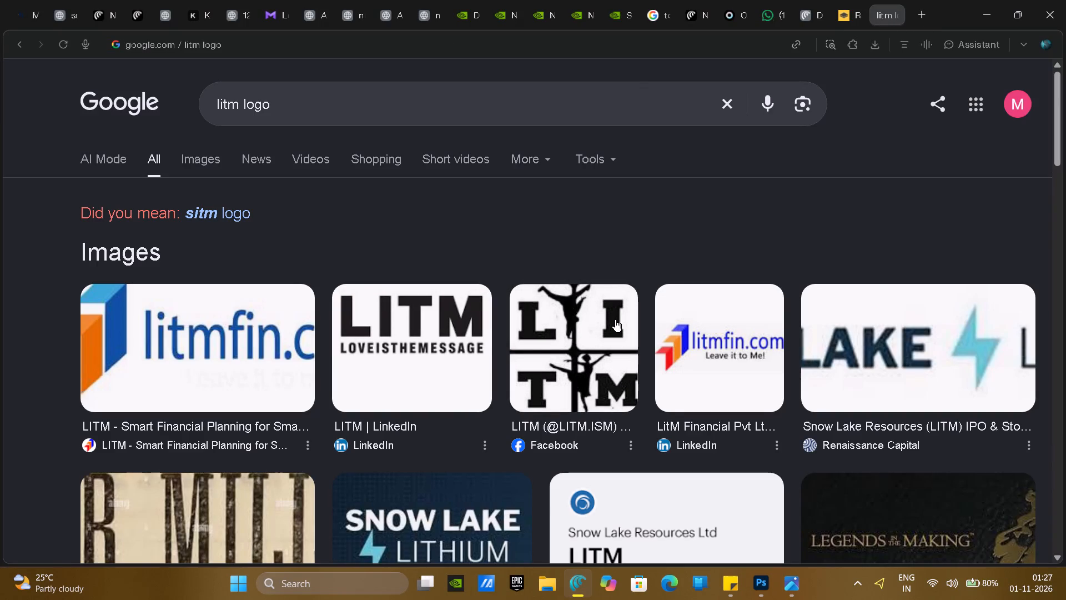
Save the black-and-white LITM dance society logo from the Facebook image result to Downloads as JPEG images (9).
right_click(612, 323)
right_click(908, 361)
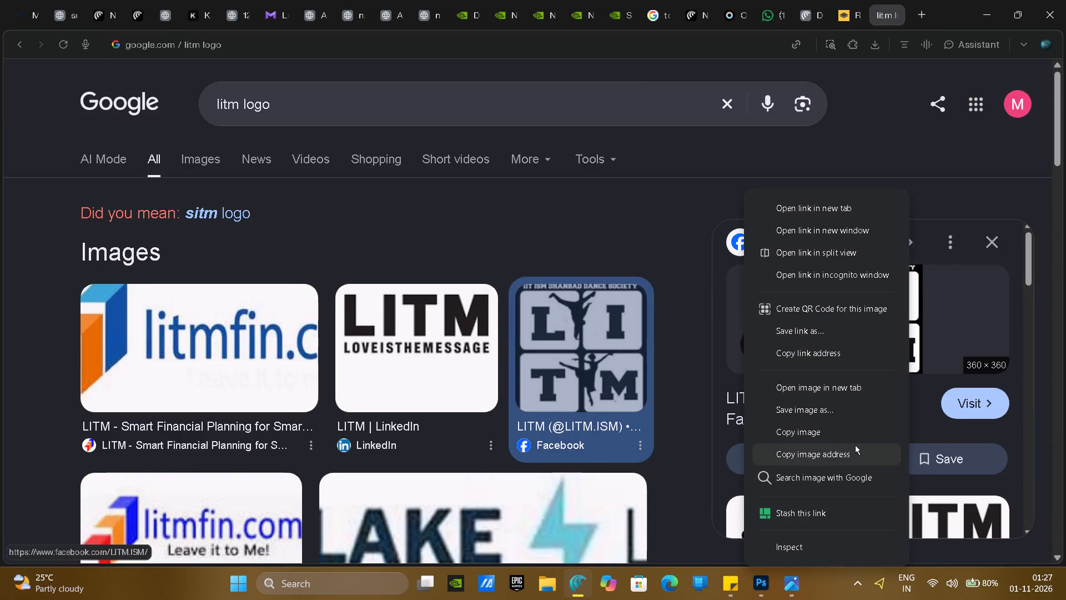
click(832, 411)
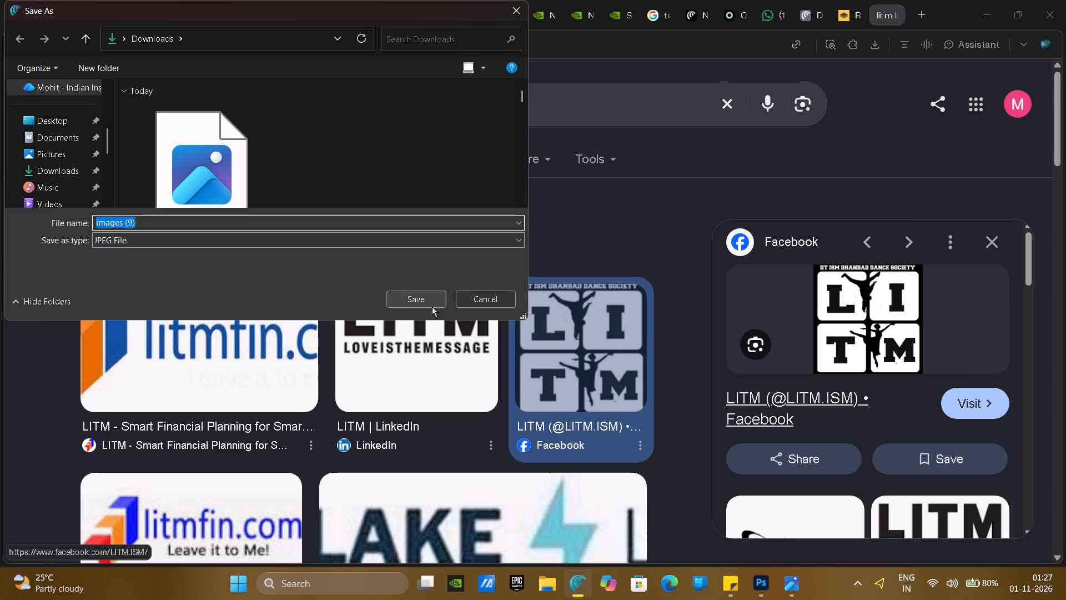
click(414, 299)
Switch to Photoshop and open the downloaded LITM logo image from the Downloads folder.
click(763, 586)
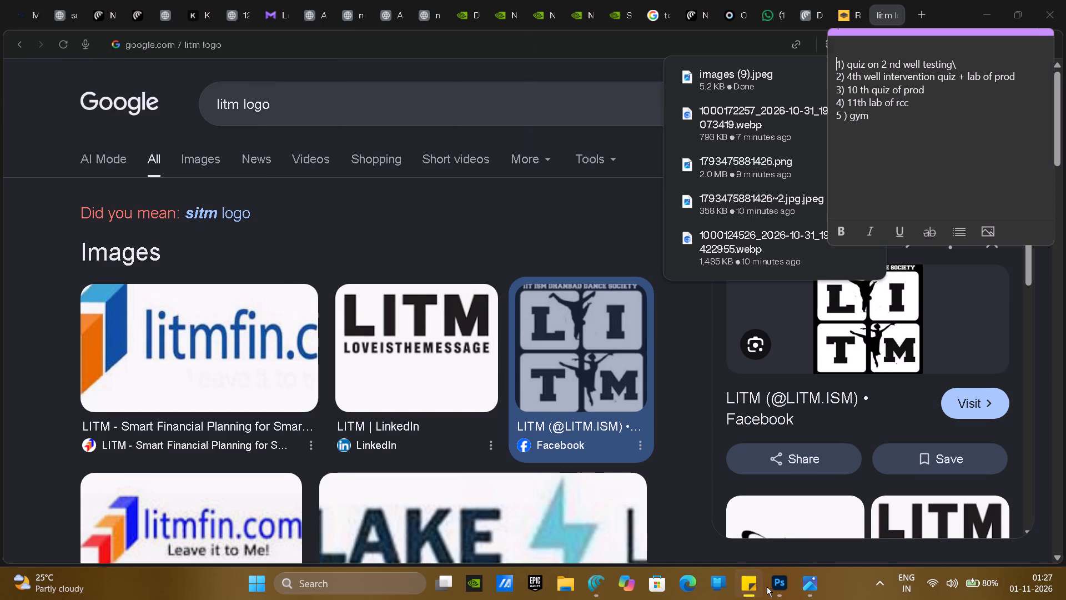
click(780, 586)
click(23, 4)
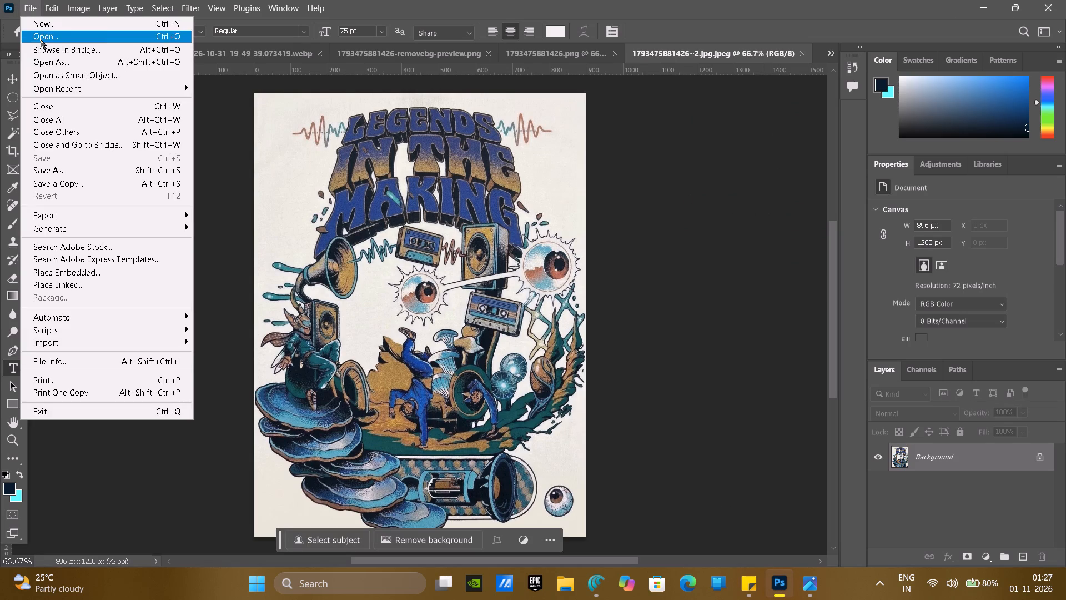
click(45, 37)
scroll(227, 167, down, 2)
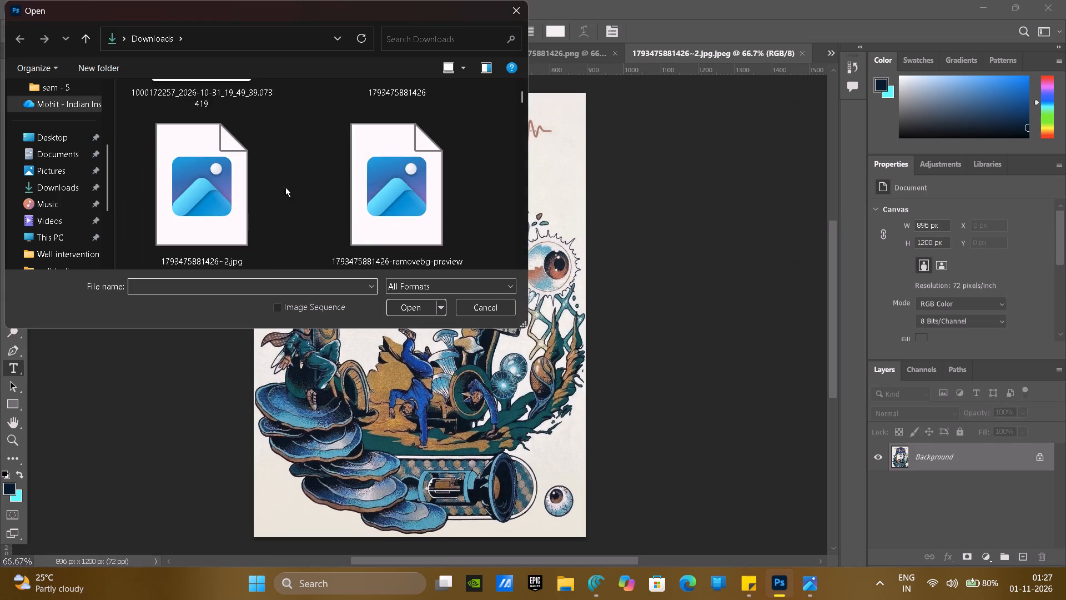
Open the LITM dance society logo, images (9).jpeg, from the Downloads folder.
scroll(291, 188, down, 3)
scroll(331, 199, up, 1)
double_click(182, 182)
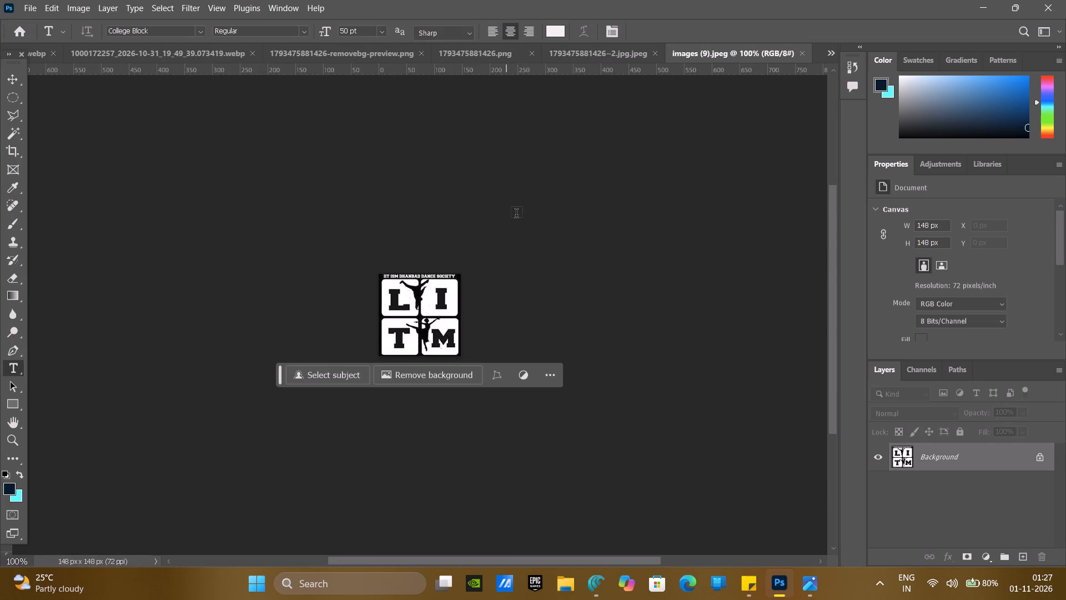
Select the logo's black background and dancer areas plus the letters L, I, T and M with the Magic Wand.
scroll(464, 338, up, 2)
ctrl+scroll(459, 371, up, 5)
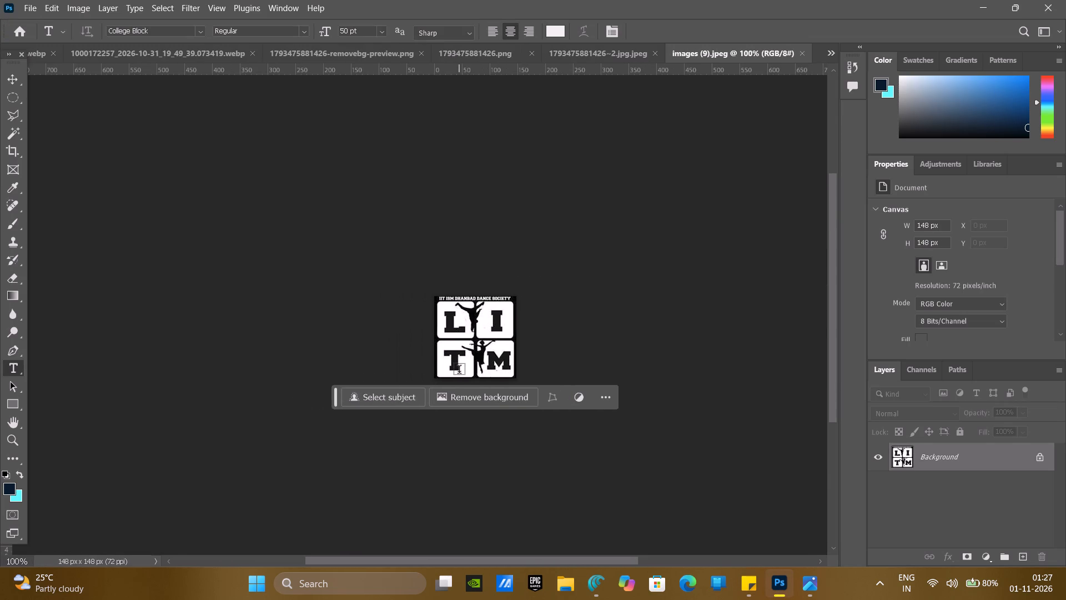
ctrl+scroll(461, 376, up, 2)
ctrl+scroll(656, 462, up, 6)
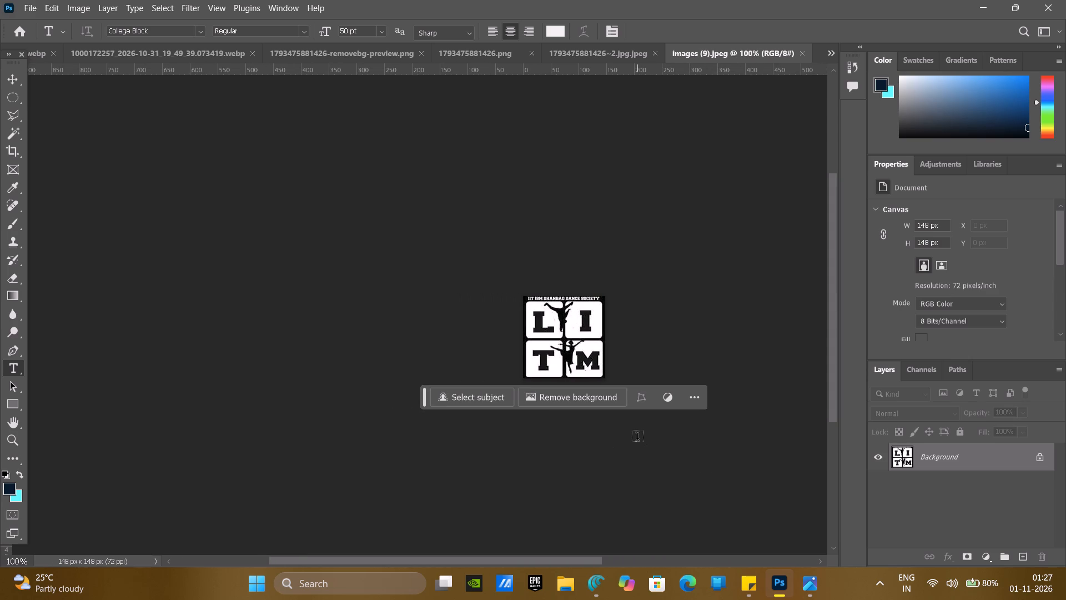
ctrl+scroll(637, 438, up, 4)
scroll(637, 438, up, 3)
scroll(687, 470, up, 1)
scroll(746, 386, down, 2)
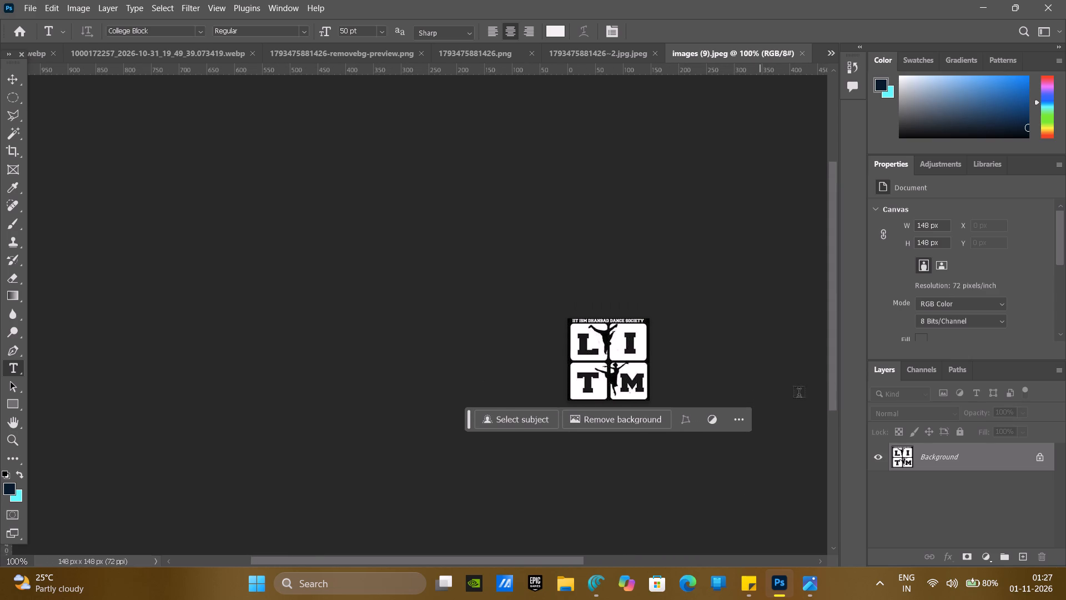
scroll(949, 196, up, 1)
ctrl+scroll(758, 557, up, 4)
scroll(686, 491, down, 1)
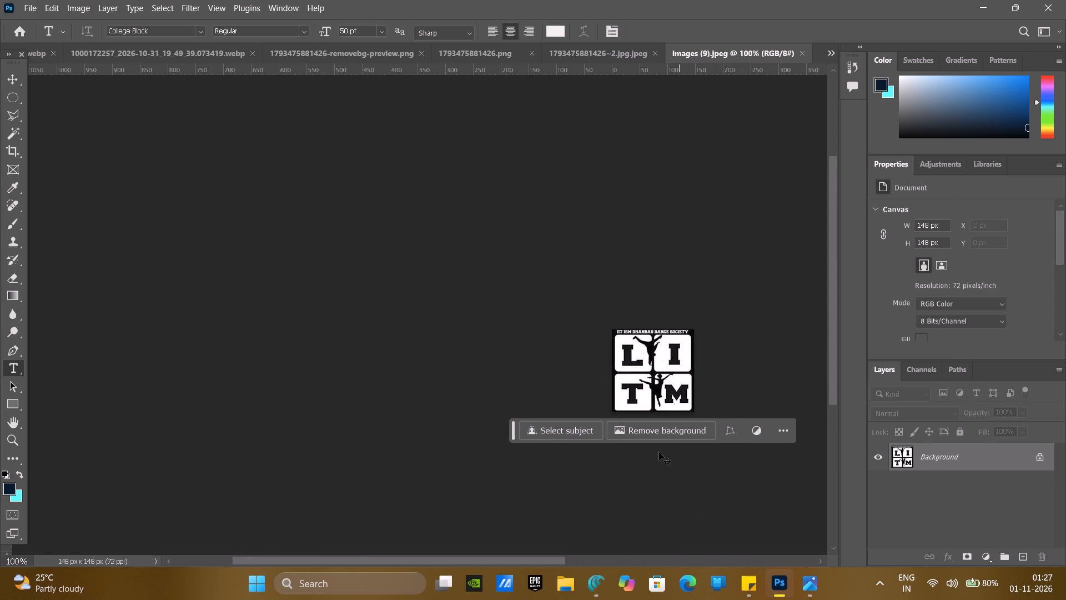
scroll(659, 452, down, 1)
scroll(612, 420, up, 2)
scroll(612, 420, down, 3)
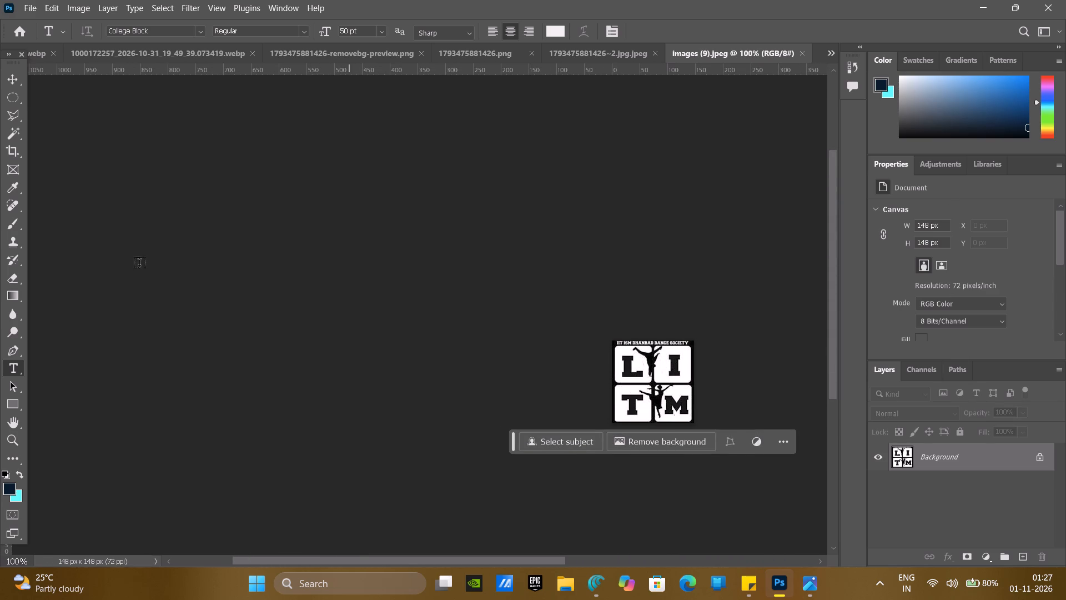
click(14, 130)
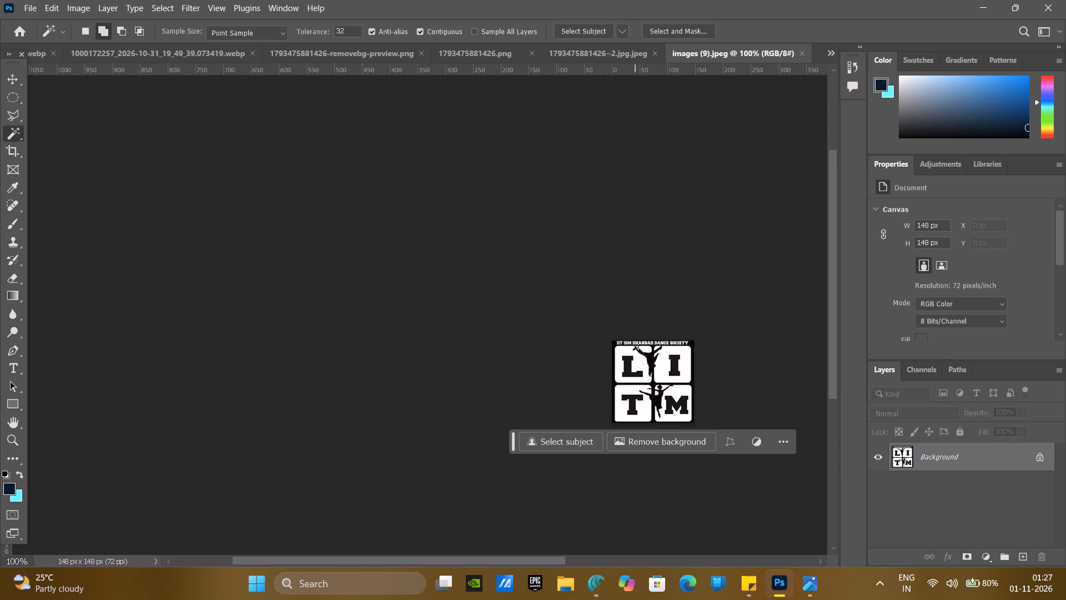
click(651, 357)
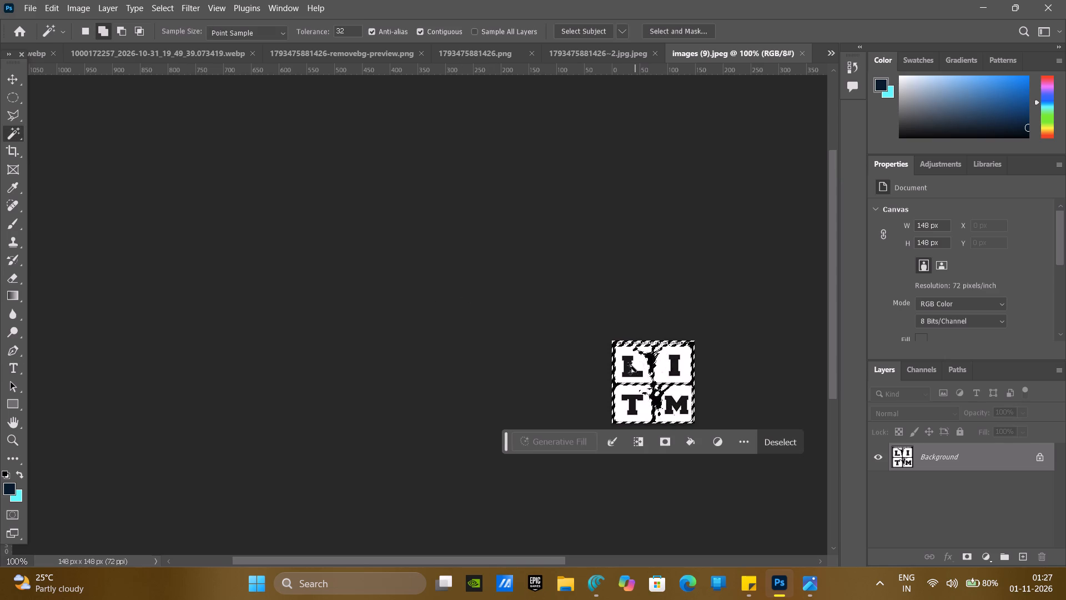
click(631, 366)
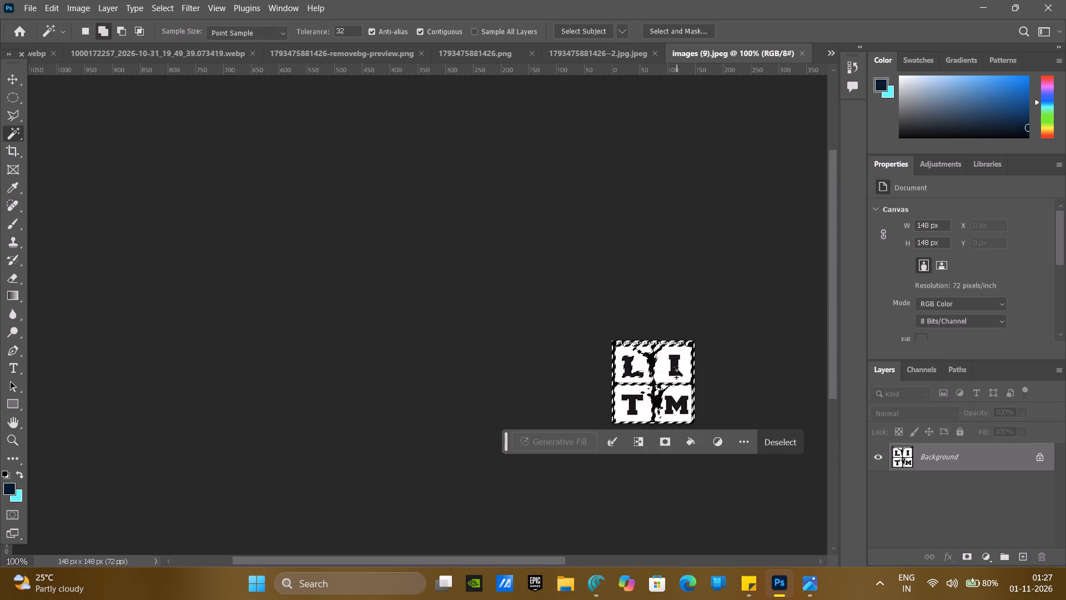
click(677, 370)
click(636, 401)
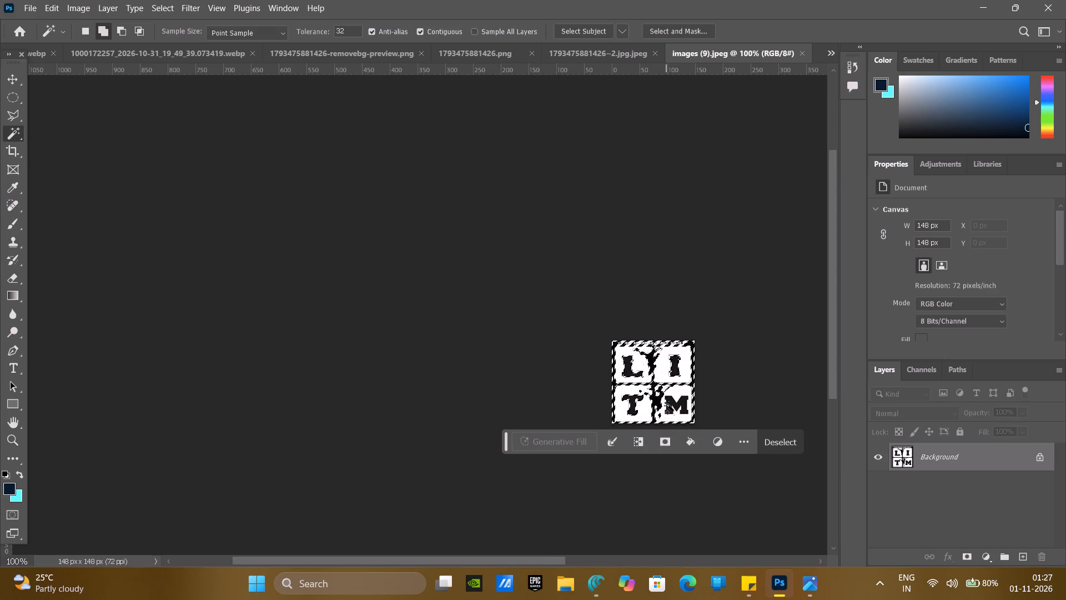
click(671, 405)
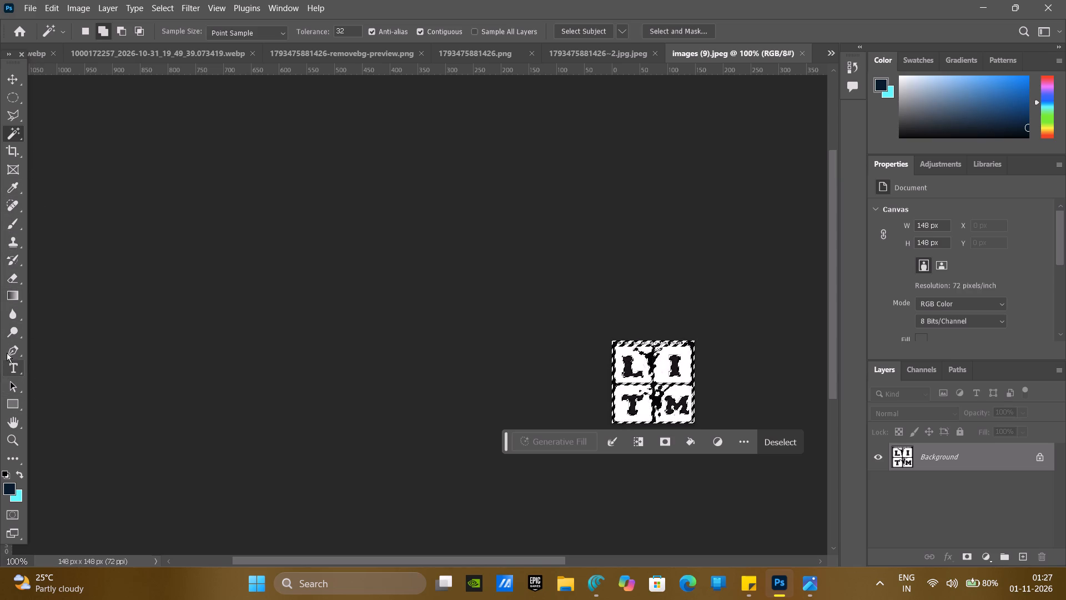
Set the foreground colour to white and try to paint the selected black areas of the logo with the Brush.
click(22, 299)
click(19, 227)
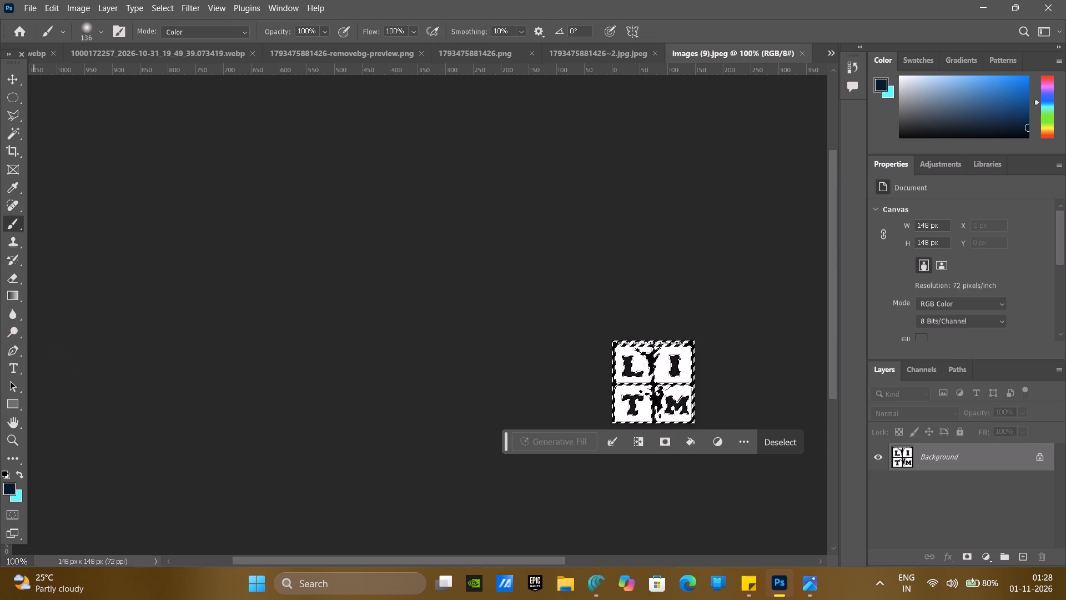
click(20, 226)
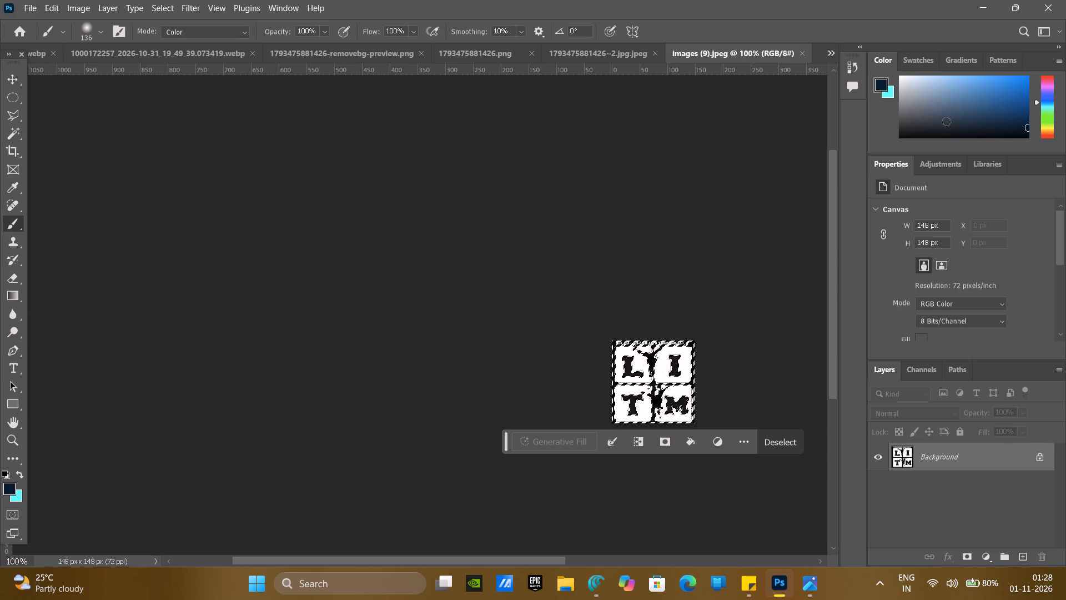
drag(946, 121, 880, 71)
drag(701, 387, 520, 362)
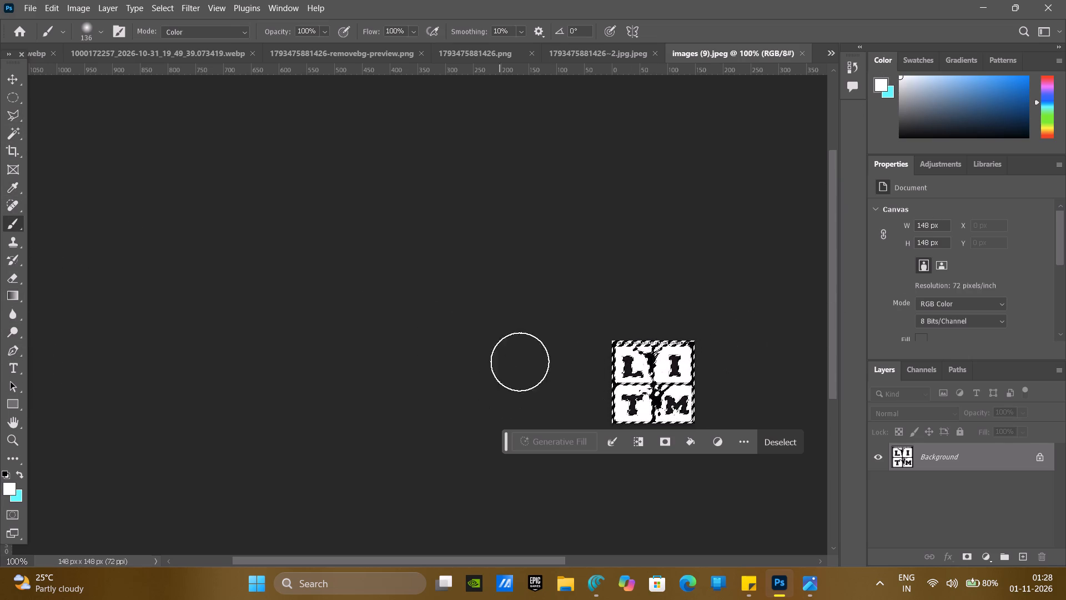
drag(520, 362, 719, 334)
drag(662, 321, 774, 447)
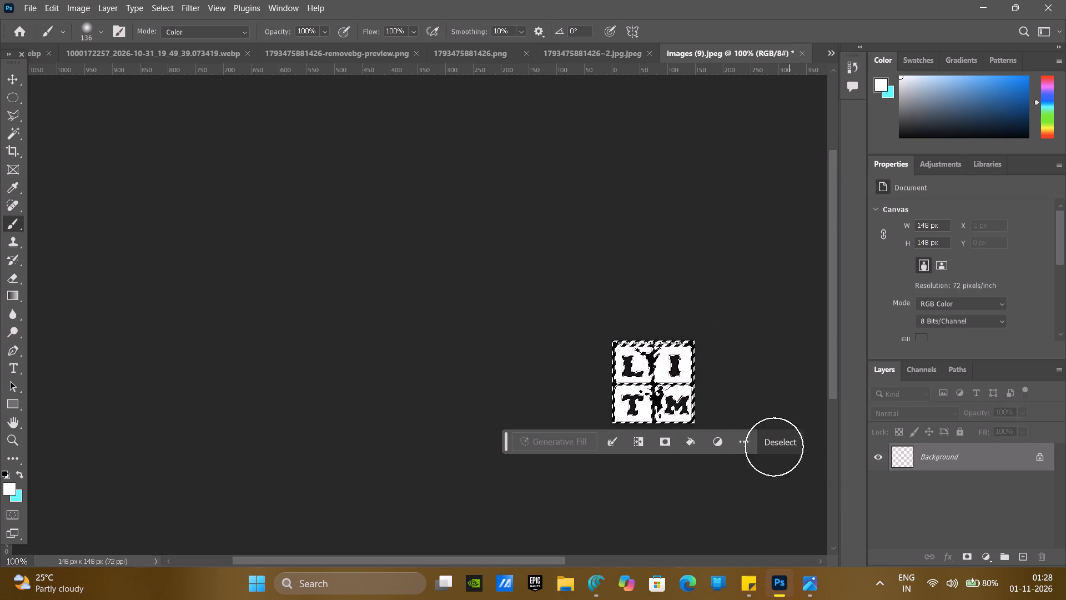
drag(774, 447, 649, 356)
drag(677, 399, 617, 341)
drag(708, 353, 383, 353)
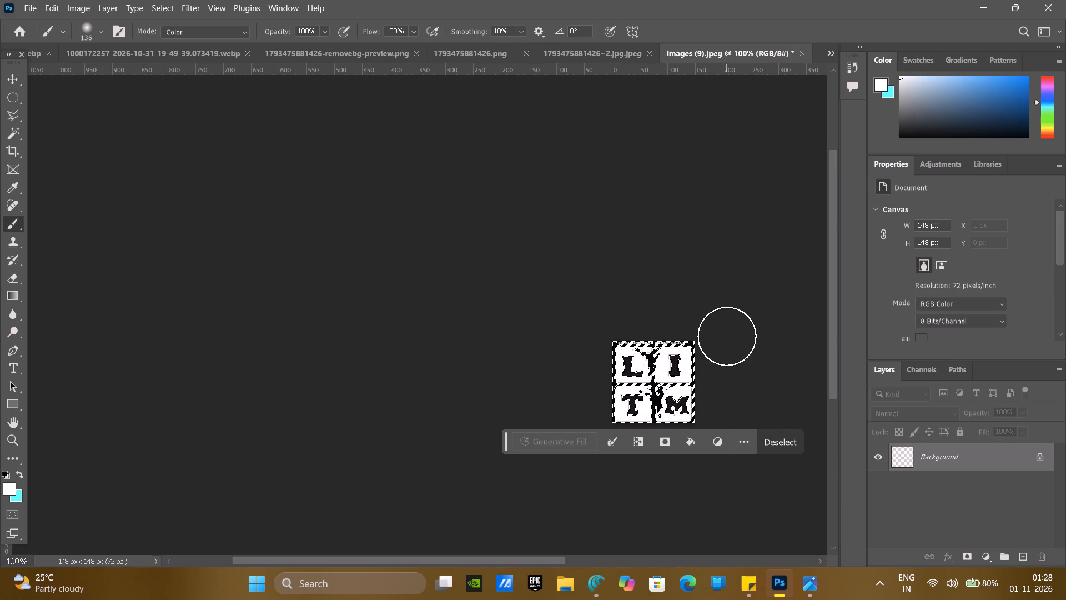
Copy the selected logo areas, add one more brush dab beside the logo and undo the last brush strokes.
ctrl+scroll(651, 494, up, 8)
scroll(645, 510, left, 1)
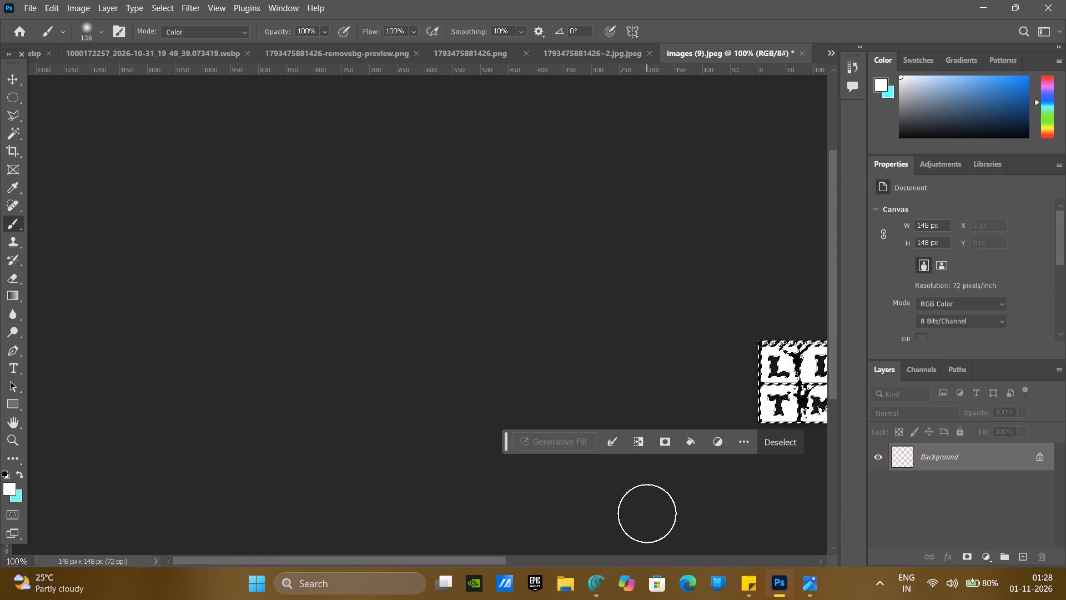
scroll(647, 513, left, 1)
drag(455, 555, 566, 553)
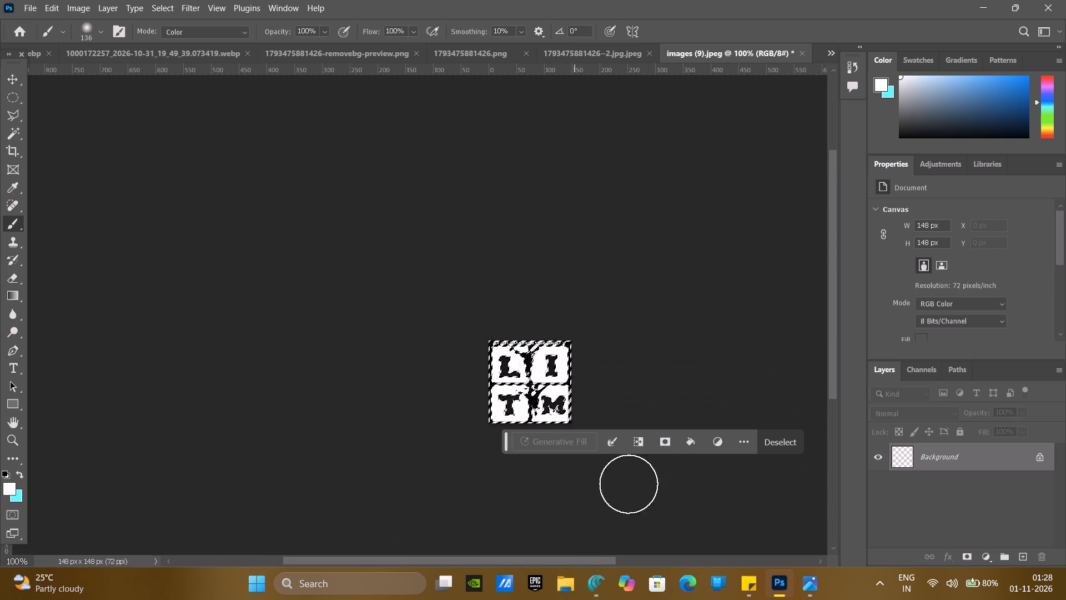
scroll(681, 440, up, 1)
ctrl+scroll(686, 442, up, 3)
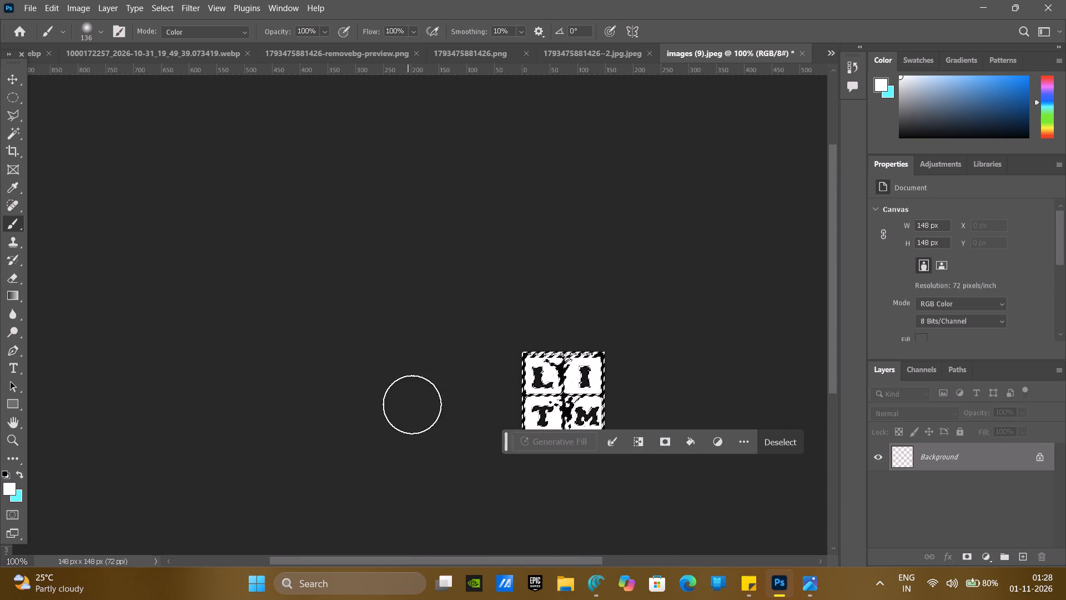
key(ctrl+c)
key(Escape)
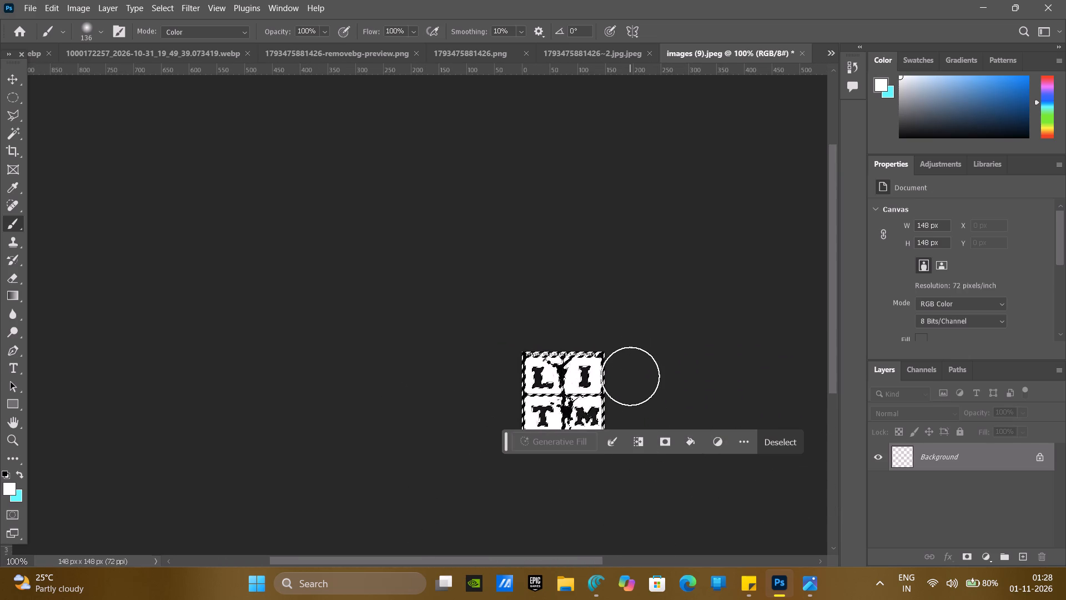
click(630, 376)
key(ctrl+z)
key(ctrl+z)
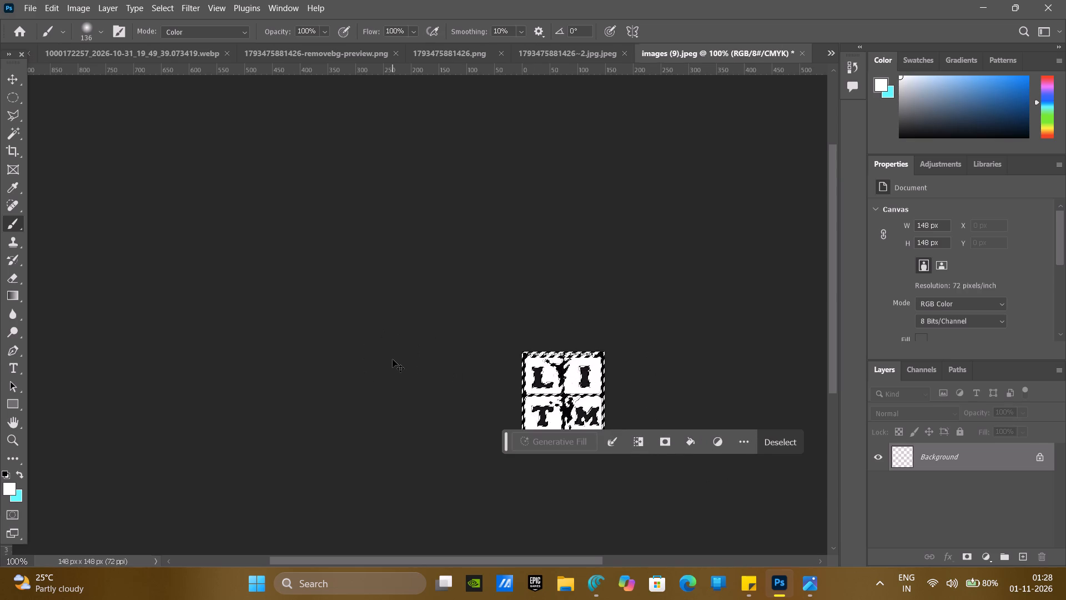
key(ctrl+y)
Convert the locked Background of the logo document into a regular layer named Layer 0.
double_click(983, 462)
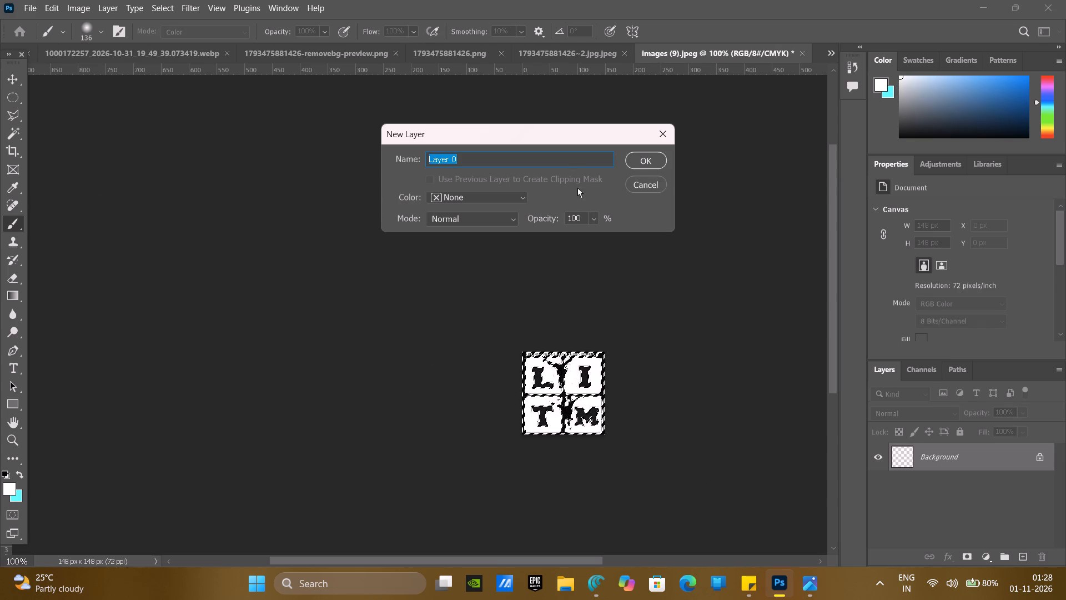
click(670, 153)
click(660, 161)
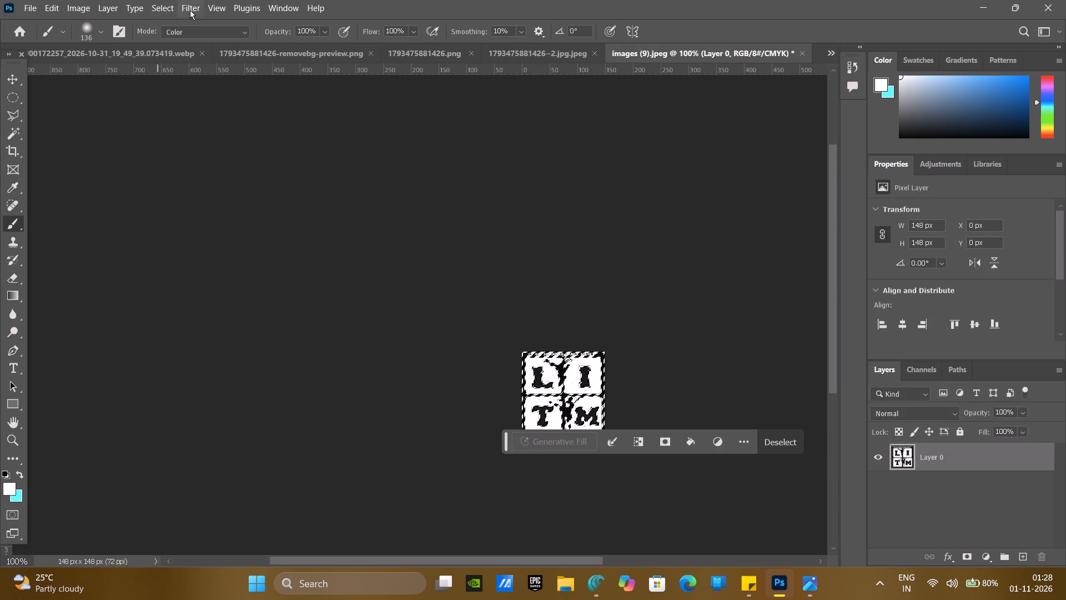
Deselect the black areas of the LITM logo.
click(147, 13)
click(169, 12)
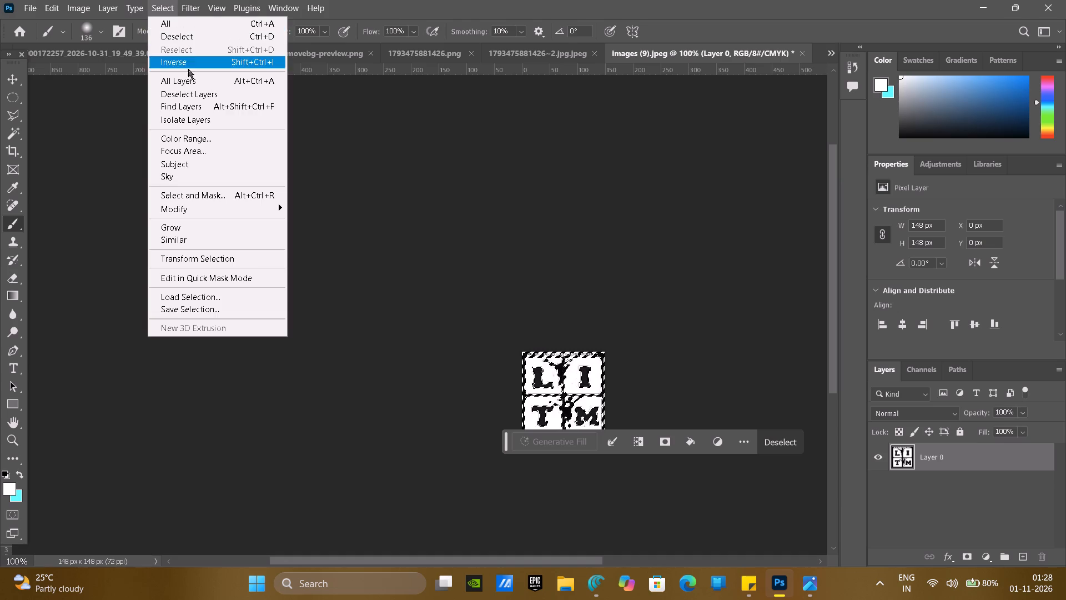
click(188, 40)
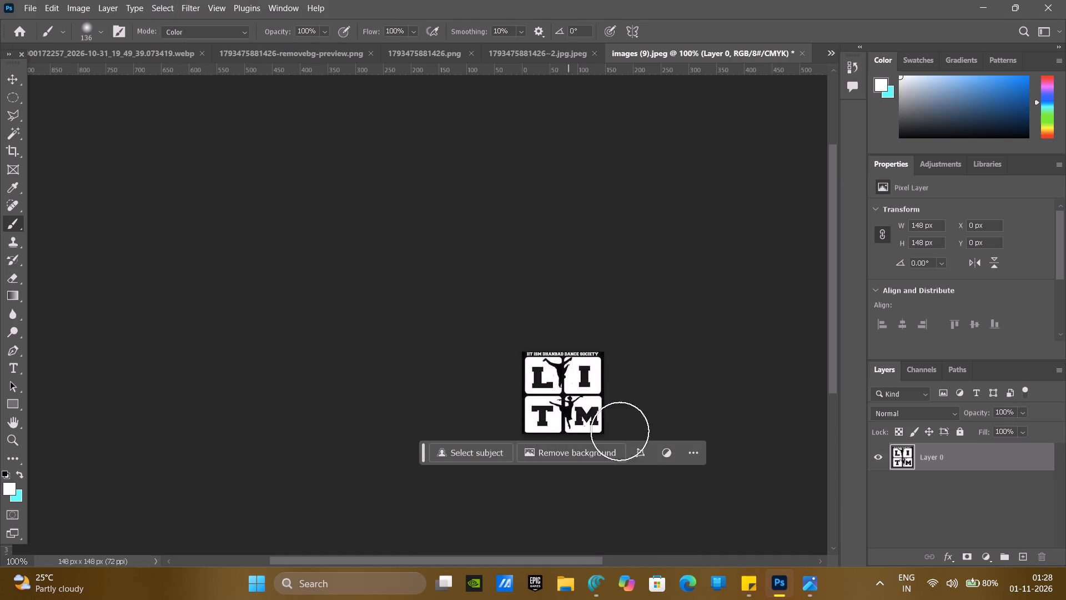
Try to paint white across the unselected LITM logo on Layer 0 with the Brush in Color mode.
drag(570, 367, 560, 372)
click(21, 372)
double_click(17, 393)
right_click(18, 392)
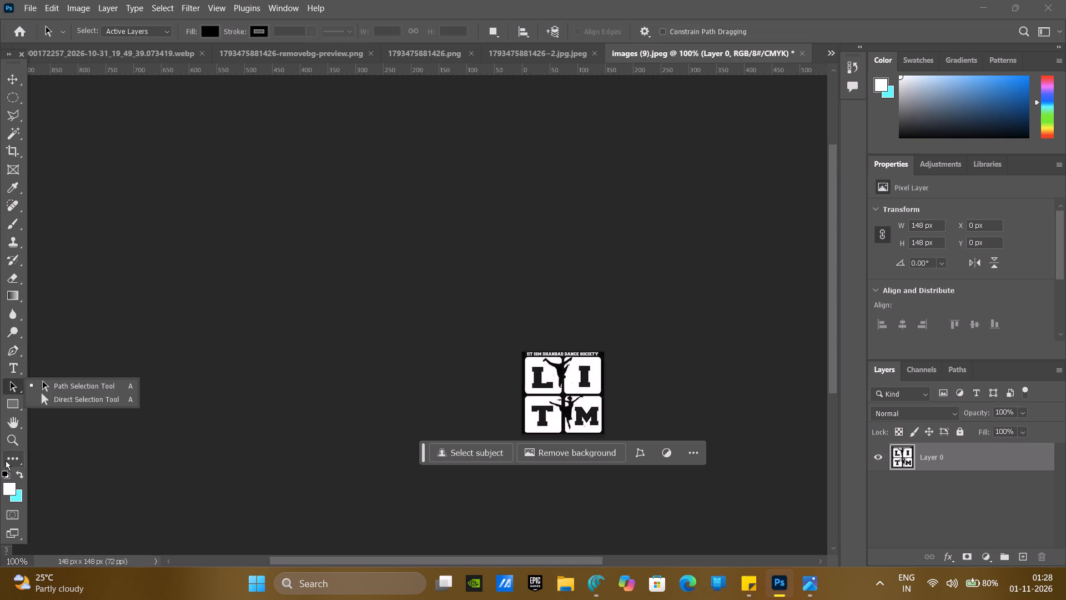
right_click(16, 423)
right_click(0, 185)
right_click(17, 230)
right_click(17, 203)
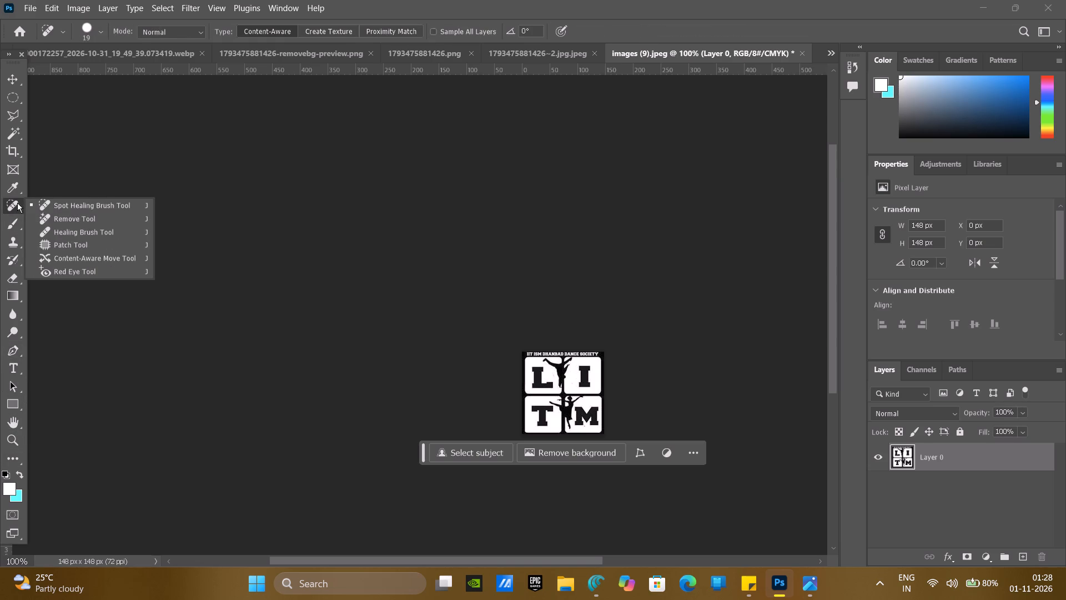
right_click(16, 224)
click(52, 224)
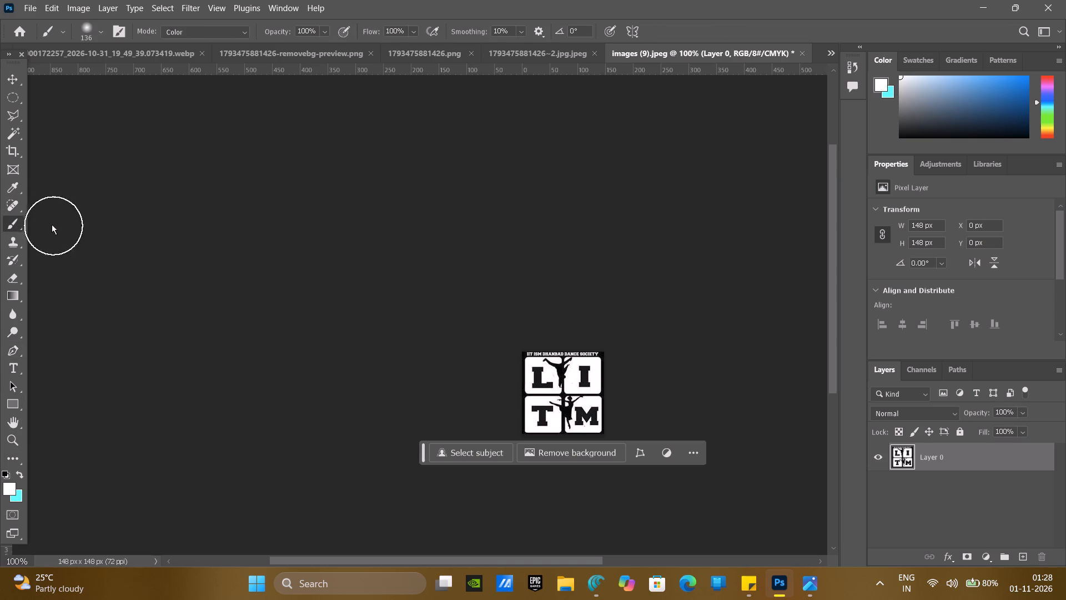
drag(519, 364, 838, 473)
Add a new blank layer above Layer 0 in the logo document.
right_drag(984, 443, 985, 452)
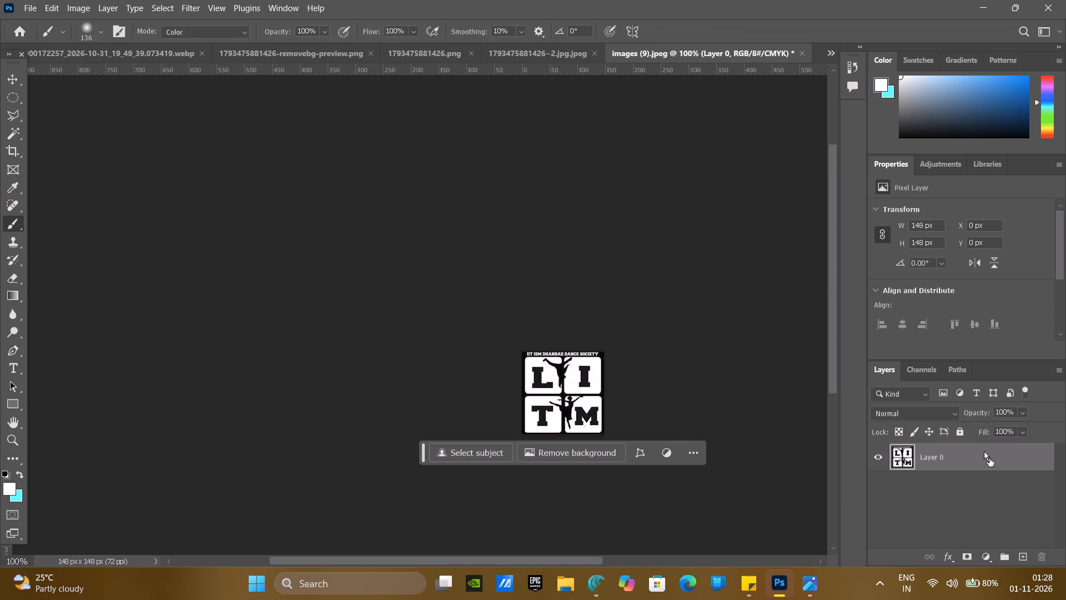
right_click(990, 459)
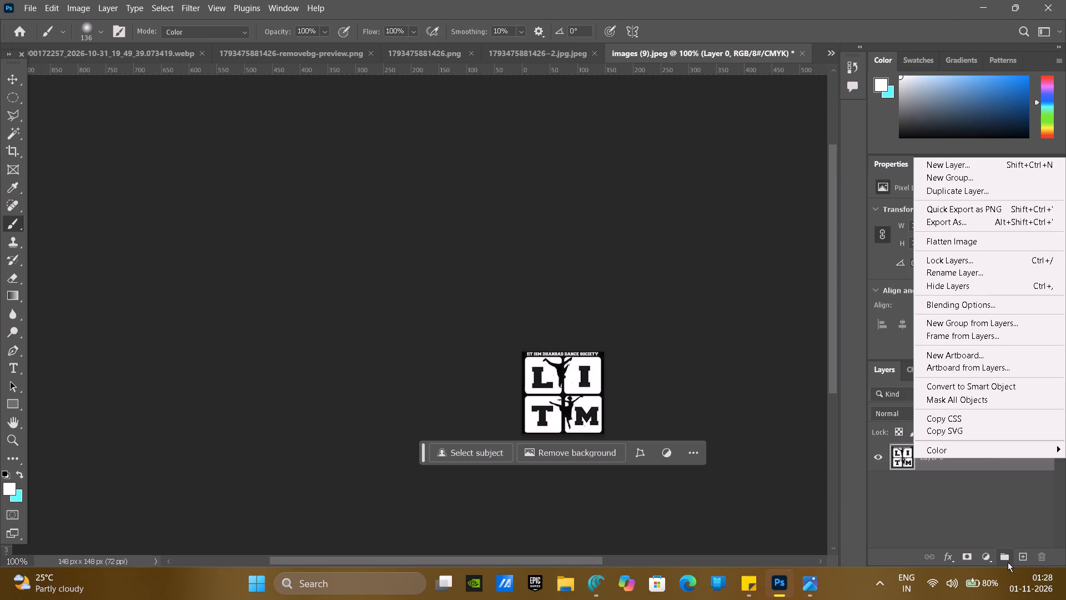
click(1023, 560)
click(1020, 555)
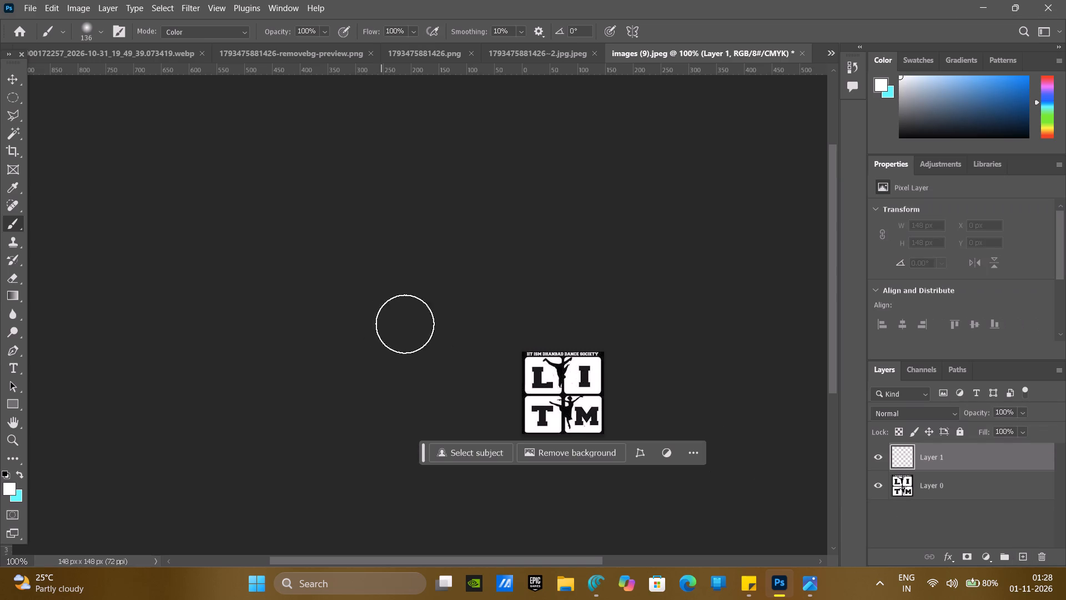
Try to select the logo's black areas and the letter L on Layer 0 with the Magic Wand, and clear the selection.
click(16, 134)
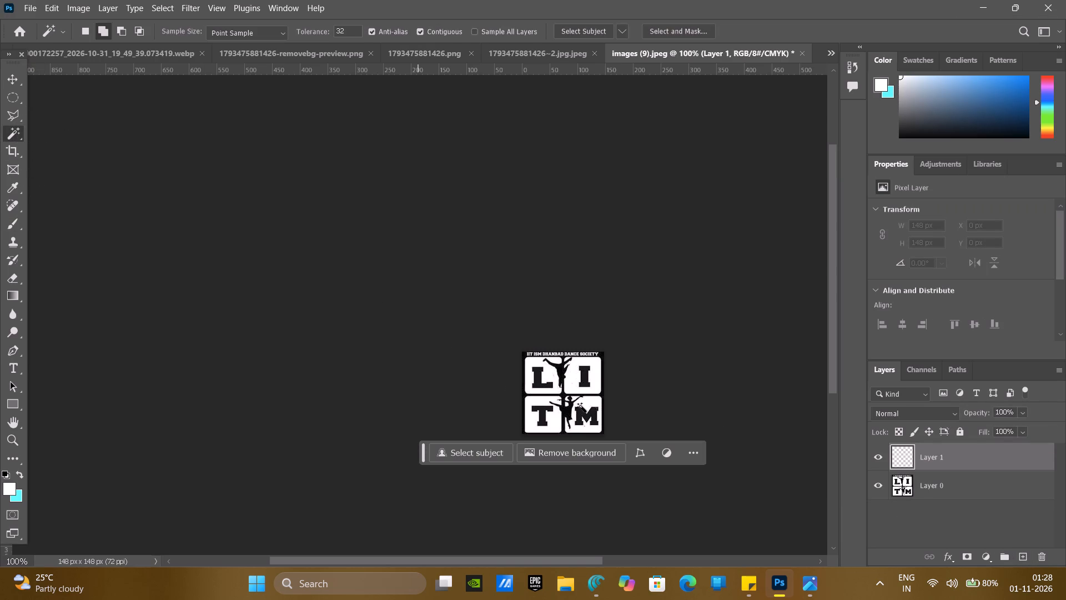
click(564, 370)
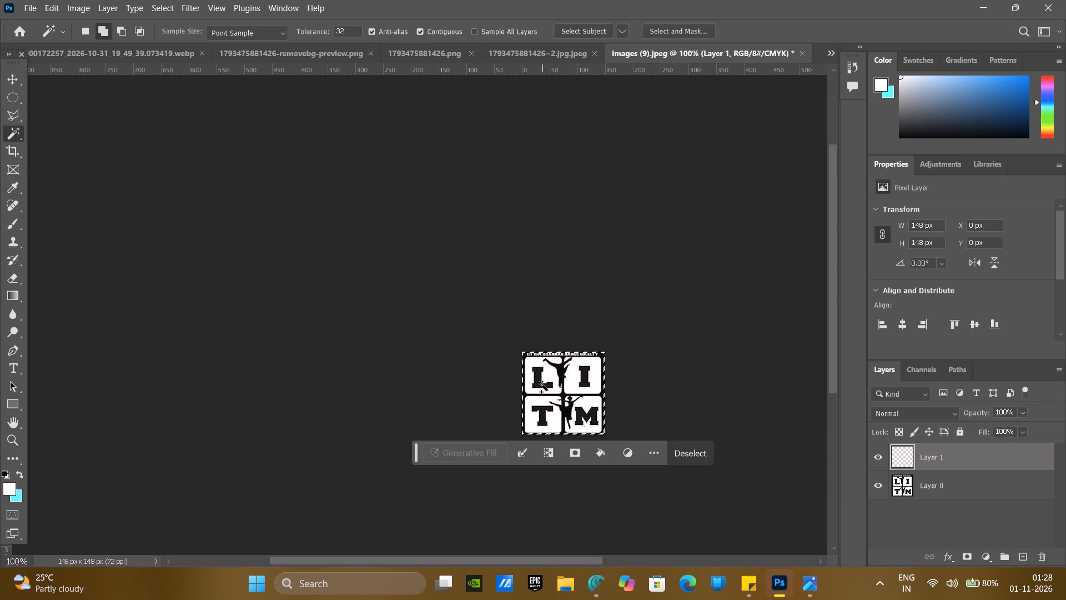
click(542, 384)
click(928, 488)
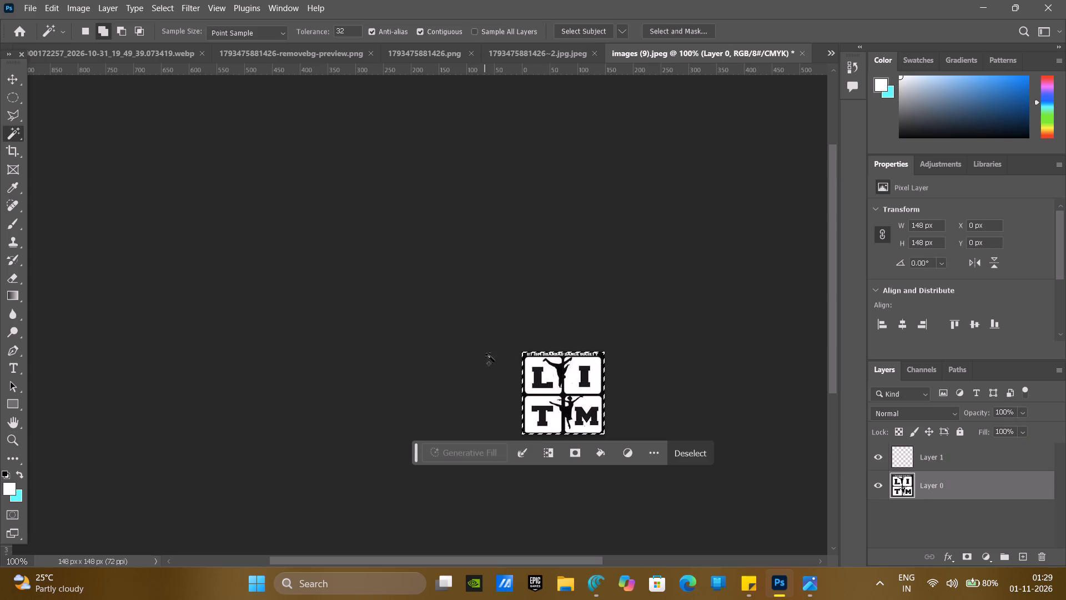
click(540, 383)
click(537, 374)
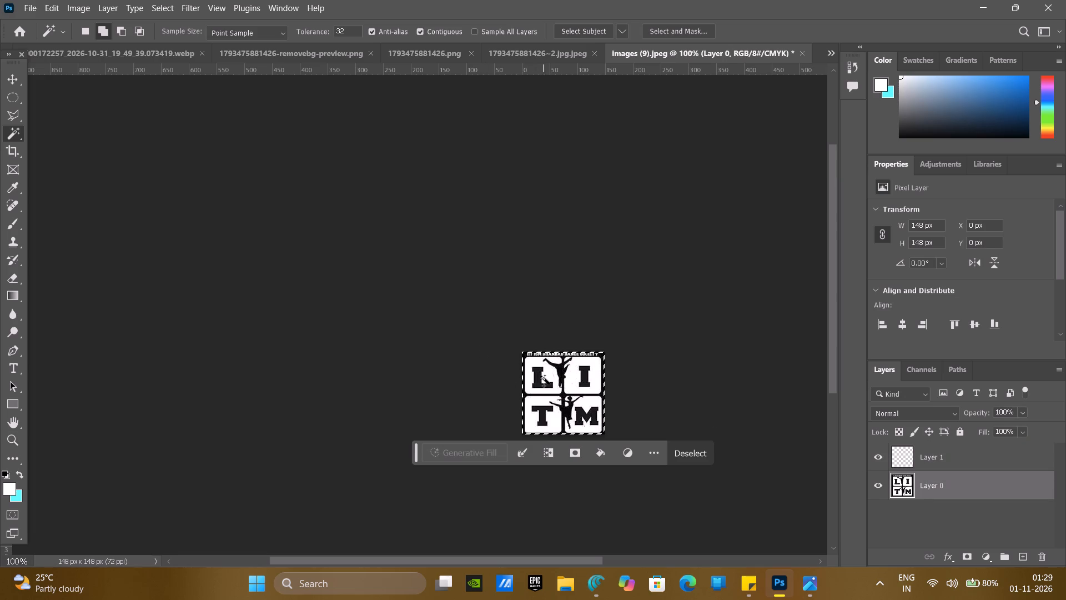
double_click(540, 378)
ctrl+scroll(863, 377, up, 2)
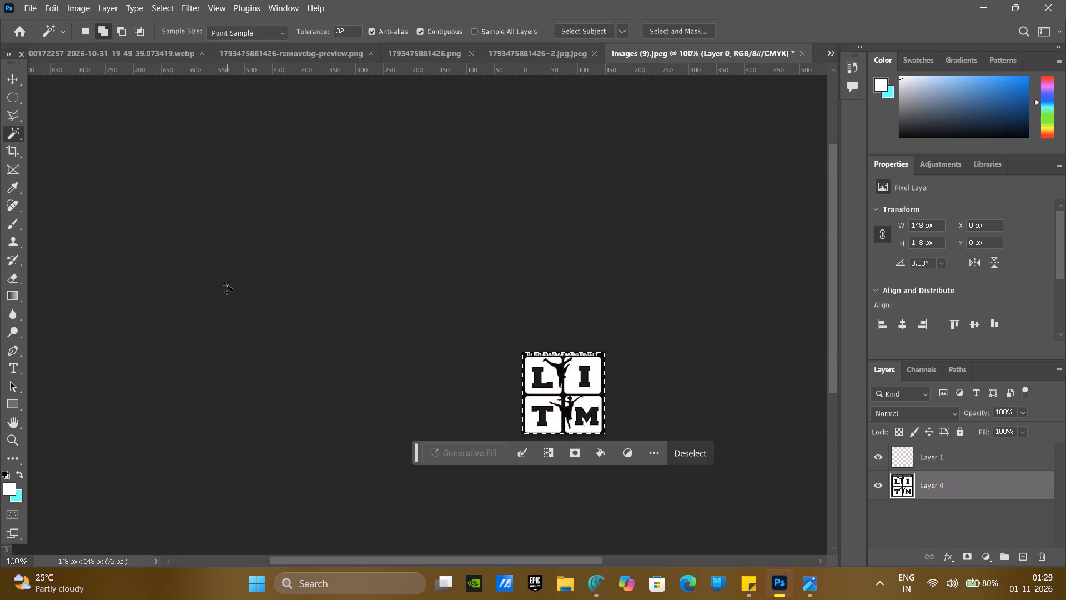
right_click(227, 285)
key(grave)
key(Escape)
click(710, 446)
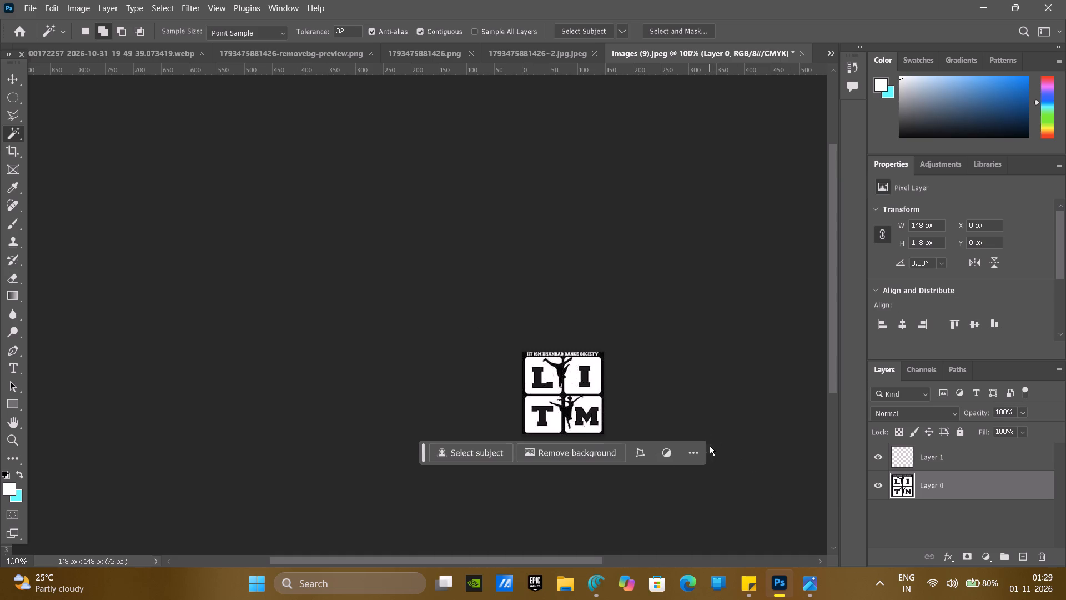
On Layer 0, select the letters L, I, T and M plus the black frame and dancer silhouettes with the Magic Wand.
scroll(696, 480, up, 1)
scroll(696, 480, down, 3)
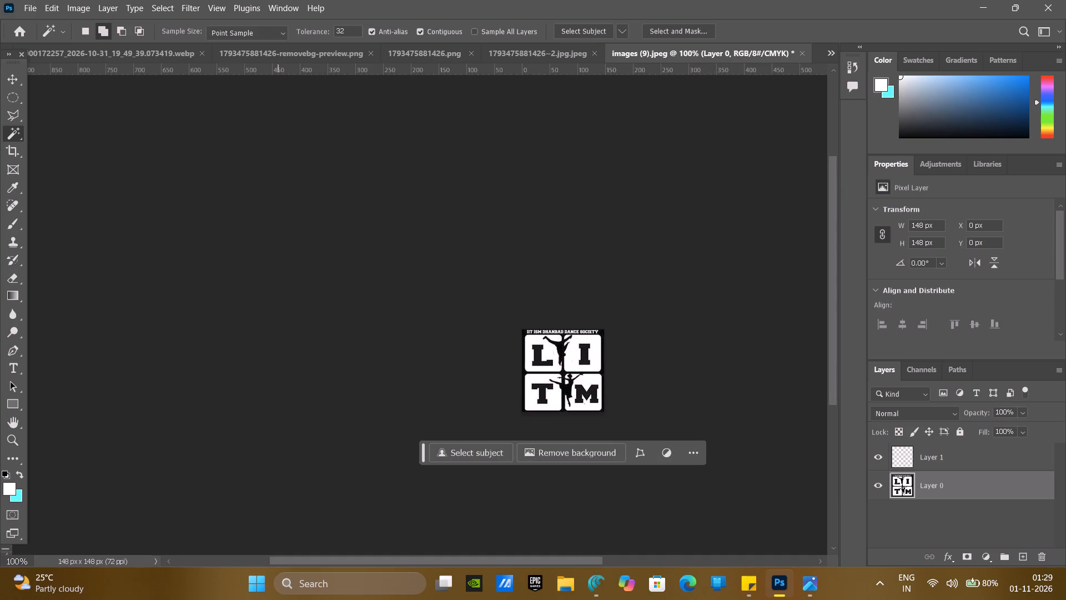
drag(16, 559, 0, 562)
text(12)
drag(28, 561, 0, 566)
text(200)
key(Return)
scroll(623, 459, down, 1)
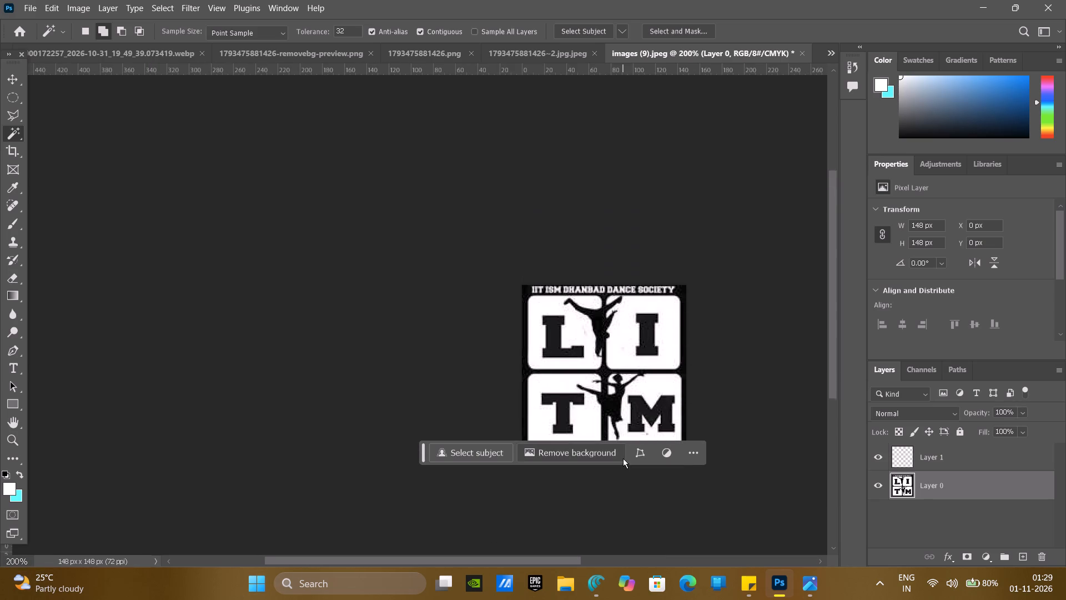
scroll(623, 458, down, 2)
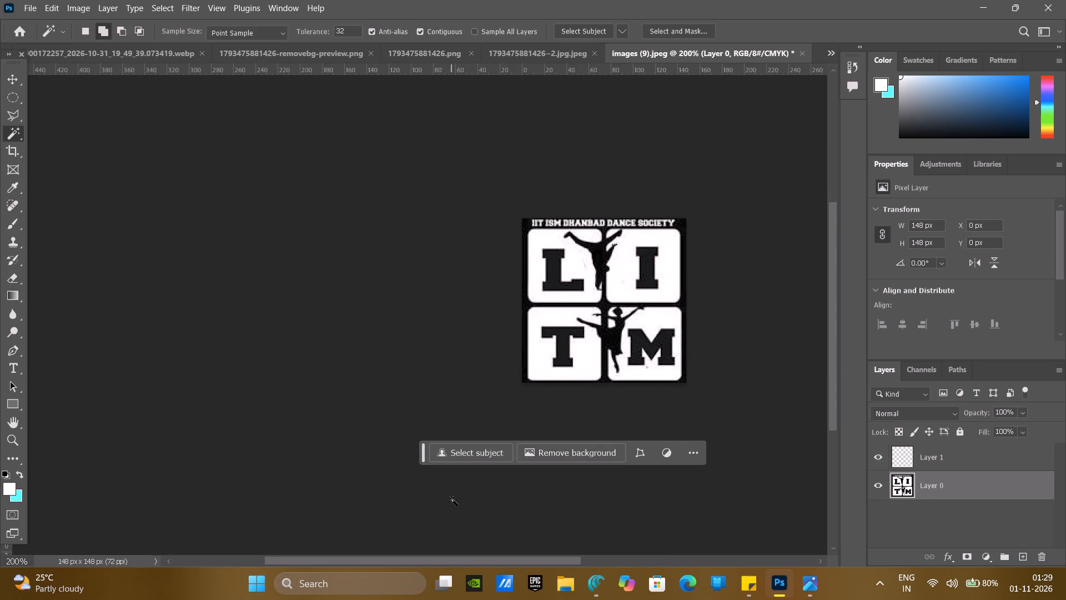
ctrl+scroll(454, 501, up, 7)
scroll(457, 501, right, 2)
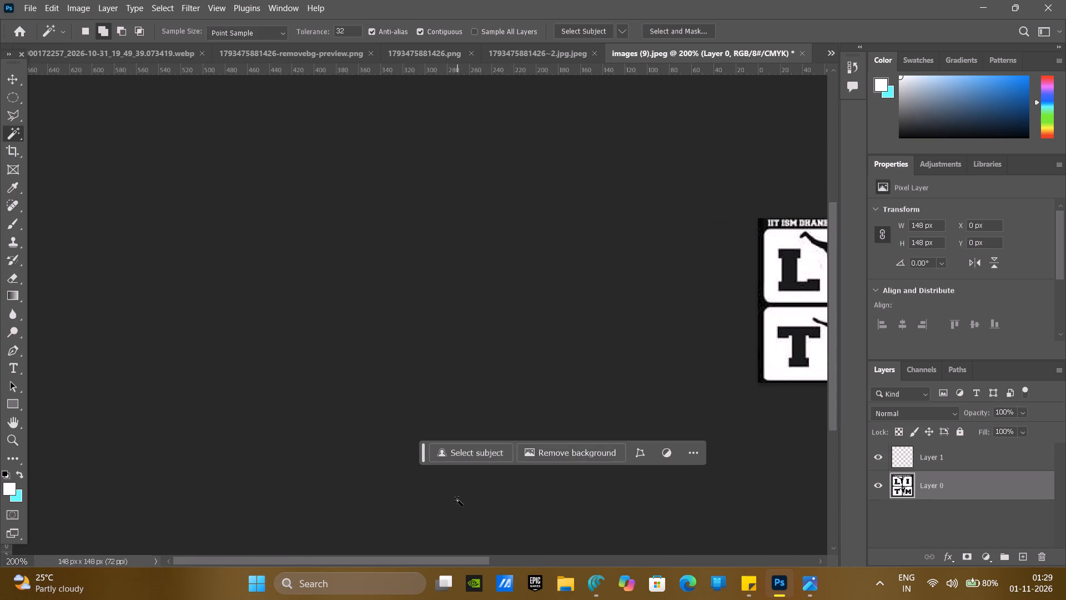
scroll(457, 500, left, 8)
scroll(429, 439, left, 4)
scroll(429, 439, down, 1)
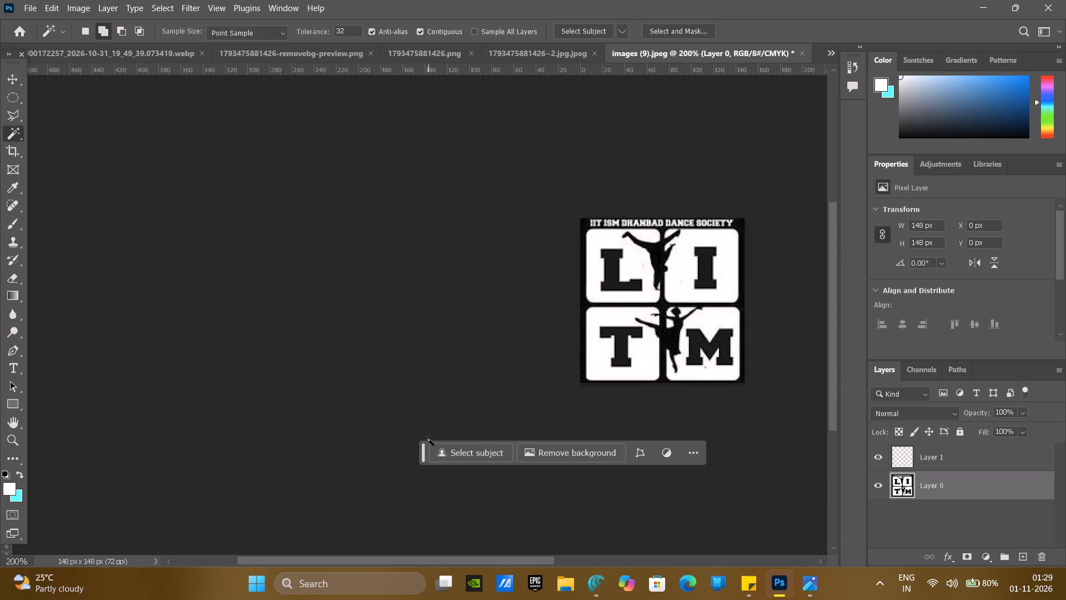
scroll(429, 439, down, 1)
ctrl+scroll(651, 356, up, 3)
scroll(652, 356, down, 1)
ctrl+scroll(652, 356, up, 6)
scroll(652, 356, right, 1)
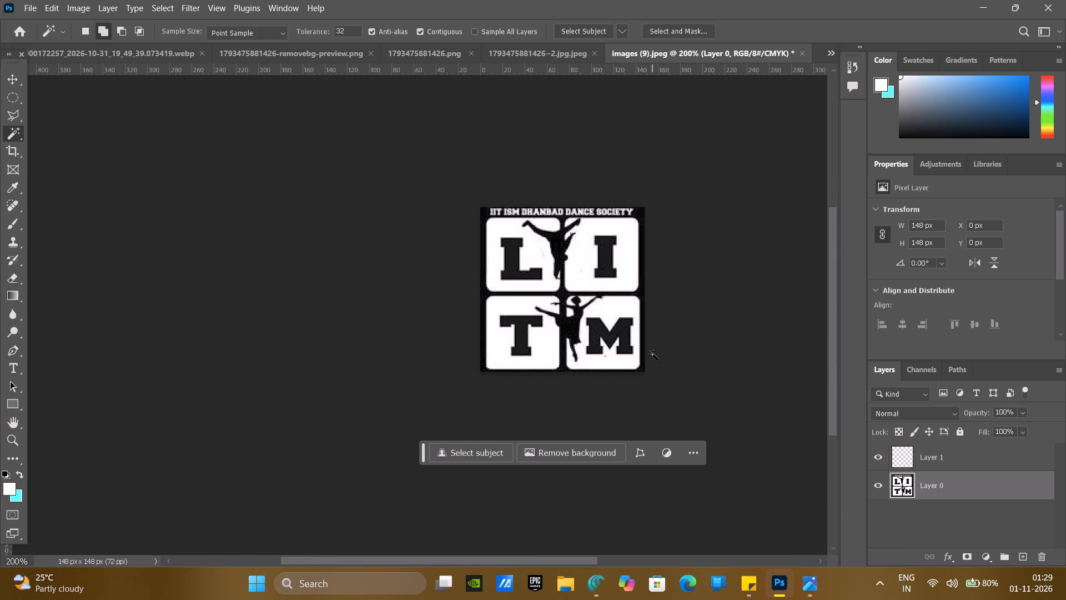
scroll(652, 354, right, 1)
click(441, 274)
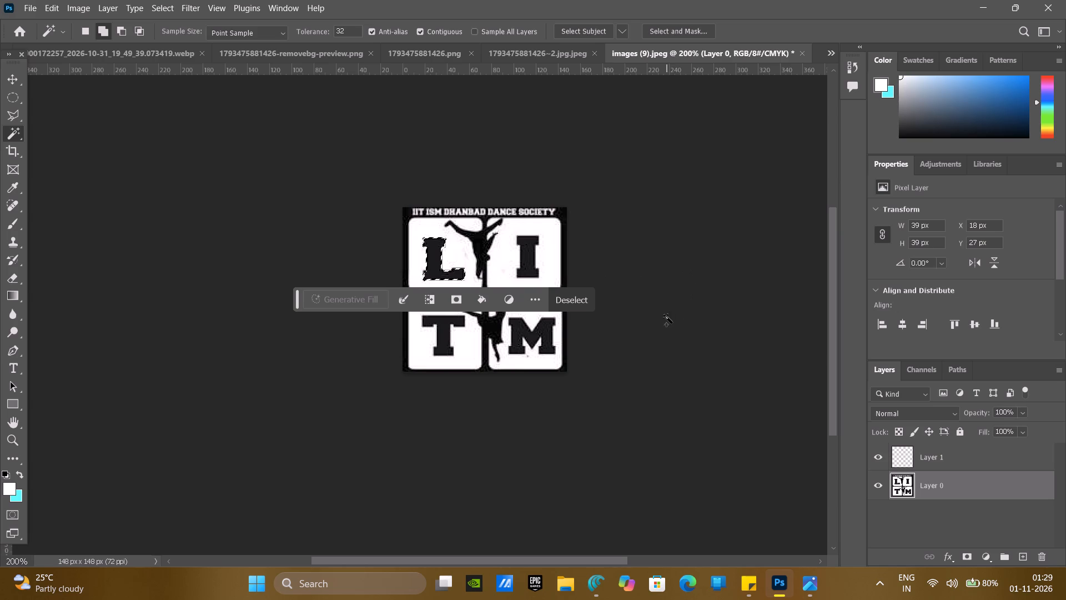
click(481, 248)
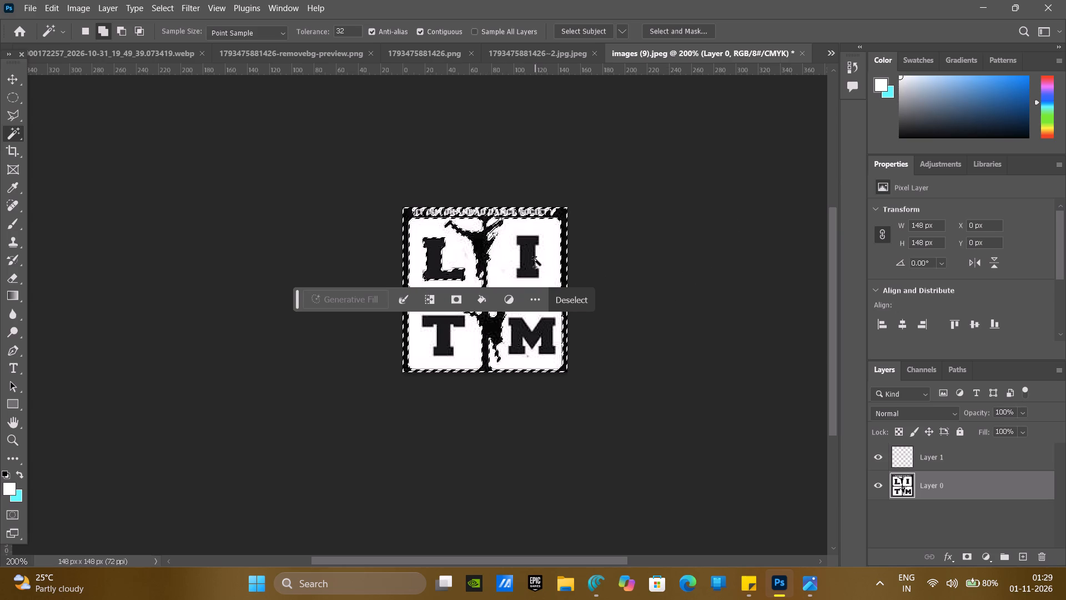
click(529, 259)
click(550, 337)
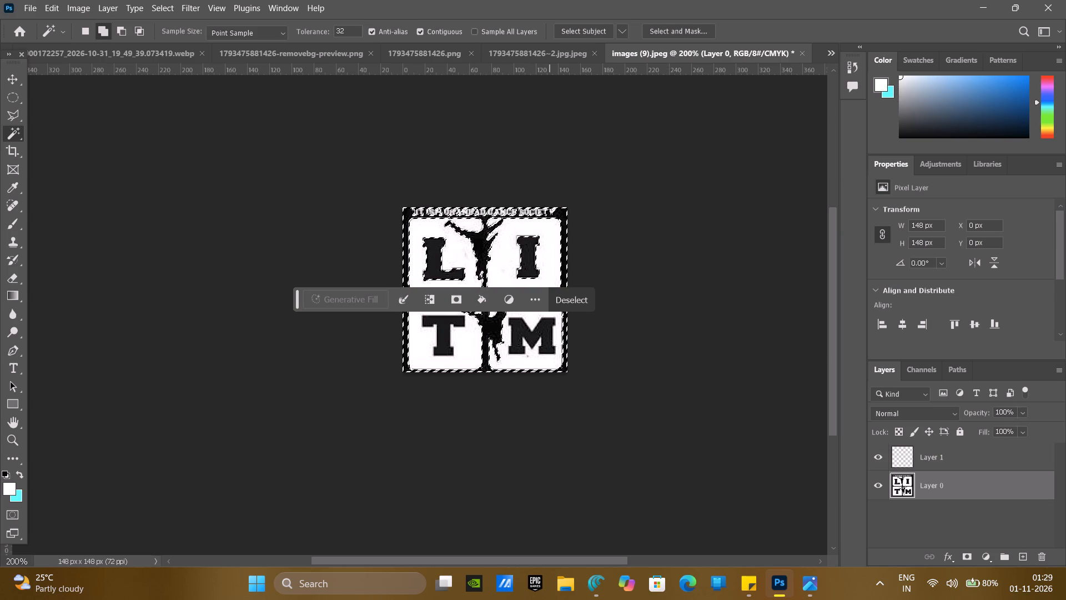
click(448, 338)
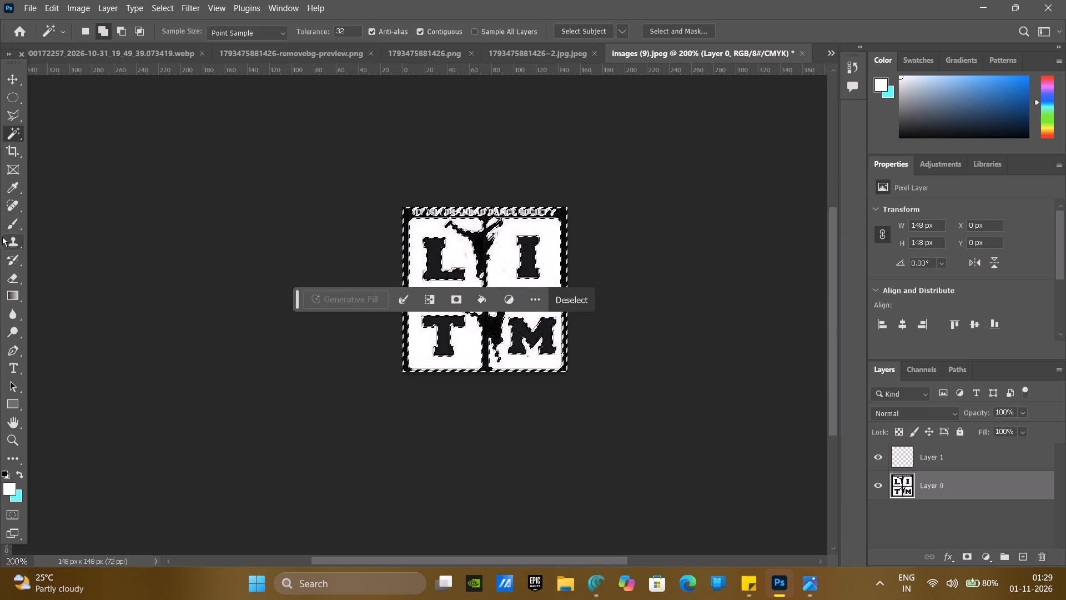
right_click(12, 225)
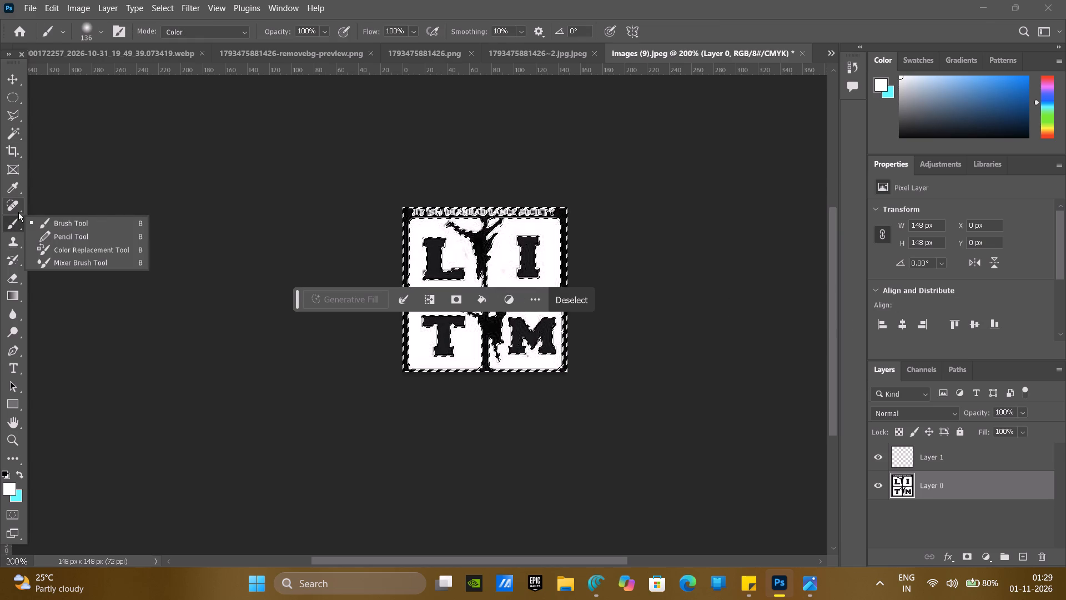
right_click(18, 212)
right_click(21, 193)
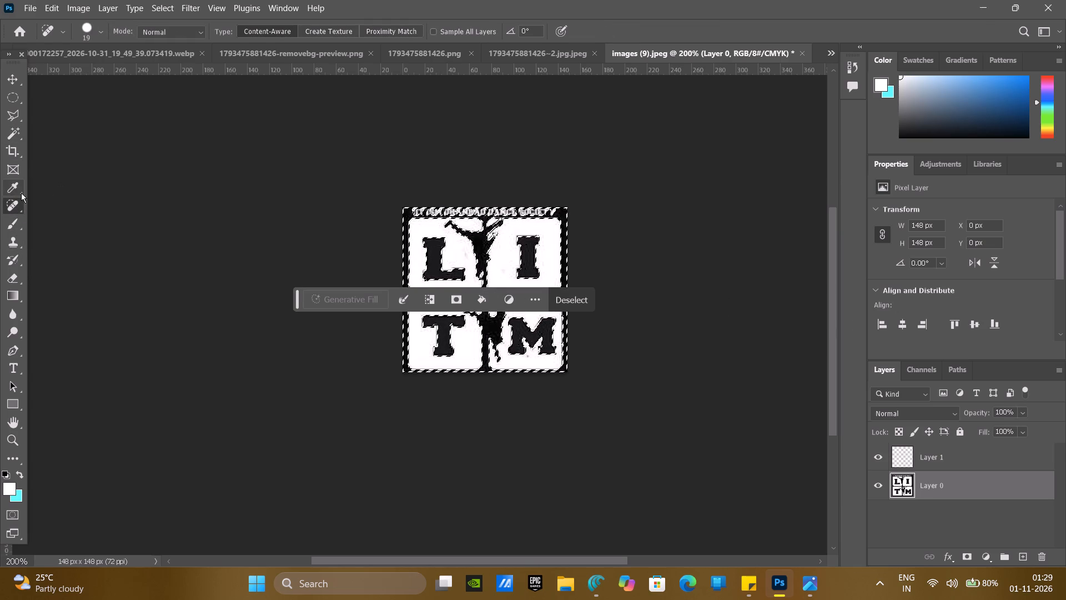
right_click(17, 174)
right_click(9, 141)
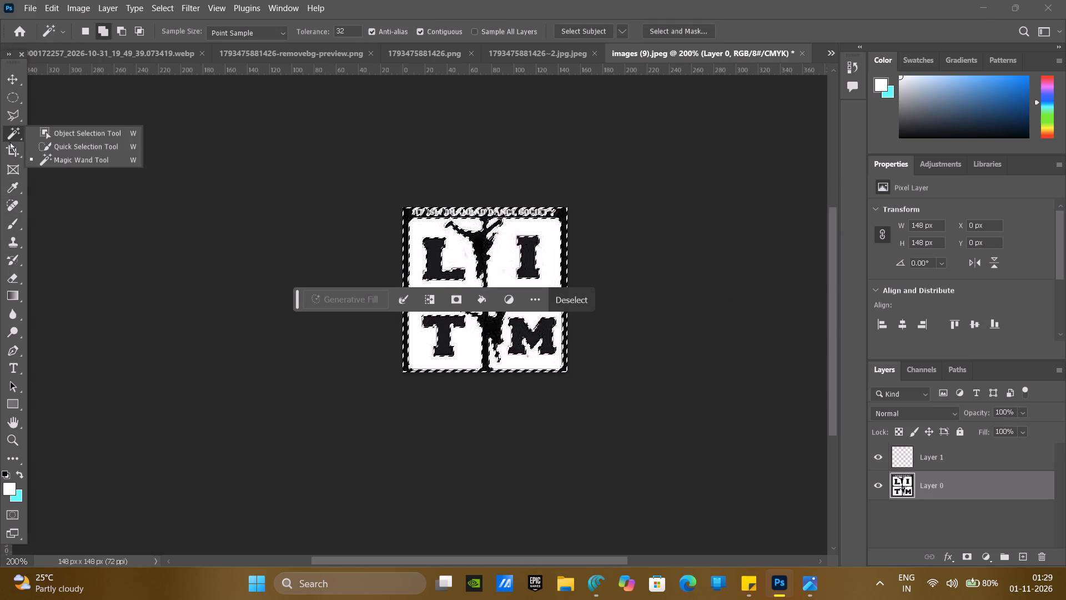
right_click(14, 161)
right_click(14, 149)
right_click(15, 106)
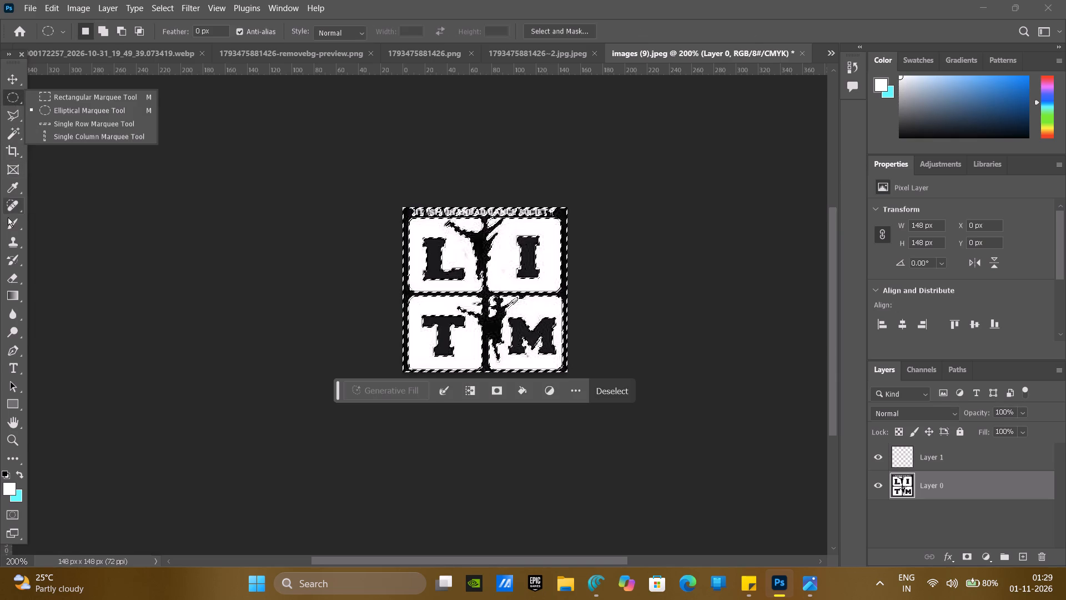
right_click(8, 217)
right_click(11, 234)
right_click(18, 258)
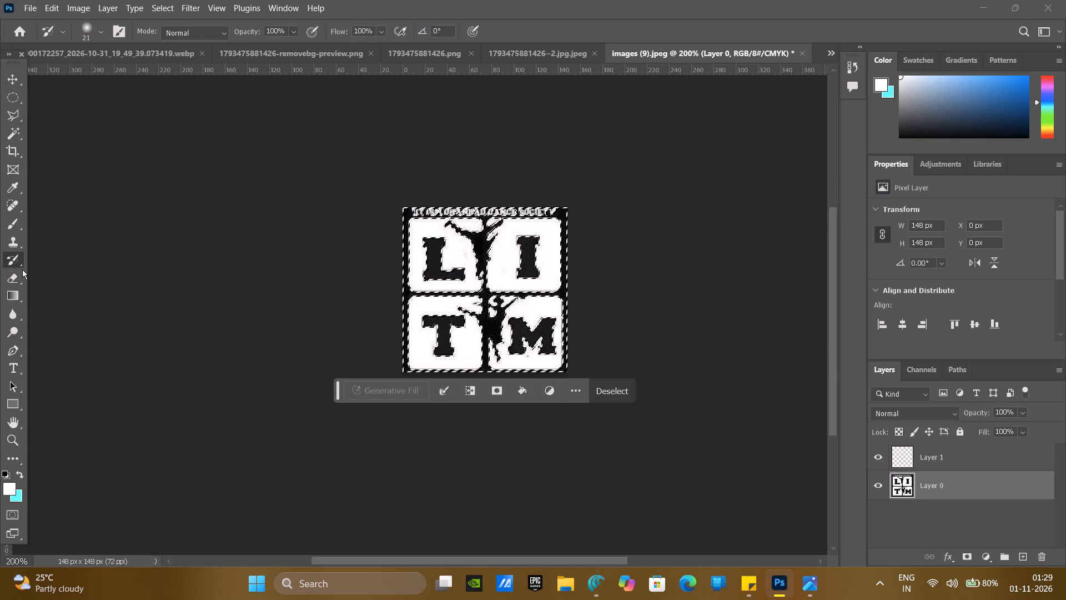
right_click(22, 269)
Fill the selected letters, frame and dancer silhouettes on Layer 0 with white using the Paint Bucket.
right_click(14, 289)
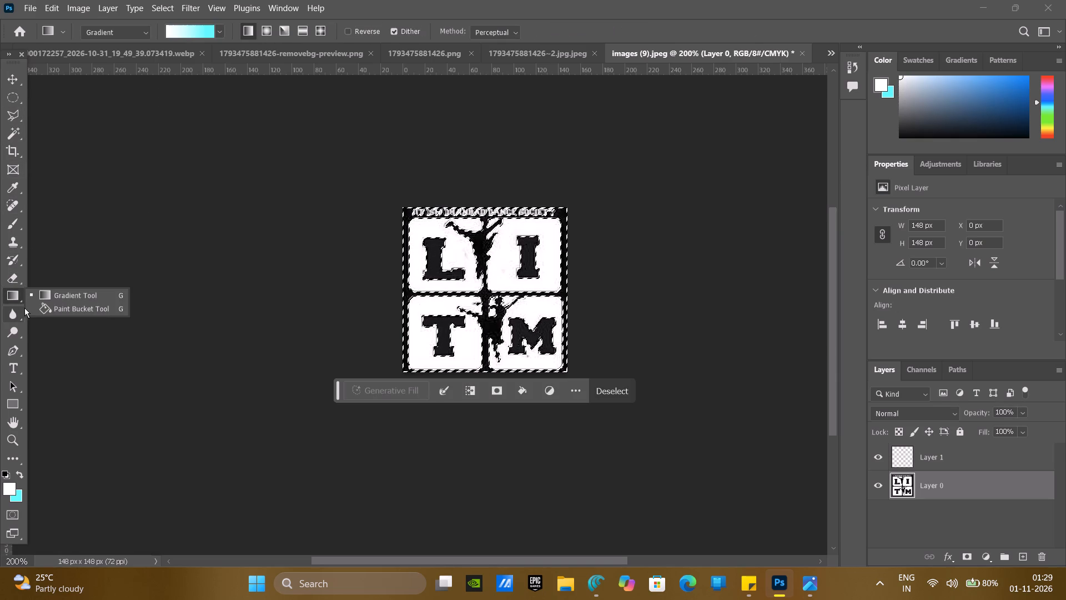
click(52, 307)
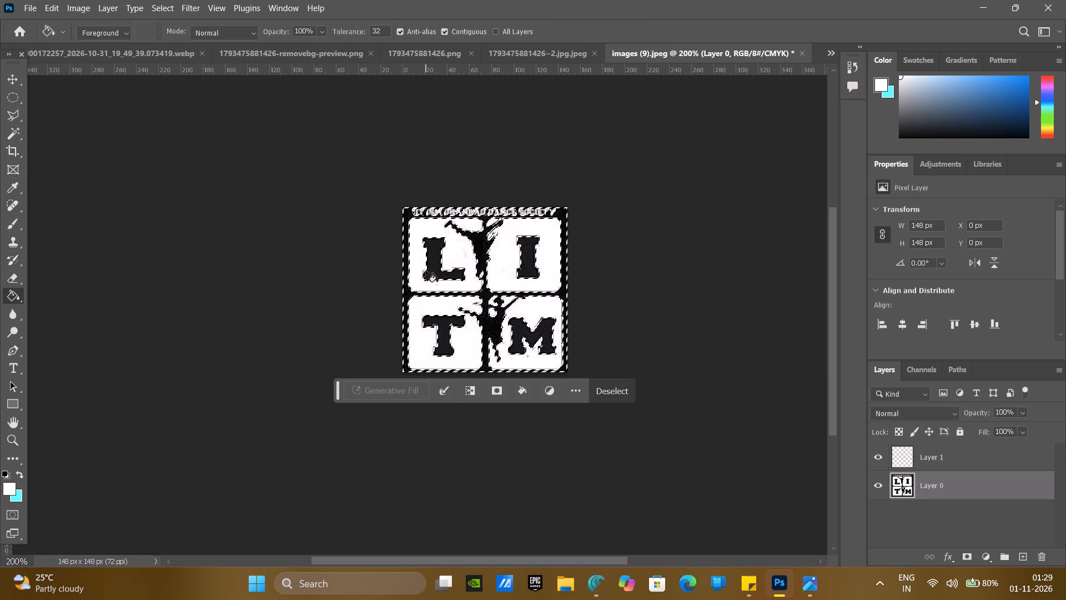
click(429, 264)
click(527, 266)
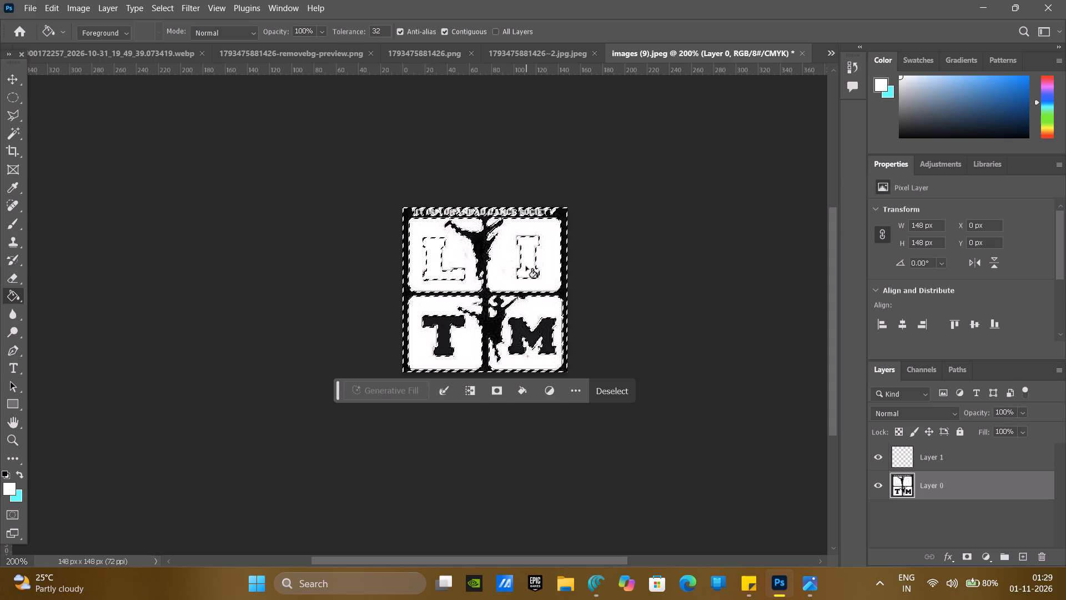
click(516, 342)
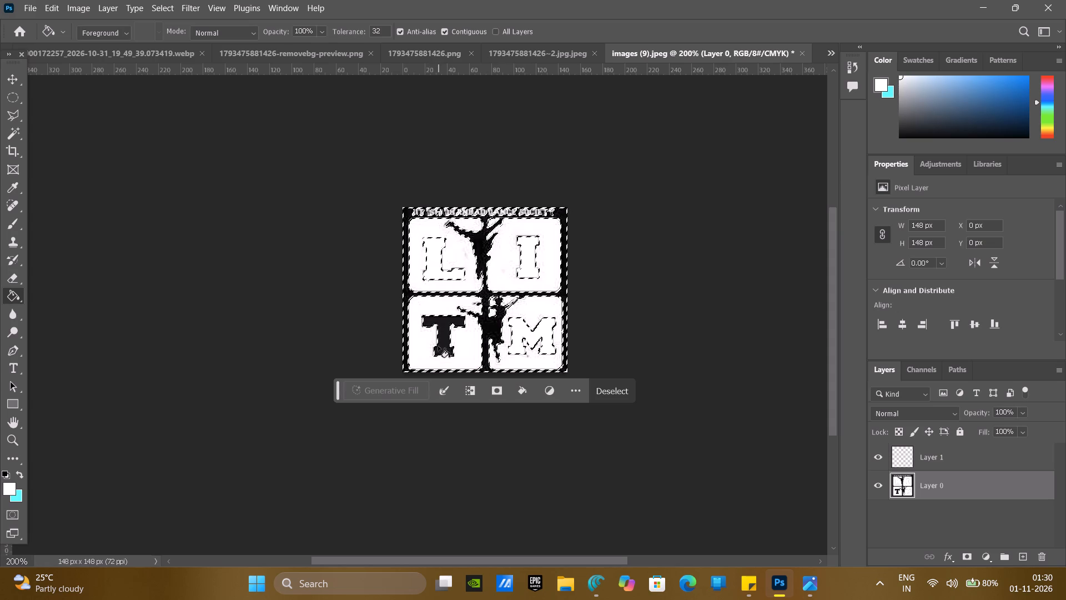
click(438, 346)
click(485, 327)
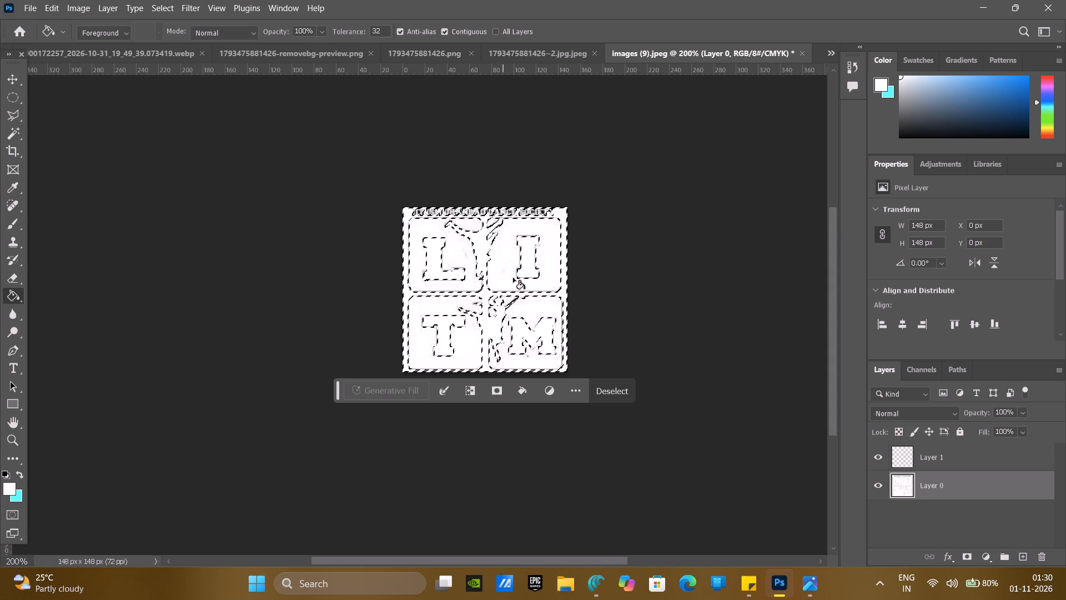
Invert the selection so that it covers the logo's originally white tiles and lettering.
right_click(521, 301)
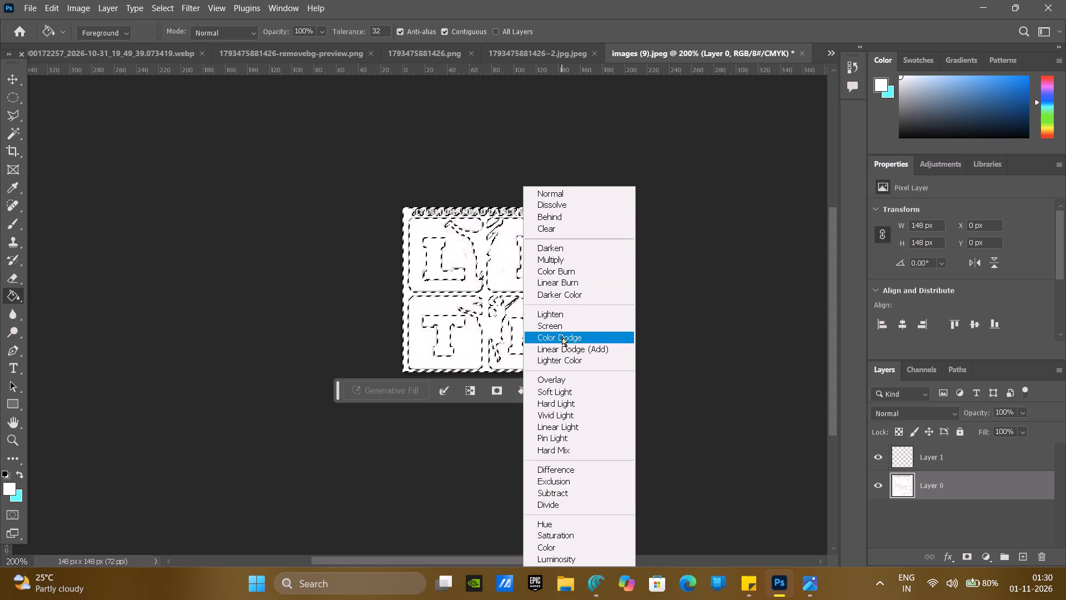
click(166, 9)
click(166, 9)
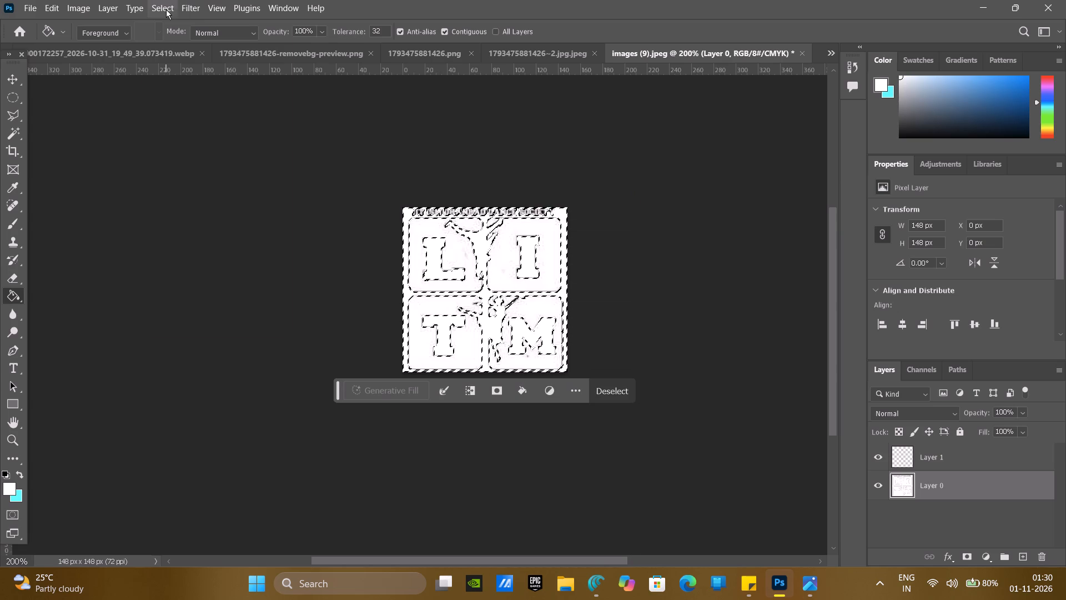
click(180, 58)
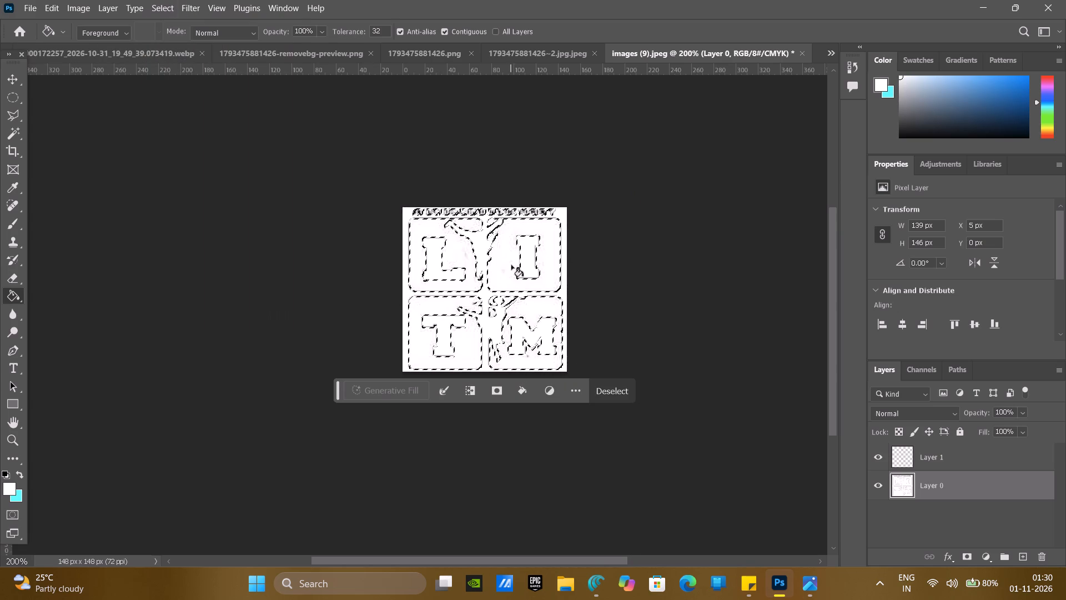
Set the foreground color to black.
click(16, 224)
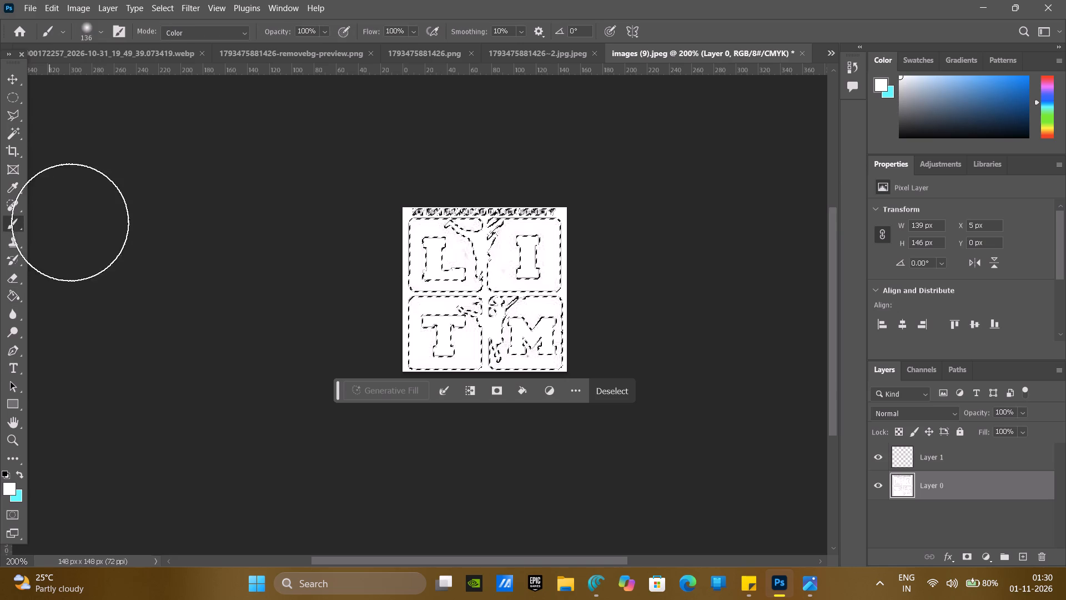
drag(918, 113, 901, 196)
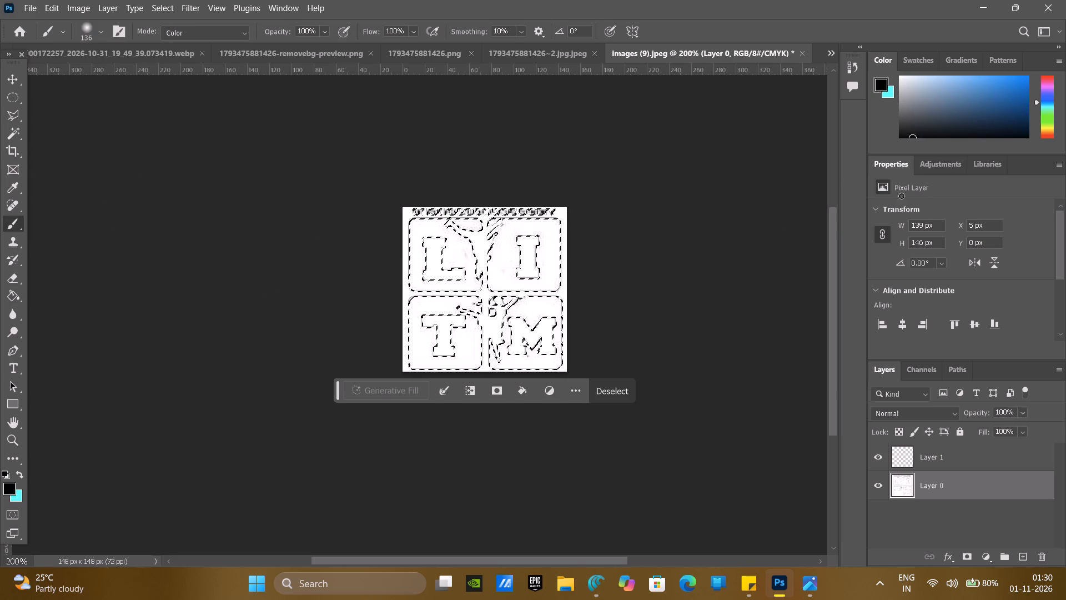
drag(901, 196, 873, 204)
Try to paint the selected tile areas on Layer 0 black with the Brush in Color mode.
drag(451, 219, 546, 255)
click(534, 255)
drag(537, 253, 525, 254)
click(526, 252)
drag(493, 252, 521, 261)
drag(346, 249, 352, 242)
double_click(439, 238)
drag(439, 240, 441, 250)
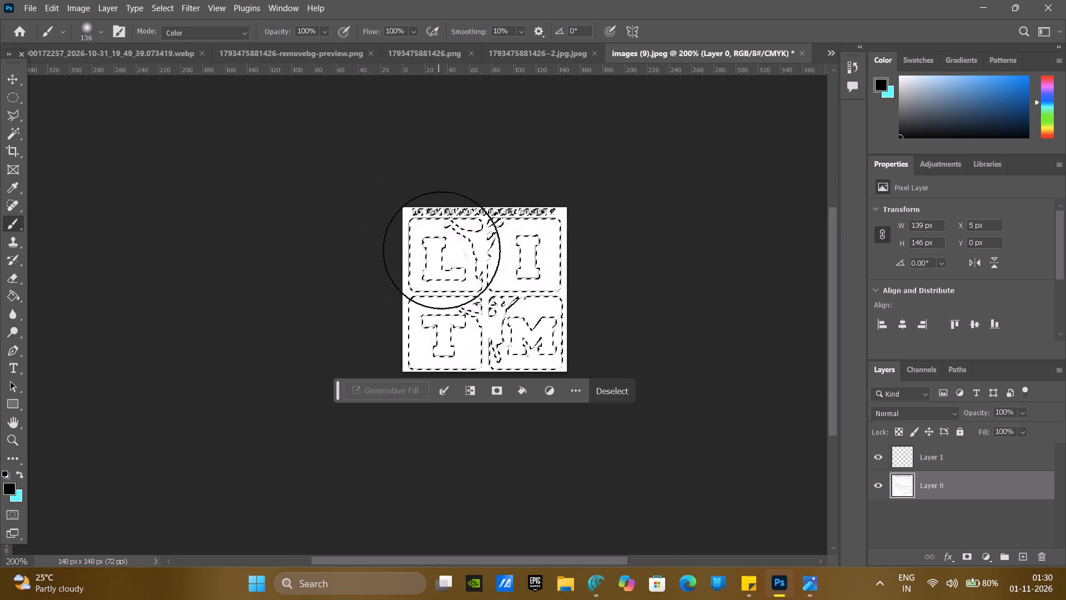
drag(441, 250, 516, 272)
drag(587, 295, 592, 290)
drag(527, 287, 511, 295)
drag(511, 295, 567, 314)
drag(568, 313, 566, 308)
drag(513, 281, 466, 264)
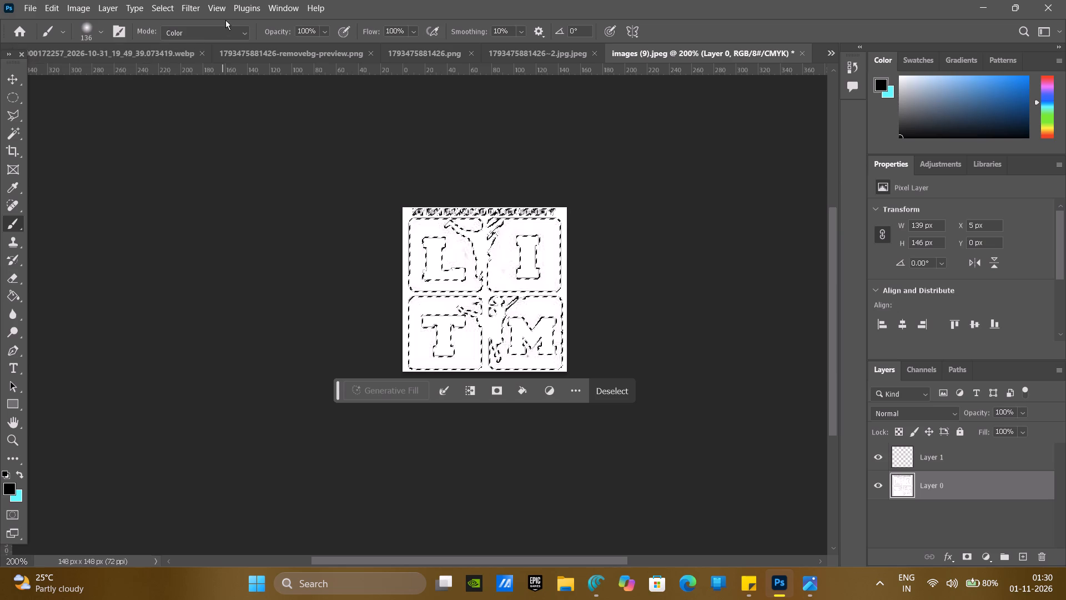
Fill the selected tiles around the letters L, I, T and M on Layer 0 with black using the Paint Bucket.
click(19, 225)
click(12, 297)
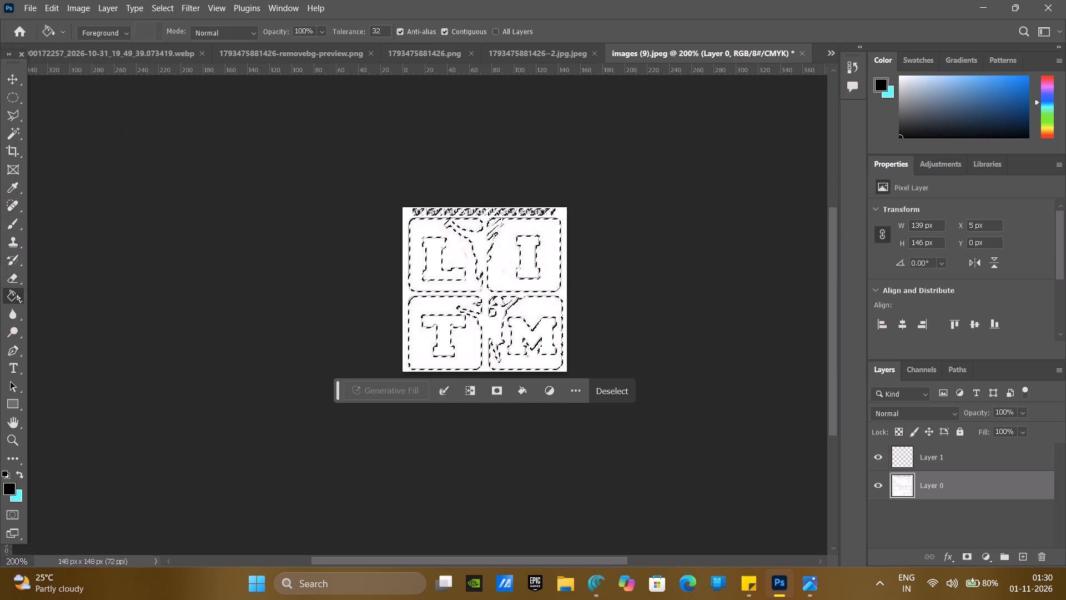
click(428, 258)
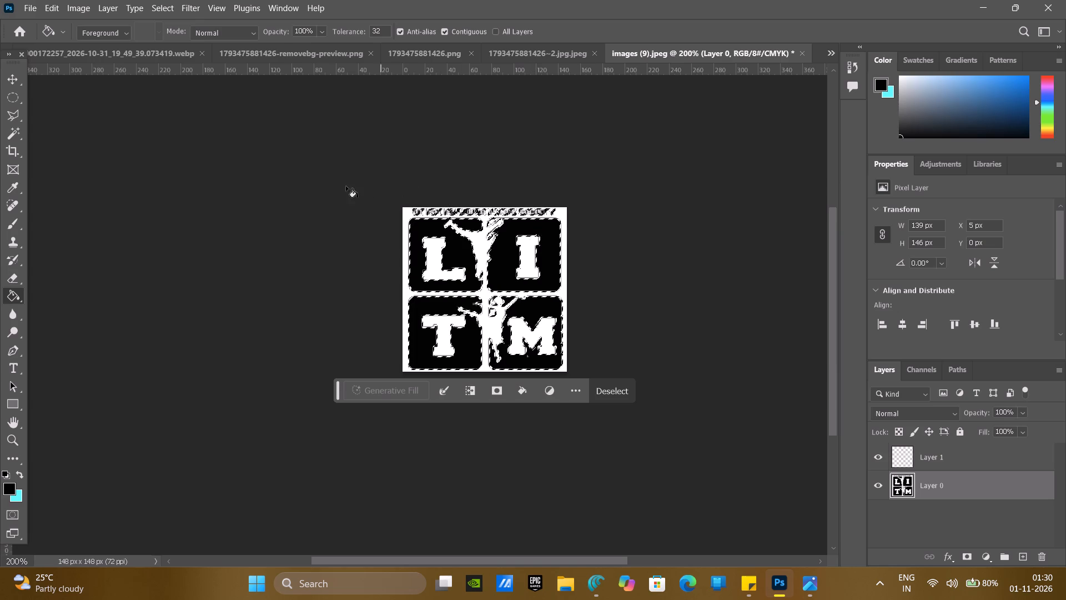
Fill the remaining selected details in the small top lettering and around both dancers on Layer 0 with black.
click(480, 211)
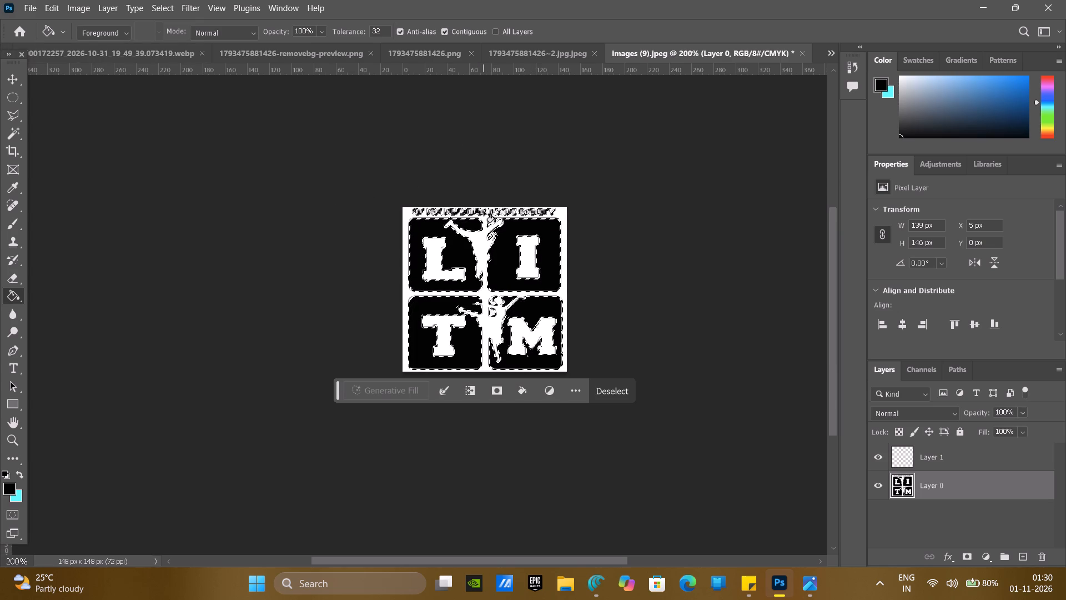
click(482, 211)
key(ctrl+z)
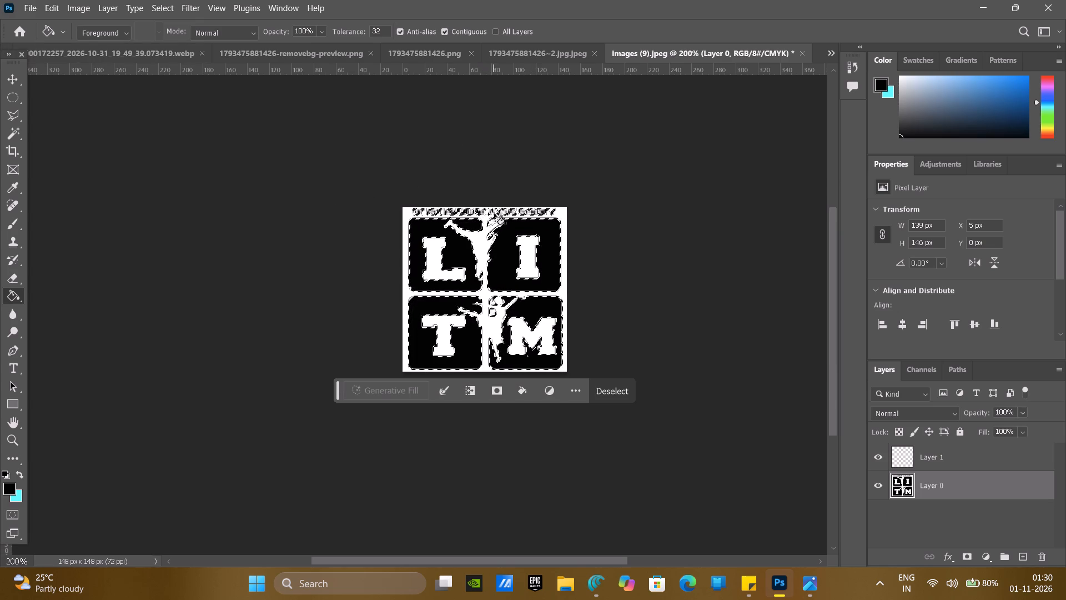
click(492, 221)
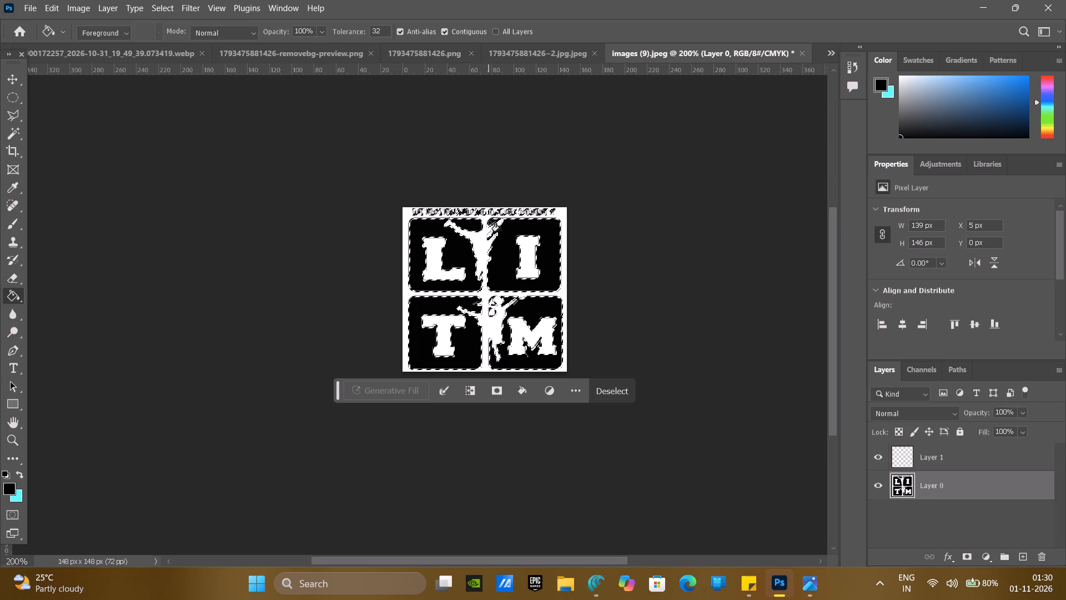
click(489, 222)
click(493, 218)
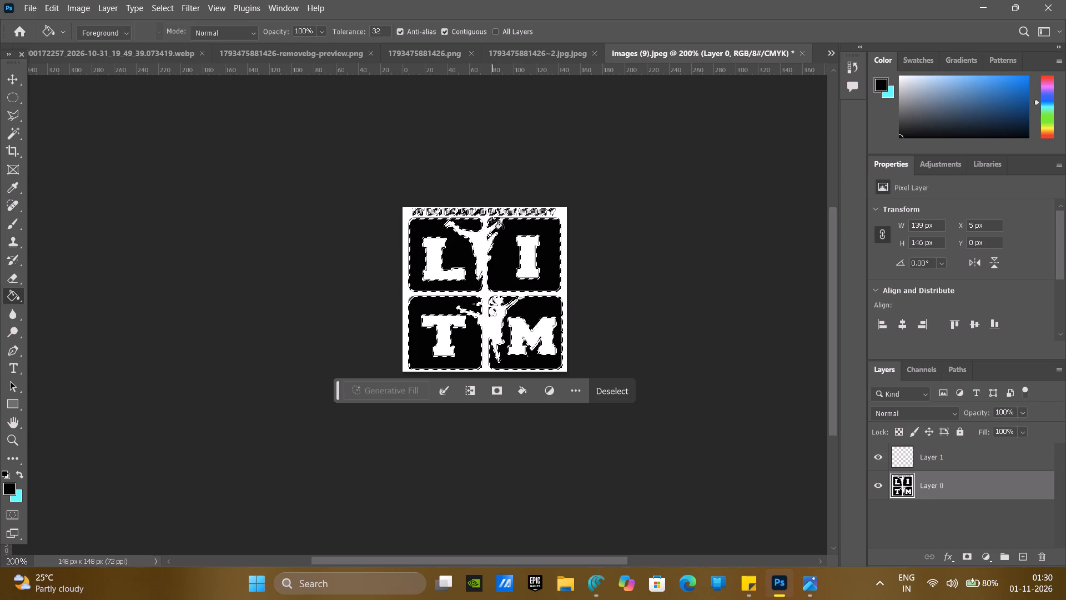
click(492, 218)
click(493, 219)
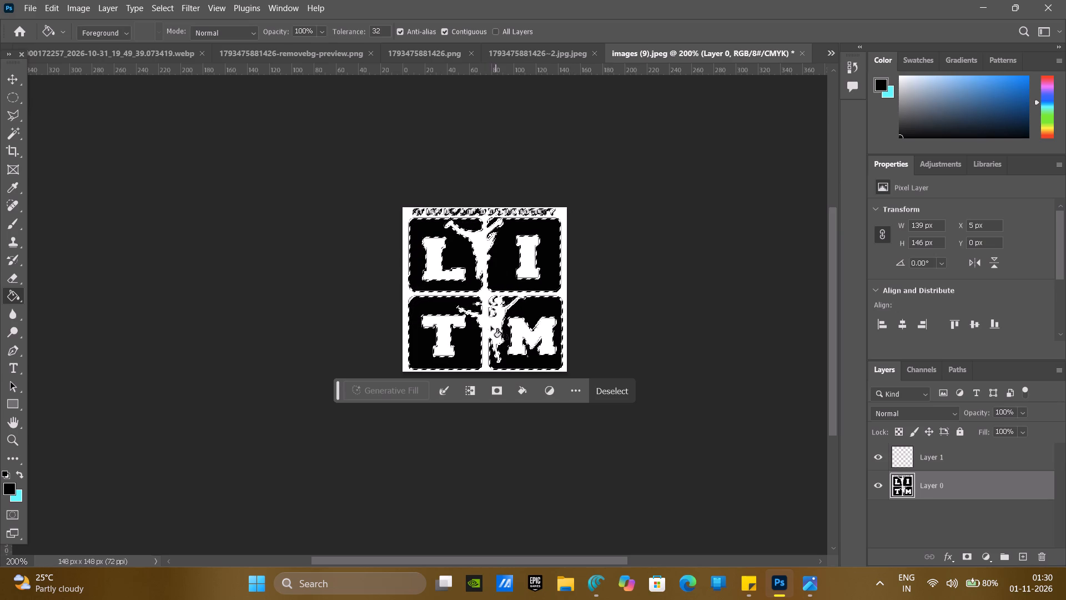
click(491, 311)
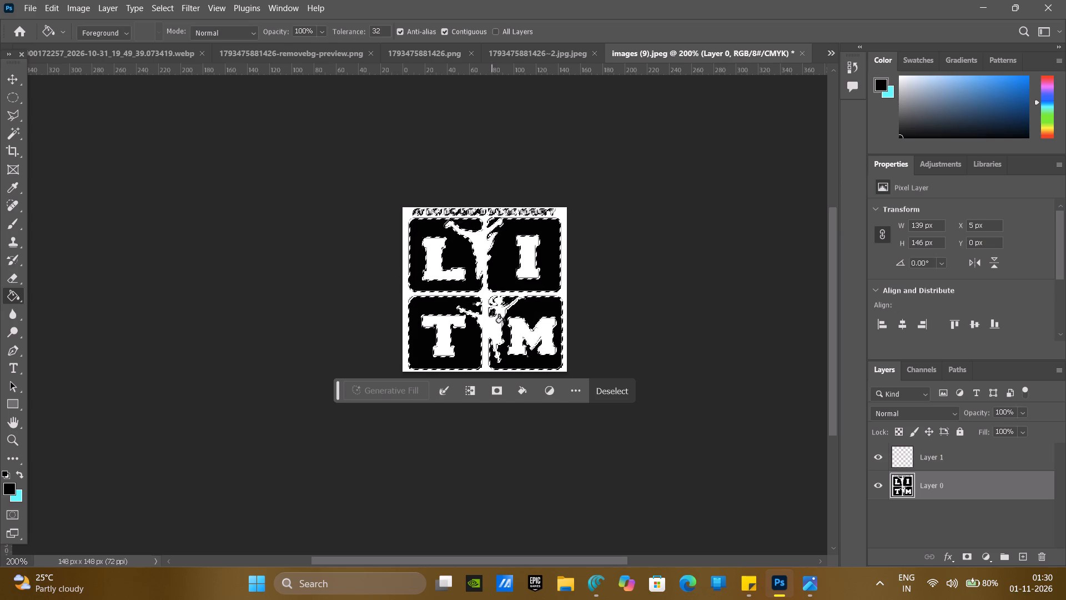
click(491, 302)
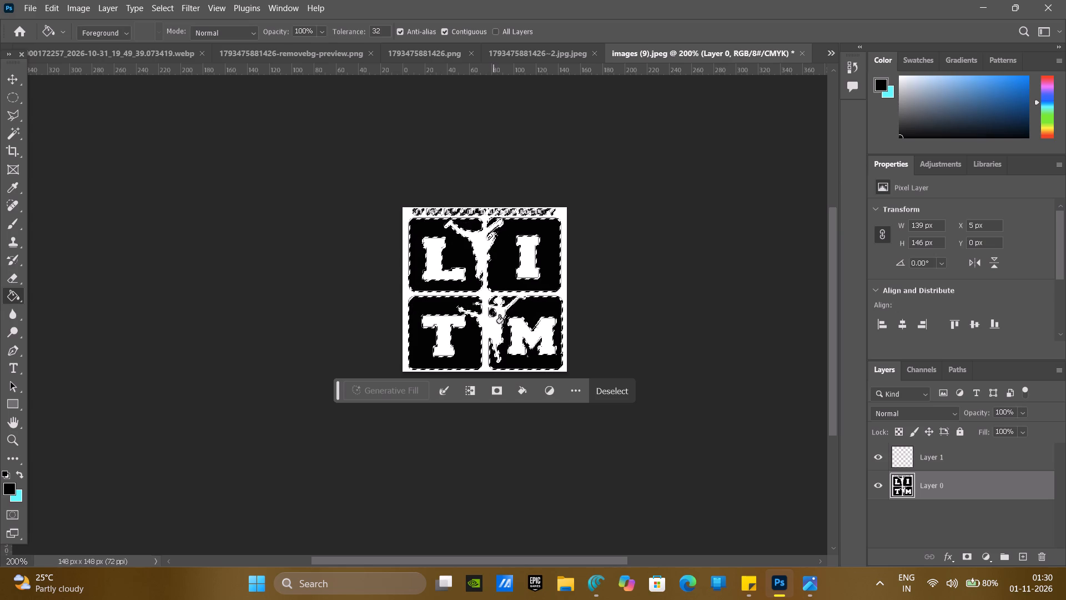
click(492, 315)
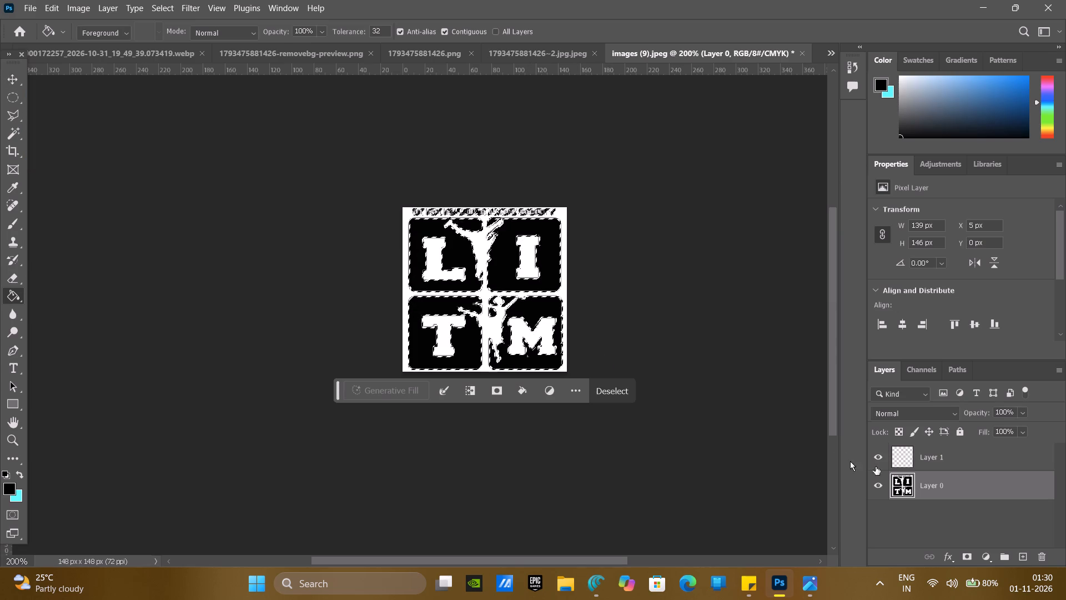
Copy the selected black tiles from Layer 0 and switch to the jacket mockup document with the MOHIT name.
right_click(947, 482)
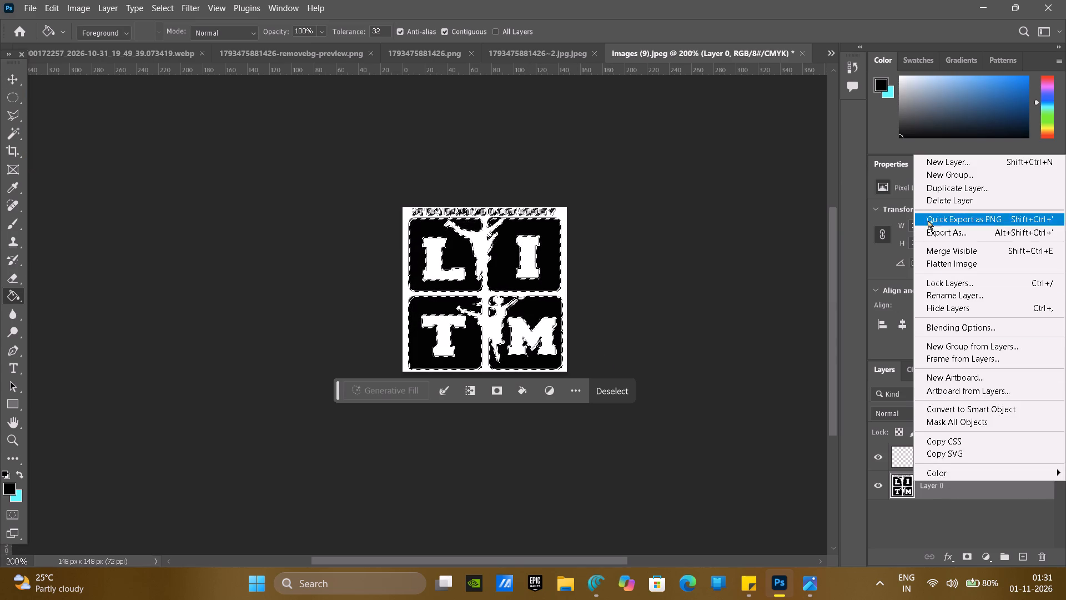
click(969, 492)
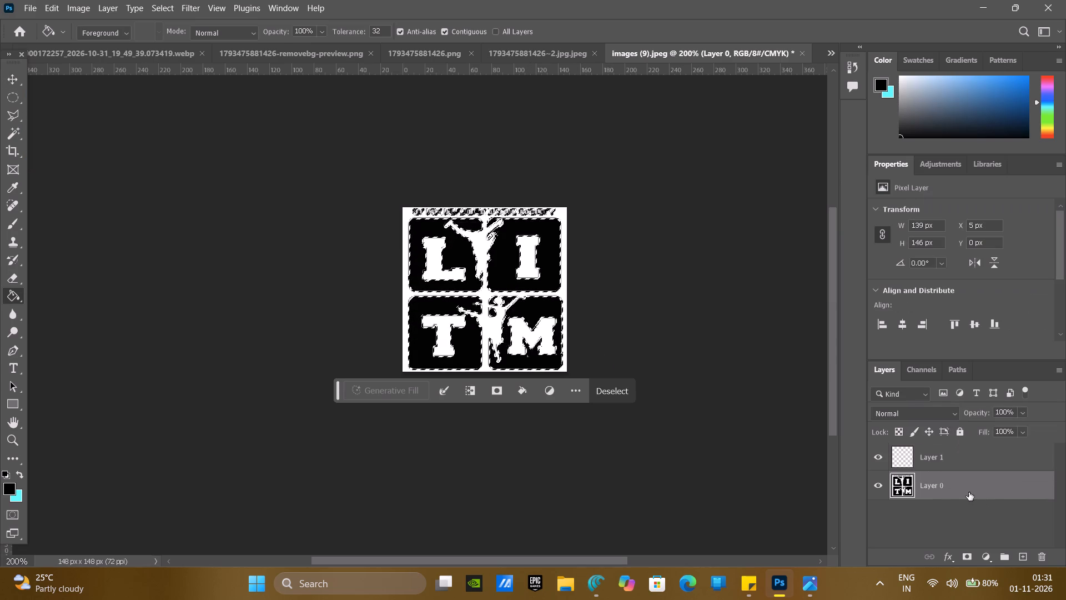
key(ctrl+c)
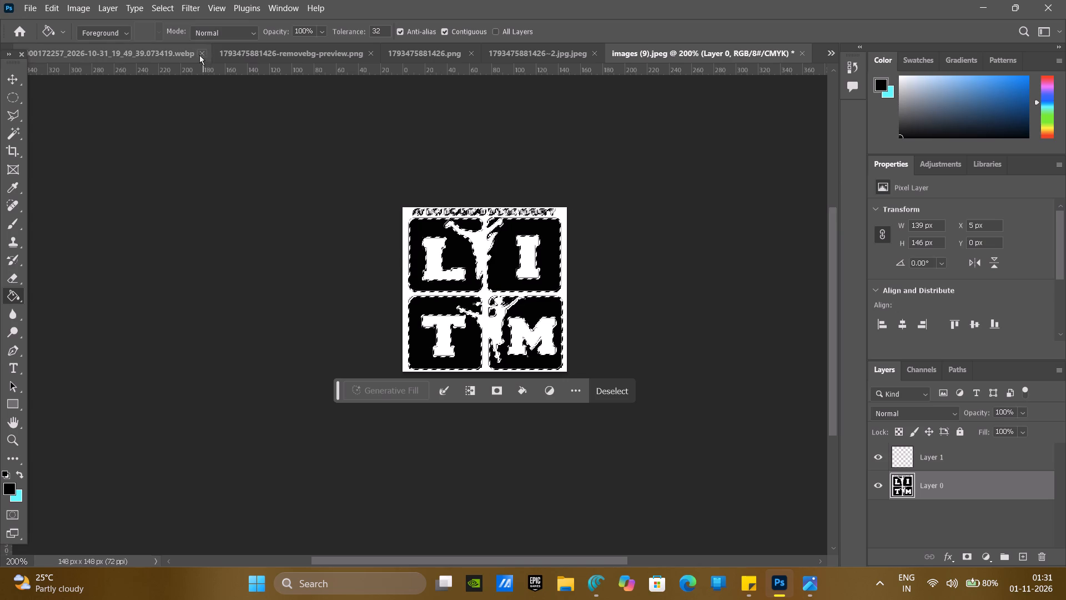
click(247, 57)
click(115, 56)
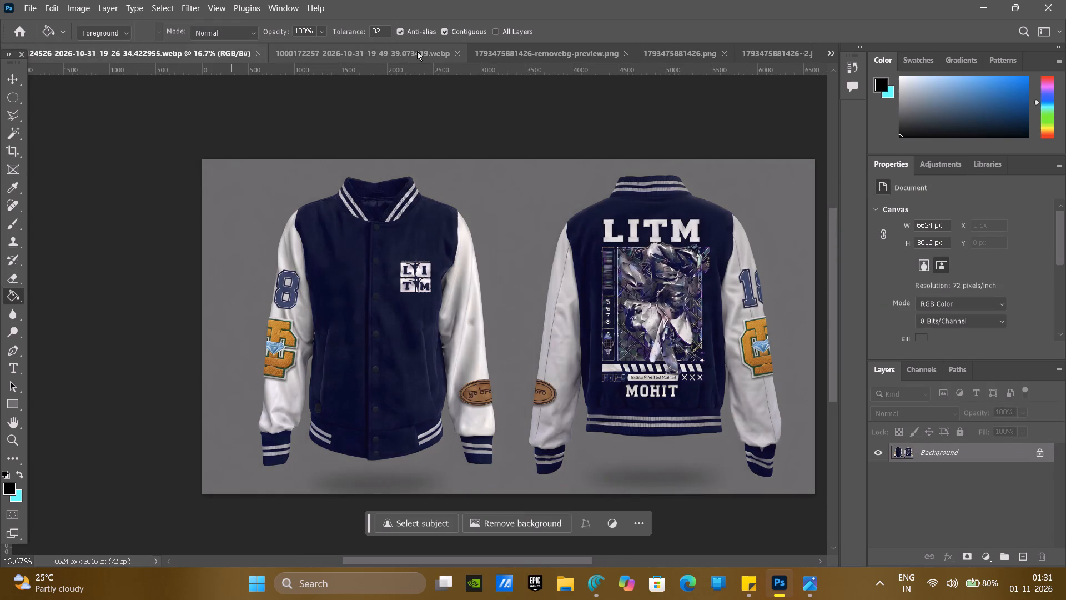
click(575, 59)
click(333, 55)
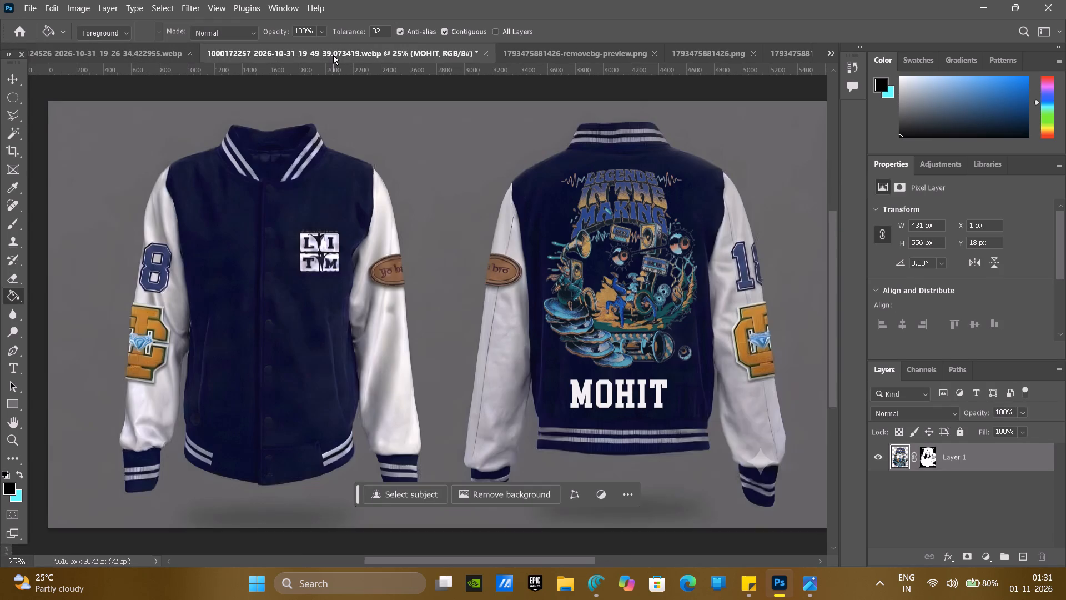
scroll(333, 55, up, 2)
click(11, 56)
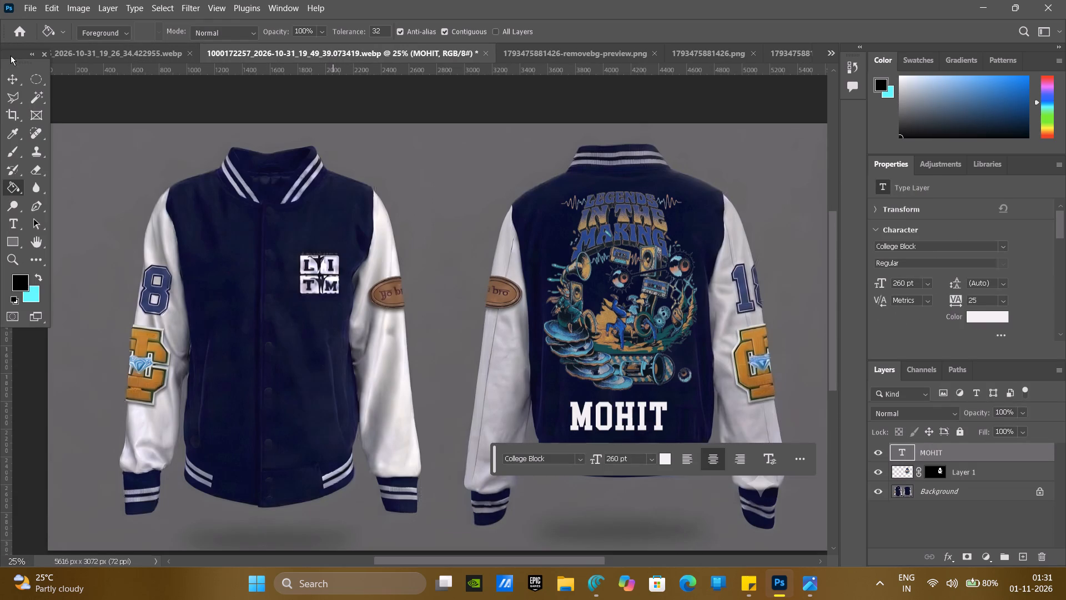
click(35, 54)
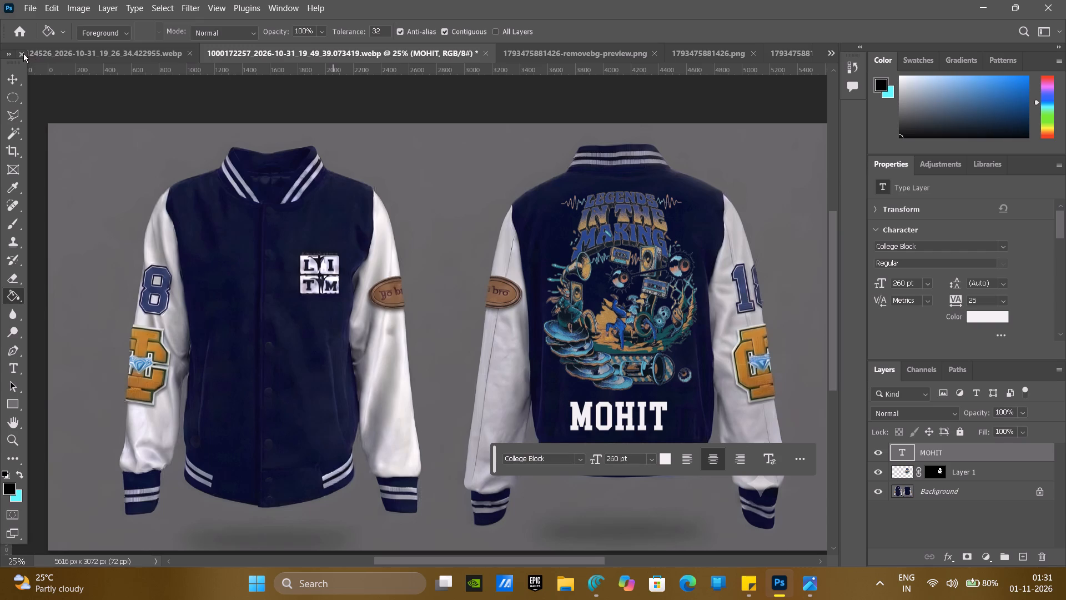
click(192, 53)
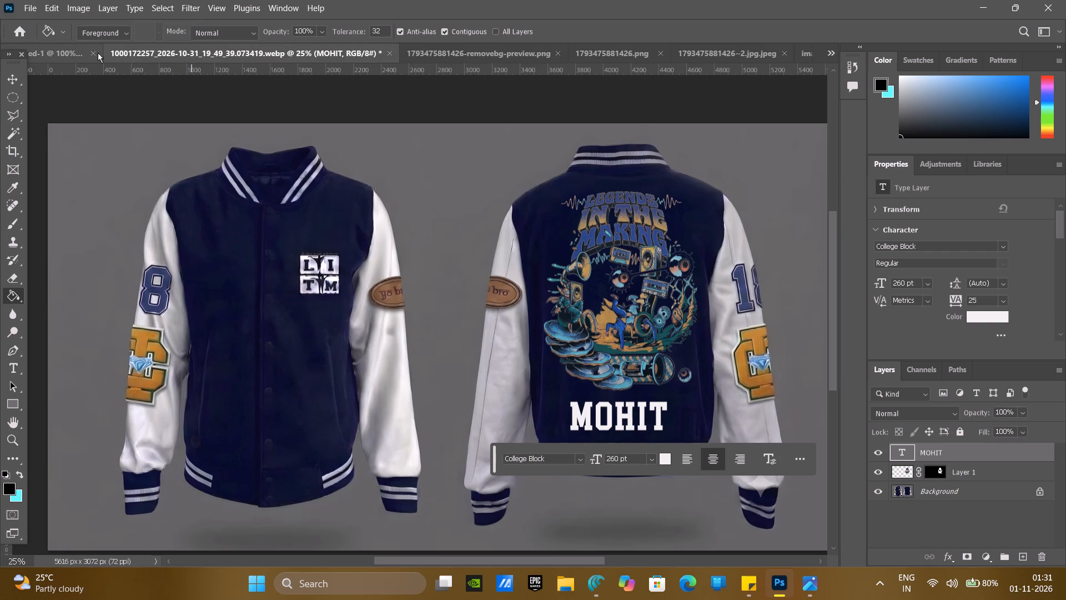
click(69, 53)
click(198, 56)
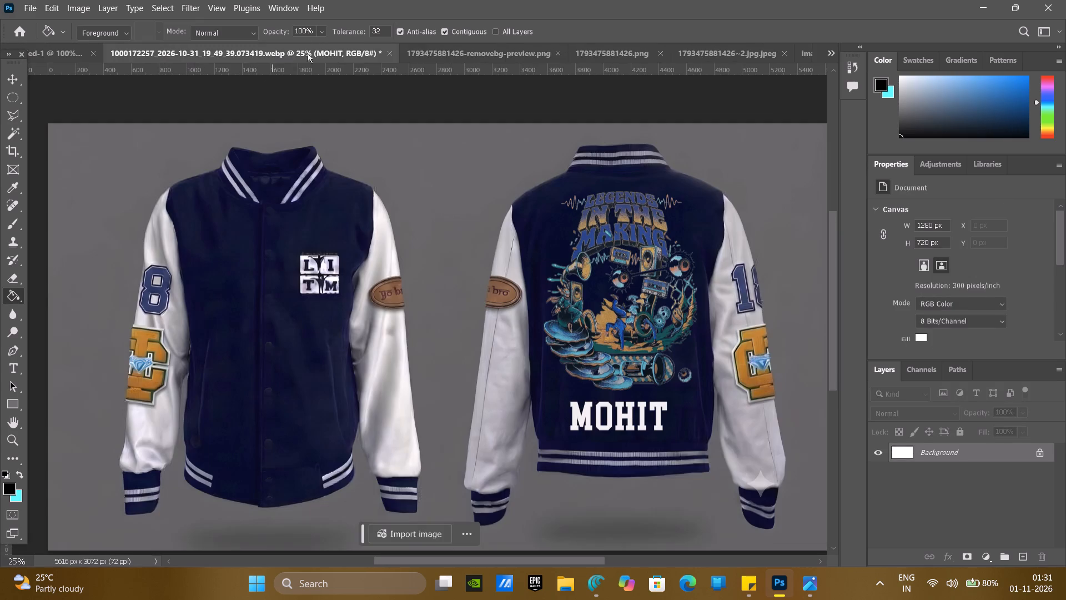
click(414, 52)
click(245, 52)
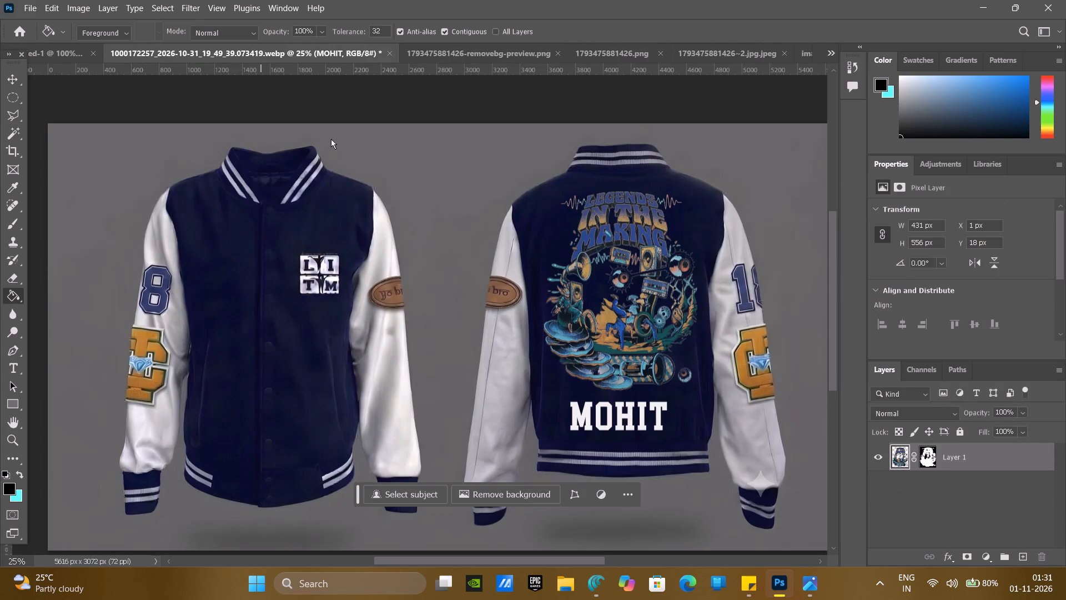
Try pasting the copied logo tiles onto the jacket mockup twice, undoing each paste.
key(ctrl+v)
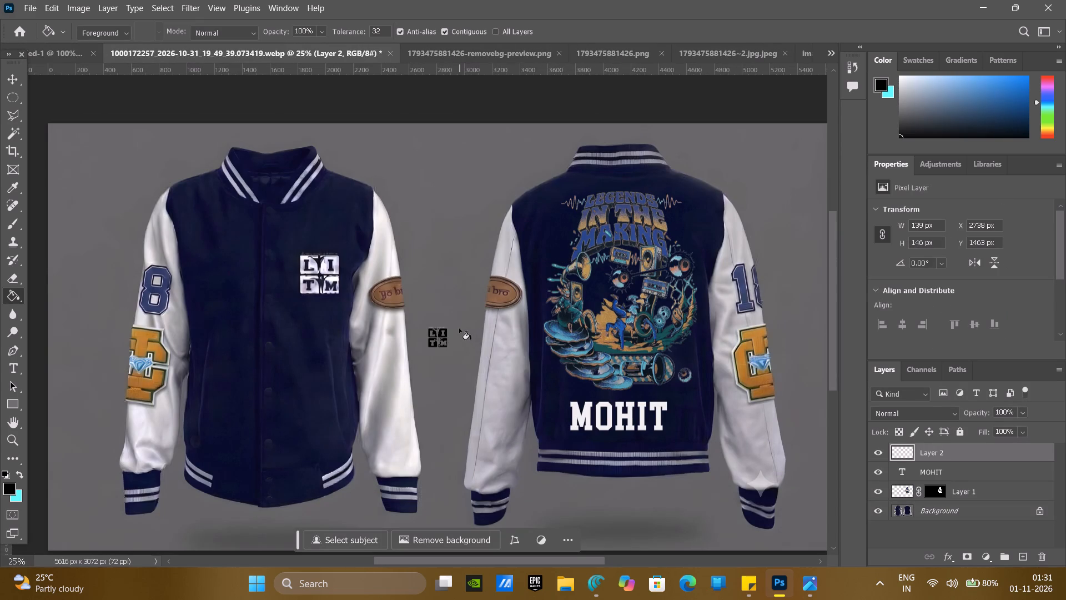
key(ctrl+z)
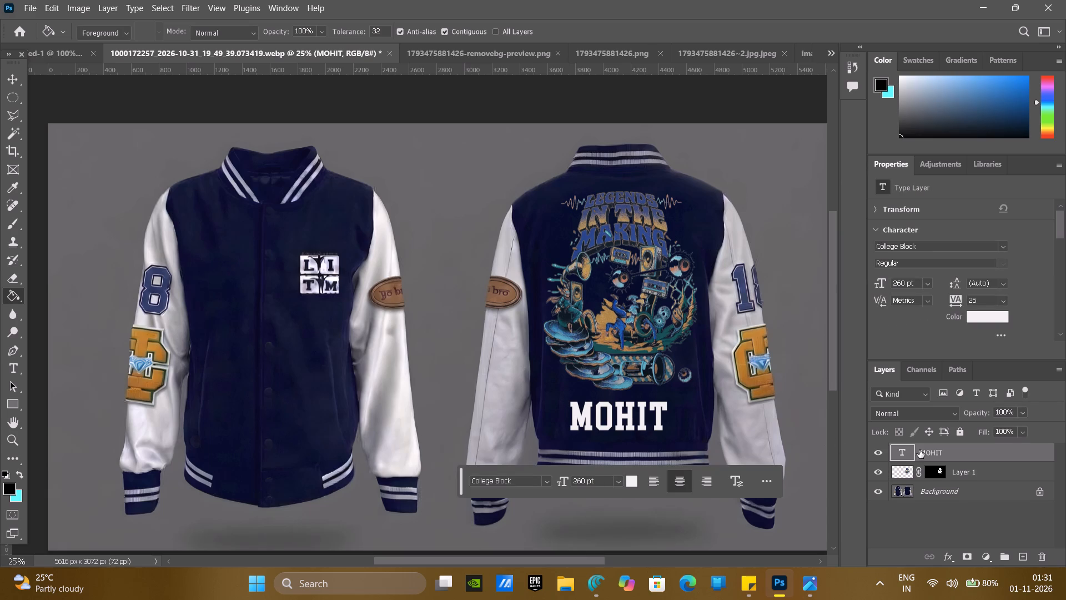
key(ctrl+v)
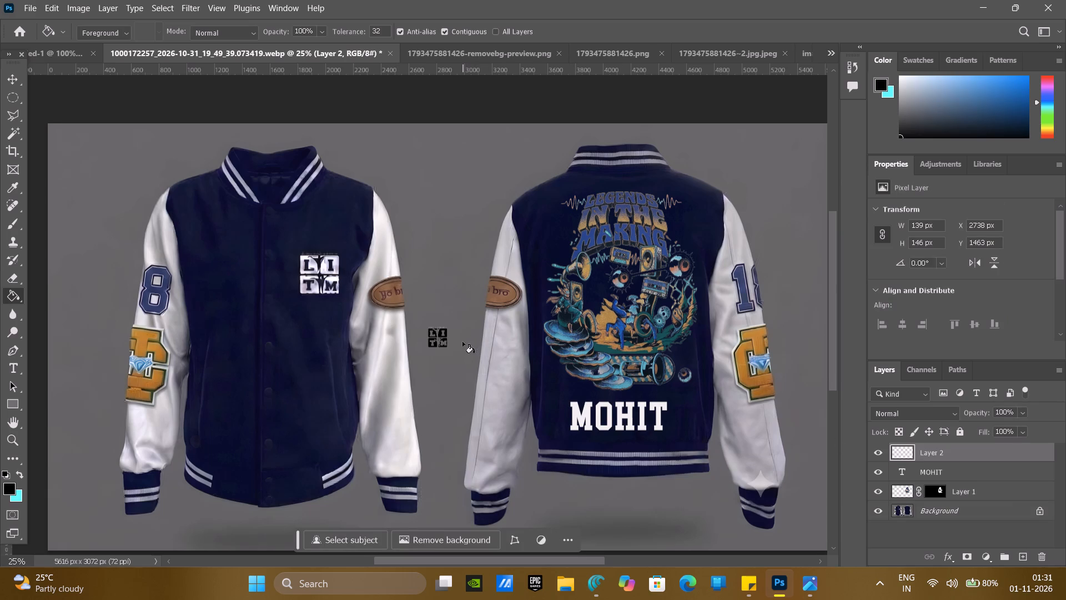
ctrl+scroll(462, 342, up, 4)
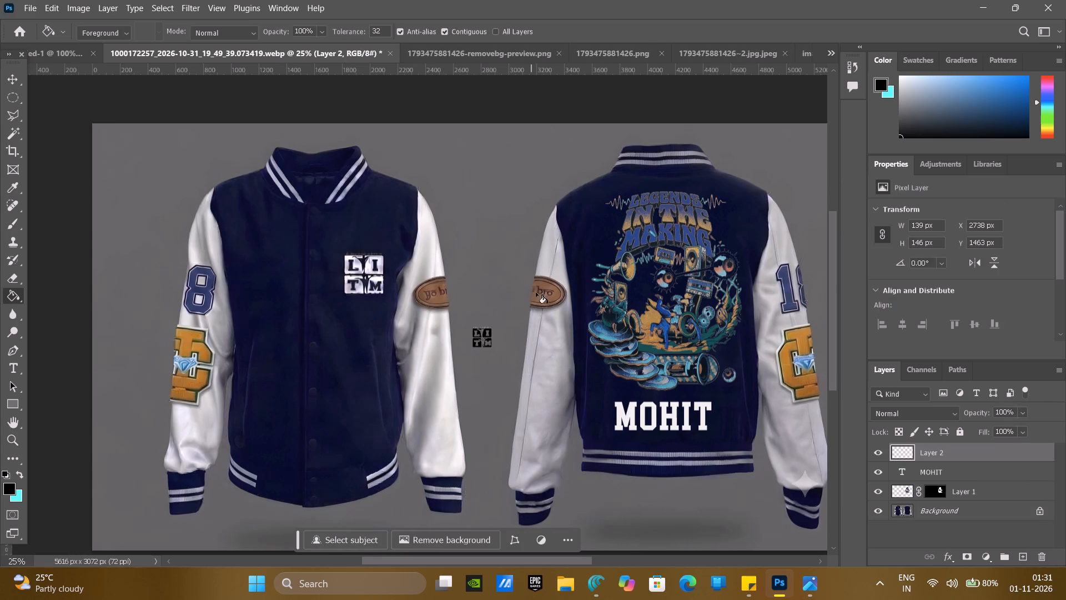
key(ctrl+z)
Return to images (9).jpeg, clear the selection and copy the whole logo on Layer 0.
click(63, 48)
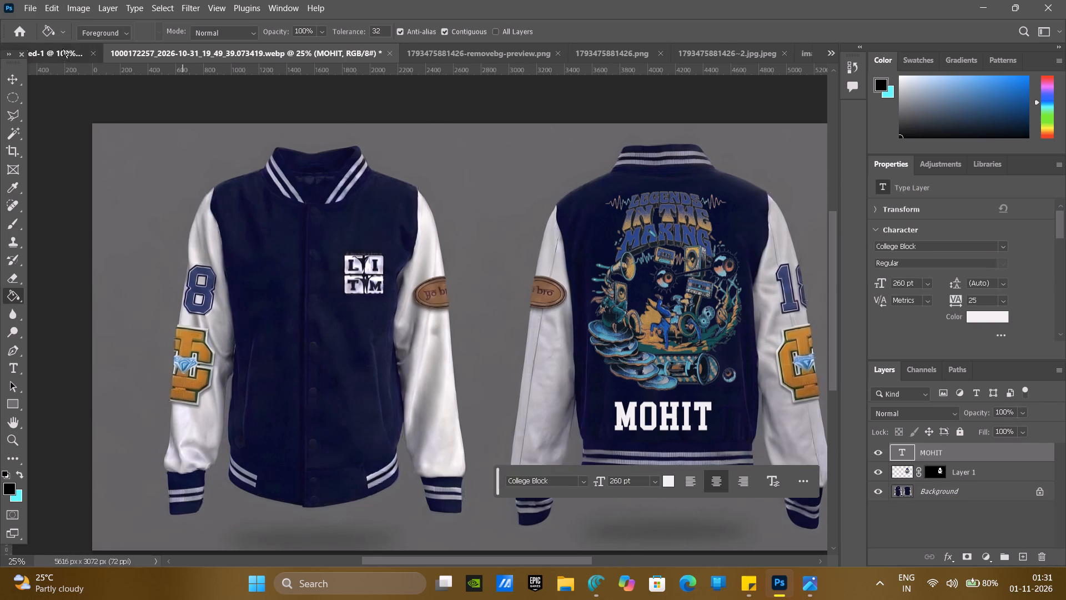
click(682, 52)
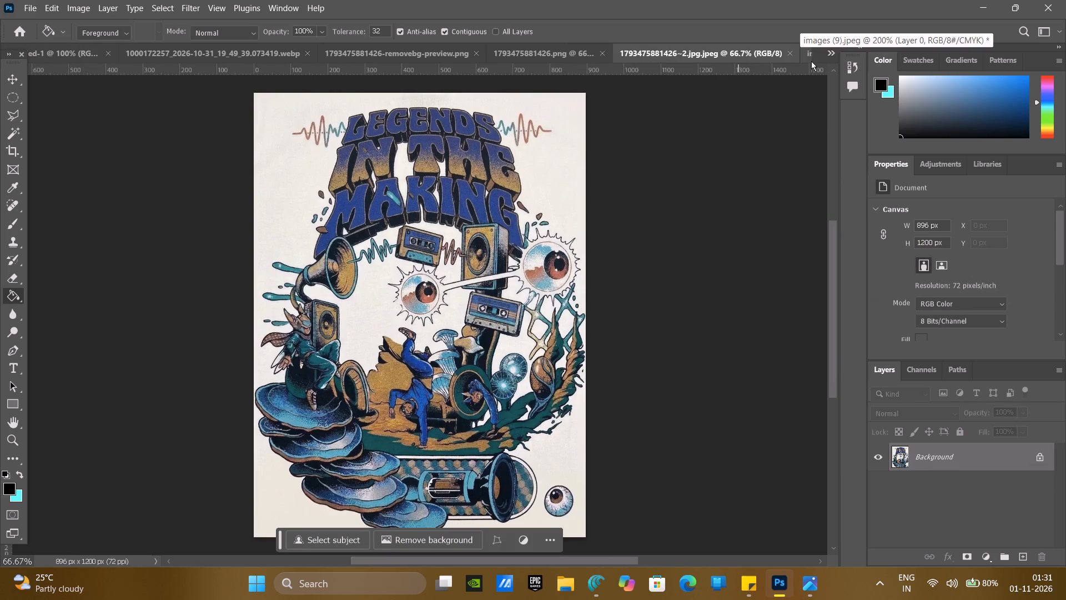
click(811, 59)
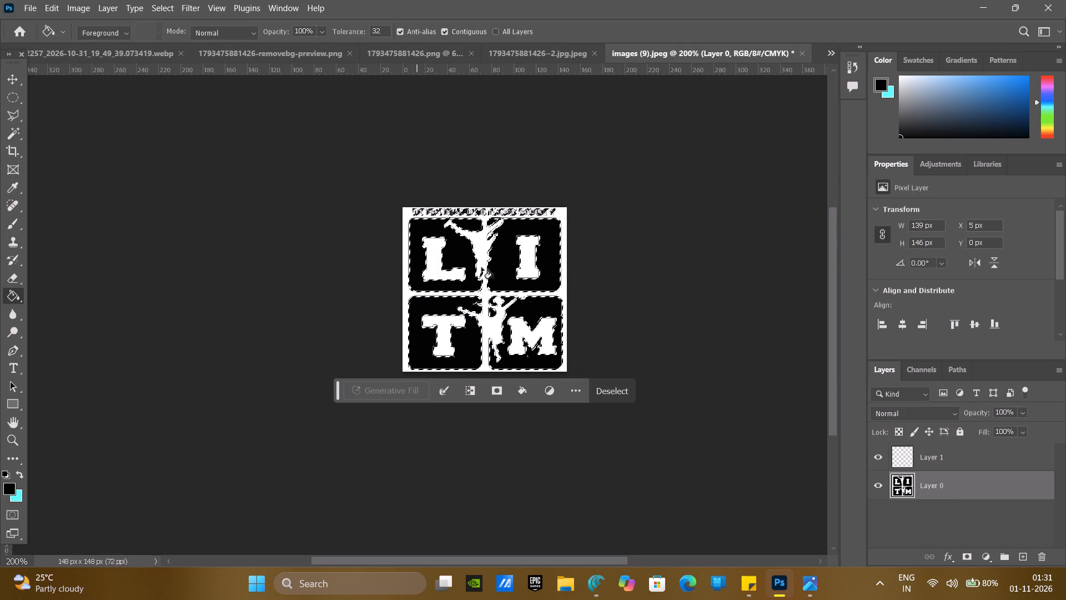
click(621, 389)
right_click(959, 485)
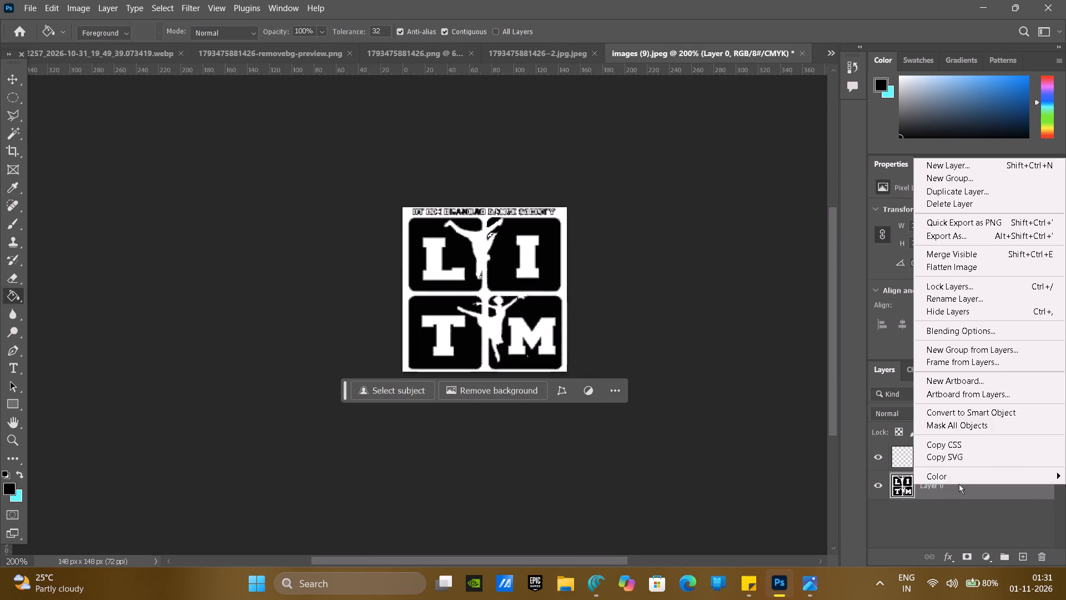
click(937, 493)
key(ctrl+c)
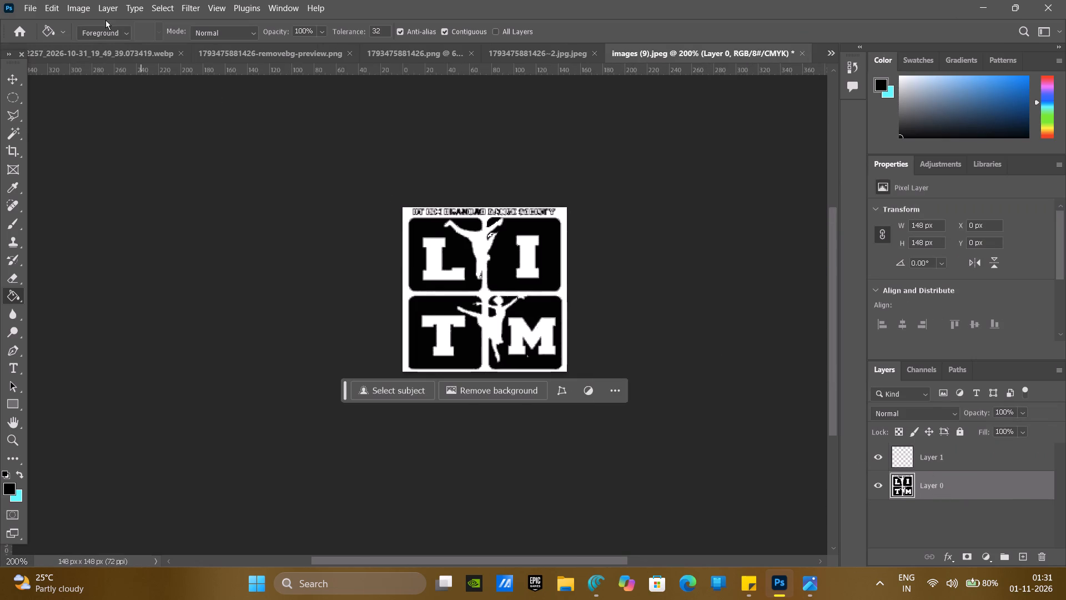
Switch to the jacket mockup document and paste the copied LITM logo above the MOHIT layer.
click(222, 49)
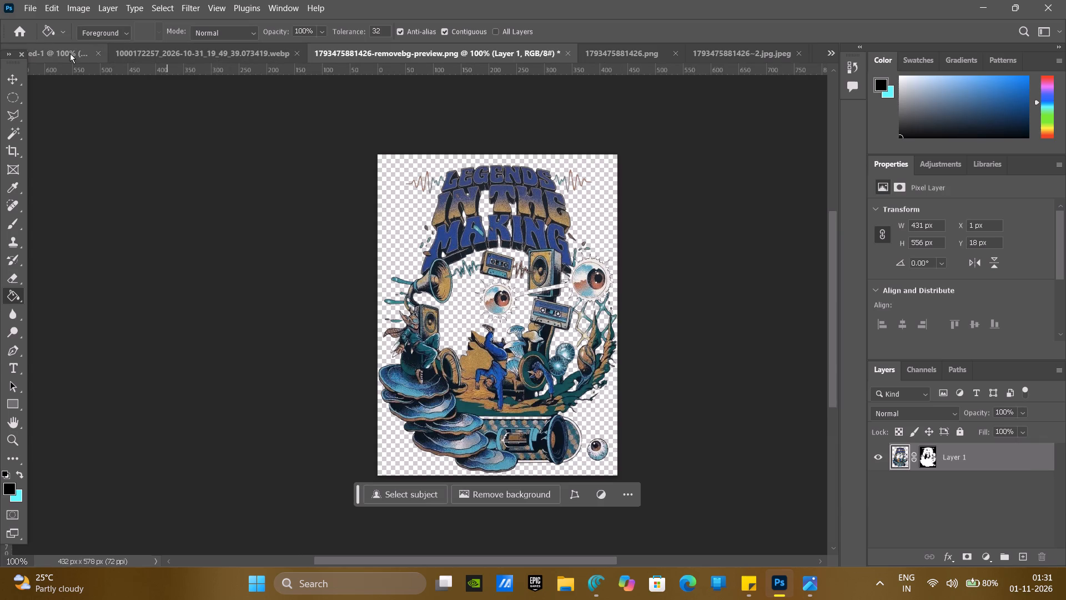
click(69, 53)
click(163, 60)
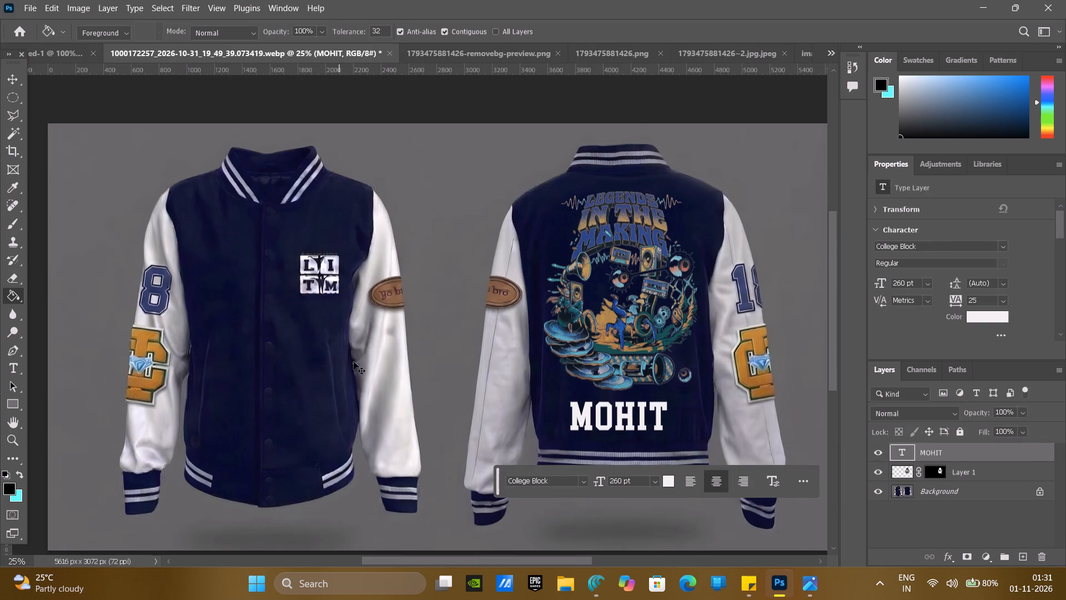
key(ctrl+v)
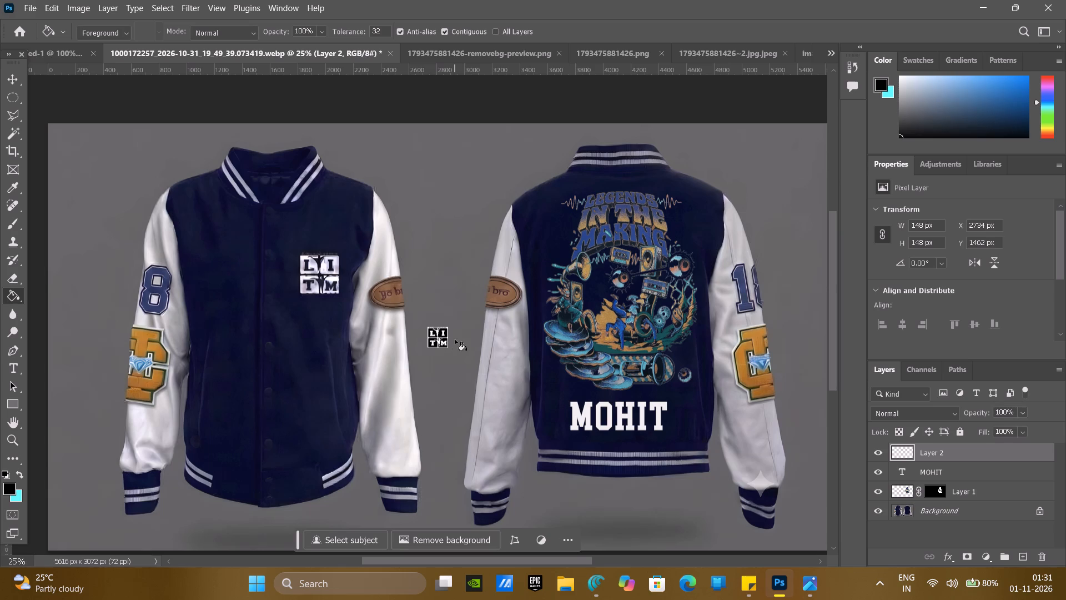
Scale the pasted logo to about 208% and place it below the old chest logo, overlapping the front jacket's sleeve edge.
ctrl+scroll(462, 304, up, 2)
key(ctrl+t)
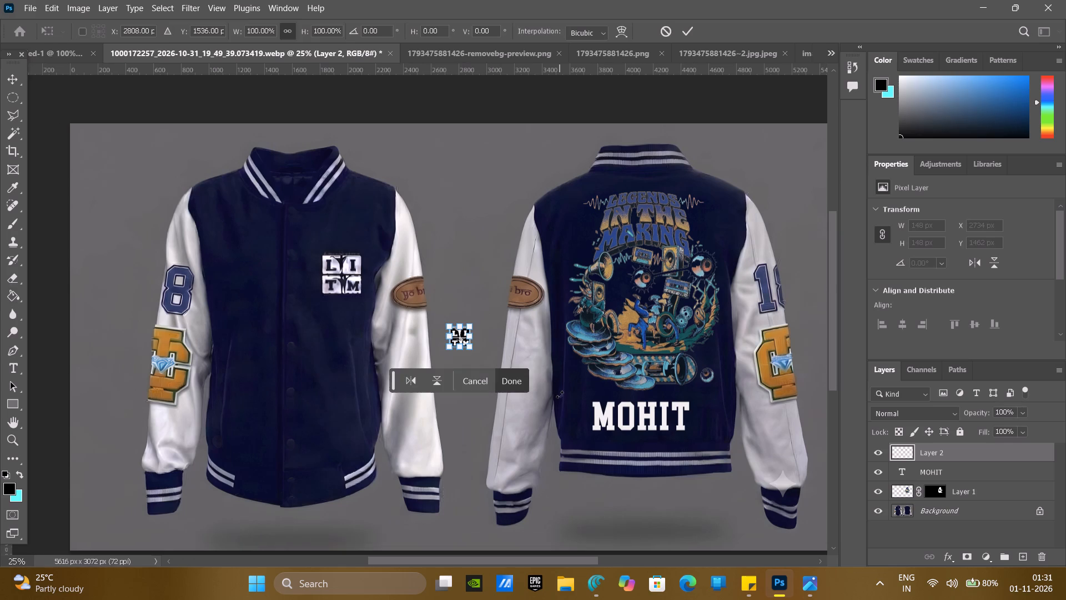
drag(472, 348, 490, 359)
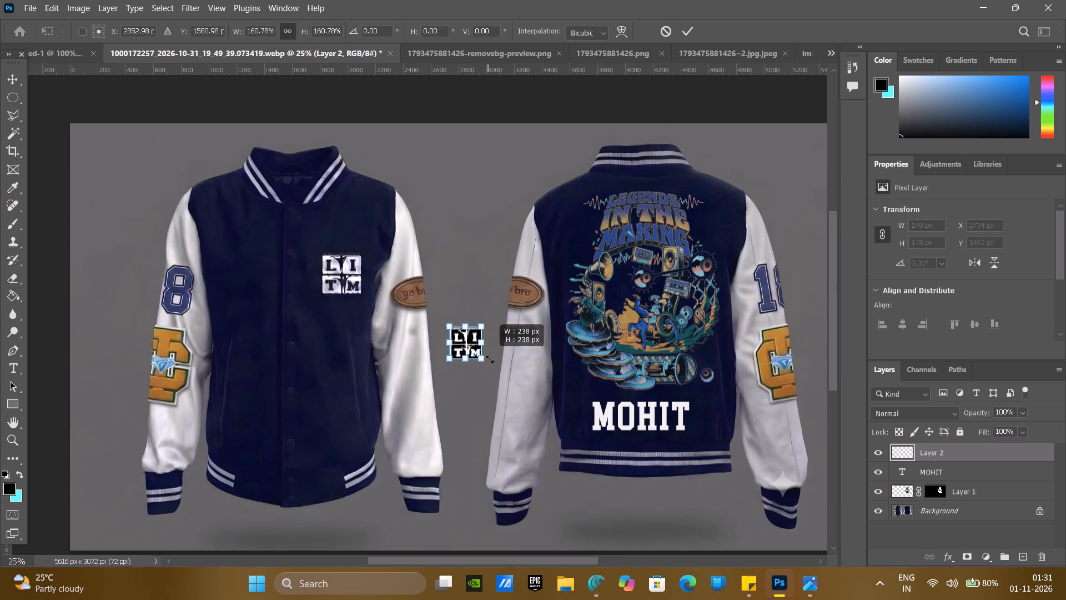
drag(490, 359, 493, 362)
drag(469, 345, 341, 273)
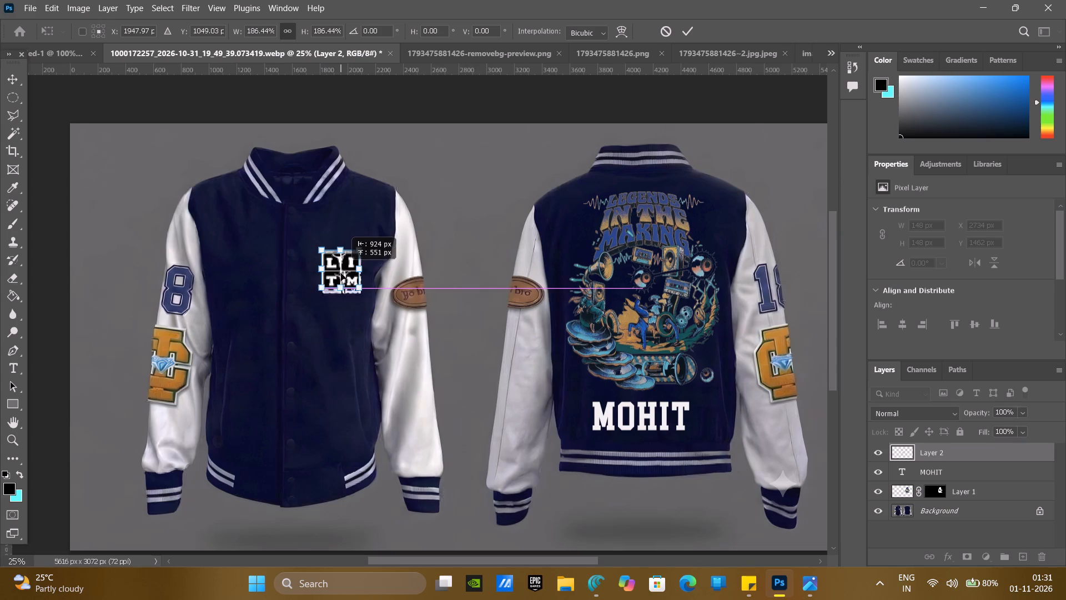
drag(341, 273, 342, 273)
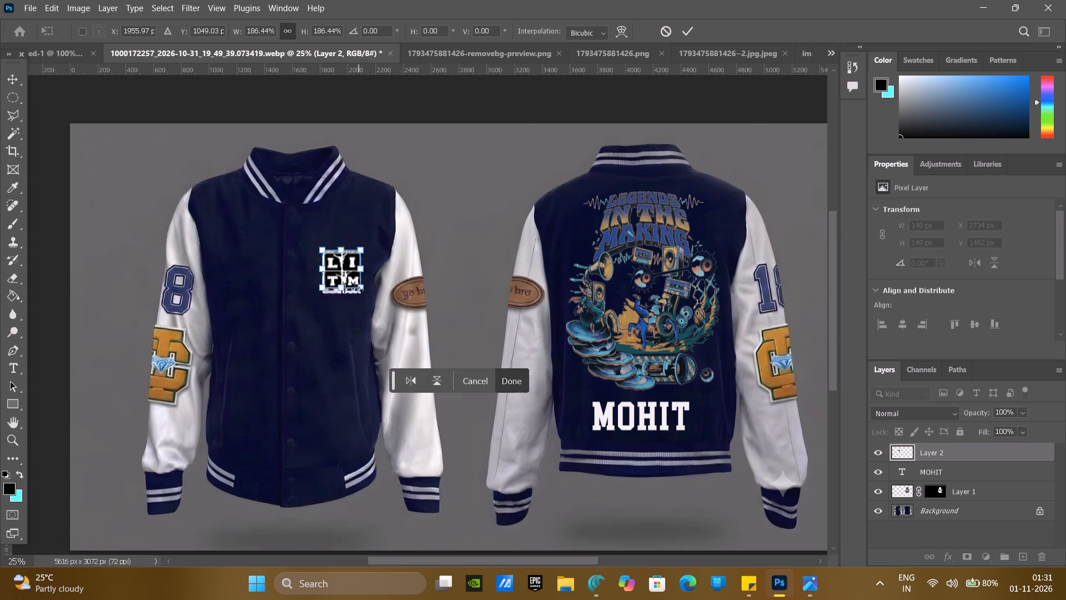
click(359, 288)
click(343, 279)
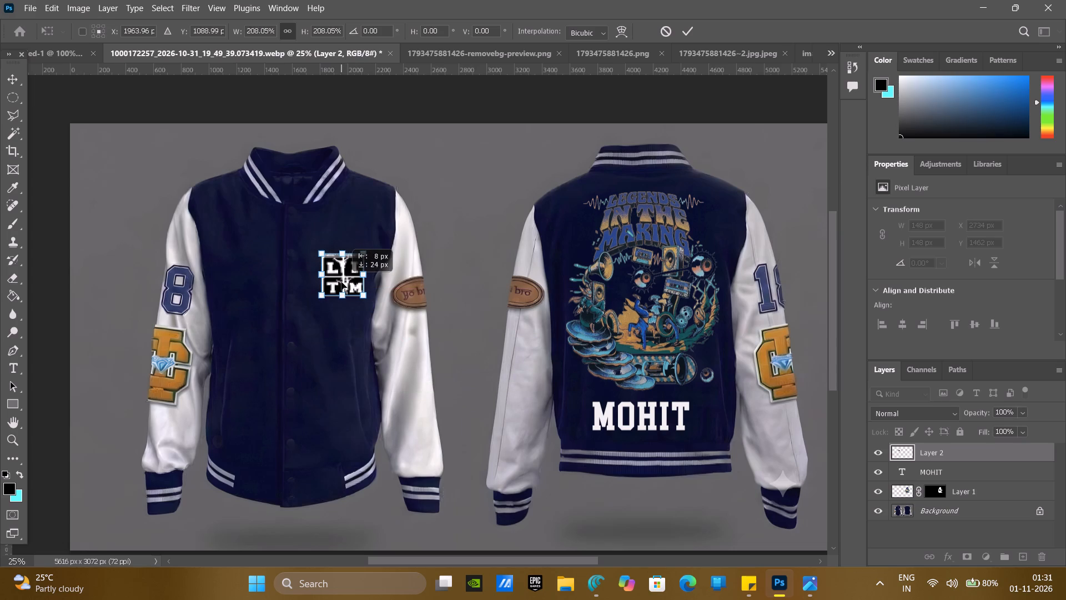
drag(339, 274, 382, 336)
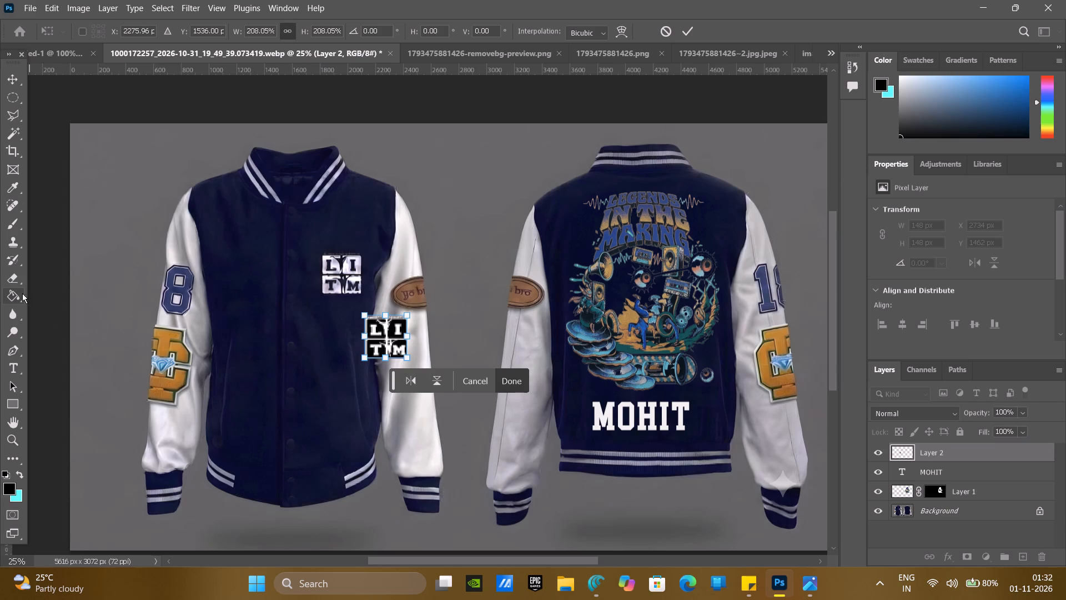
click(7, 214)
click(11, 229)
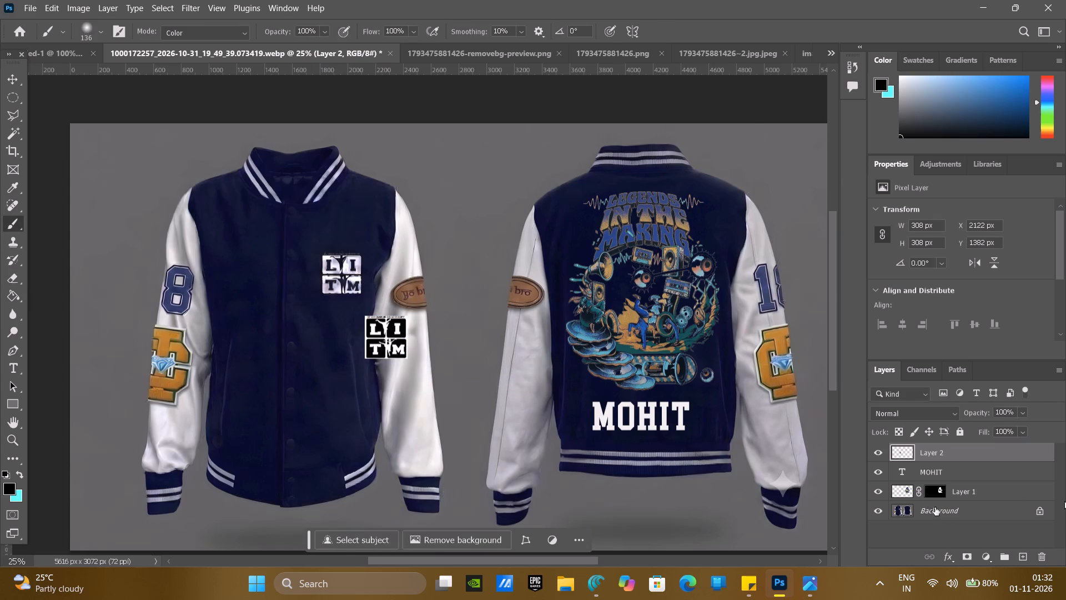
Duplicate the Background layer as Background copy in the same document.
right_drag(942, 519, 942, 514)
click(906, 513)
right_click(906, 513)
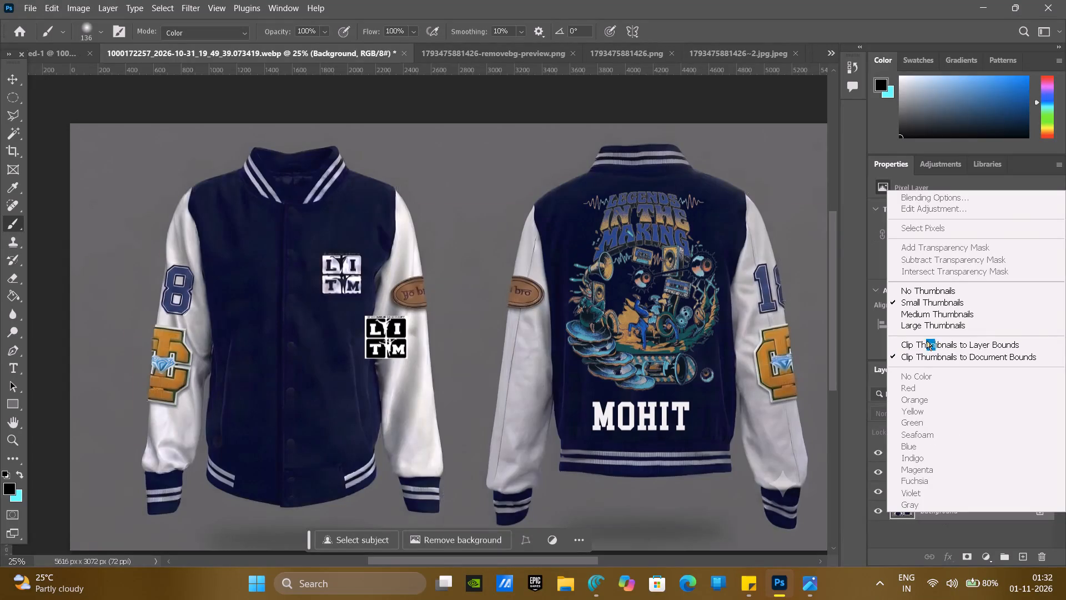
click(968, 515)
right_click(968, 515)
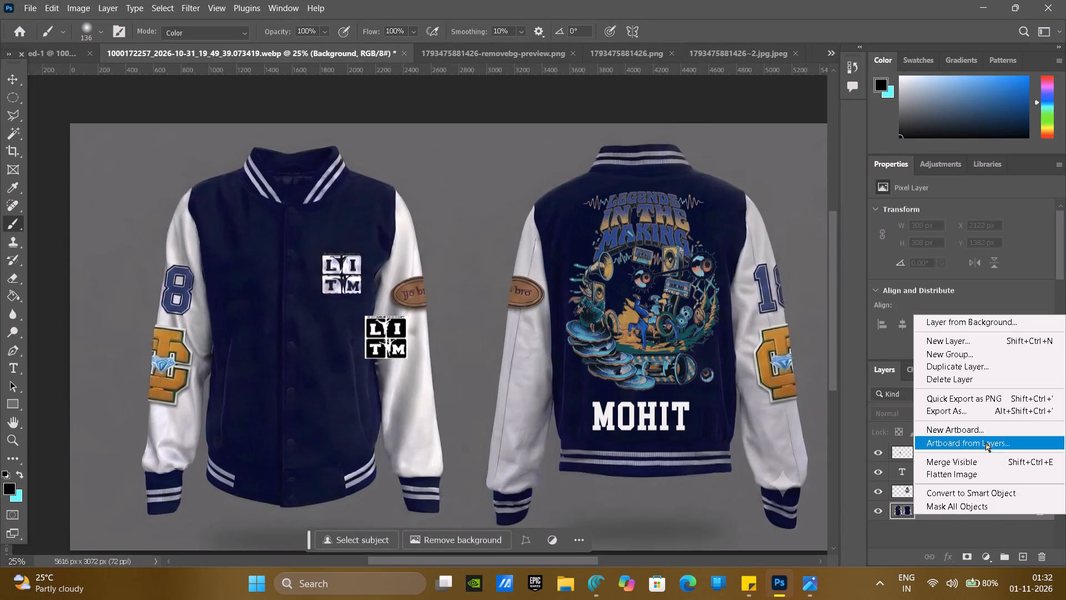
click(962, 369)
click(641, 152)
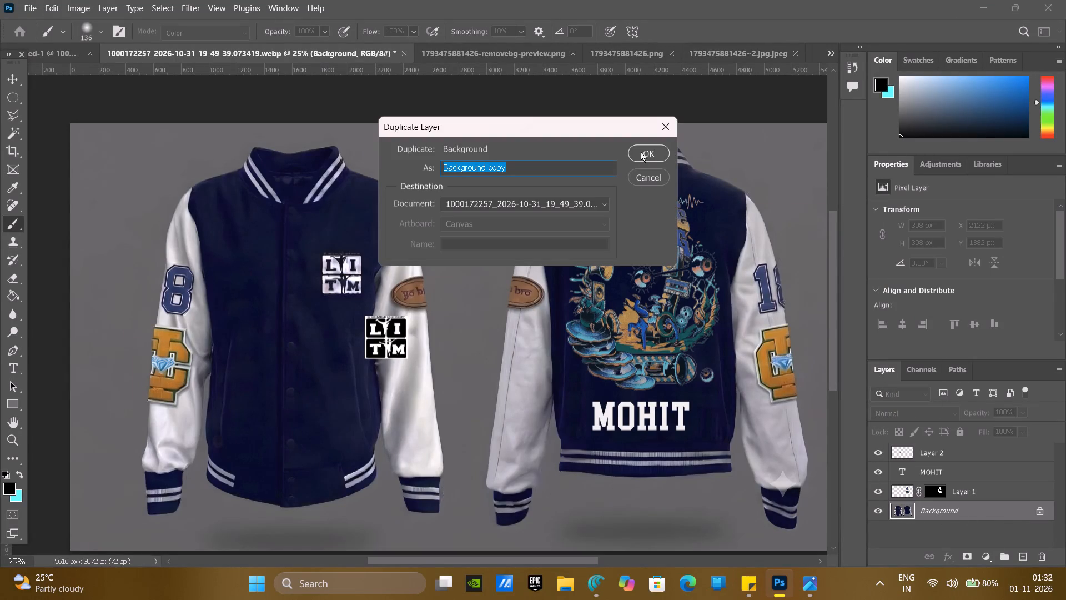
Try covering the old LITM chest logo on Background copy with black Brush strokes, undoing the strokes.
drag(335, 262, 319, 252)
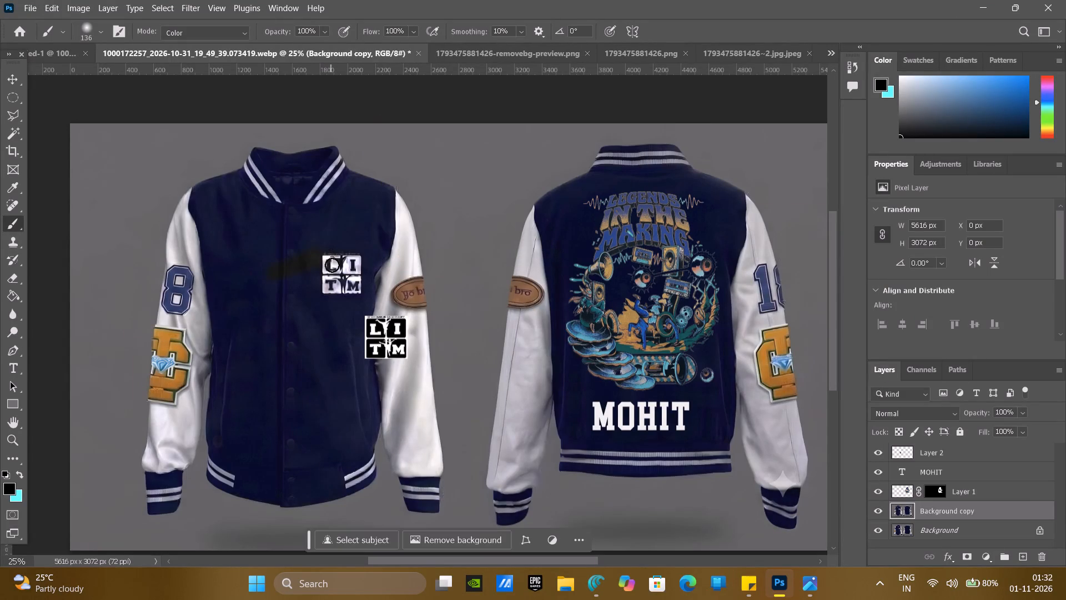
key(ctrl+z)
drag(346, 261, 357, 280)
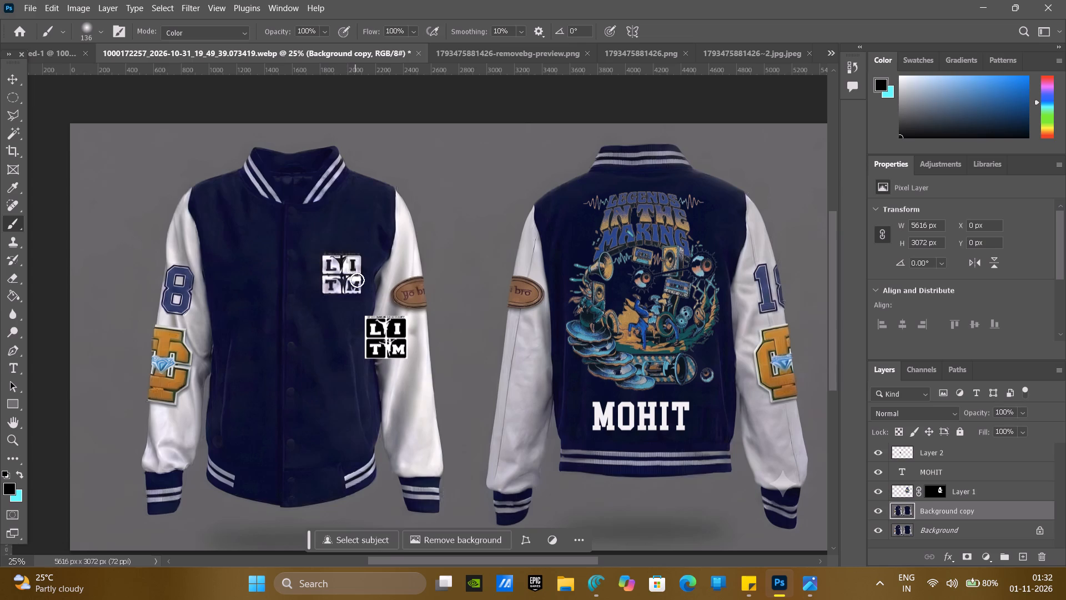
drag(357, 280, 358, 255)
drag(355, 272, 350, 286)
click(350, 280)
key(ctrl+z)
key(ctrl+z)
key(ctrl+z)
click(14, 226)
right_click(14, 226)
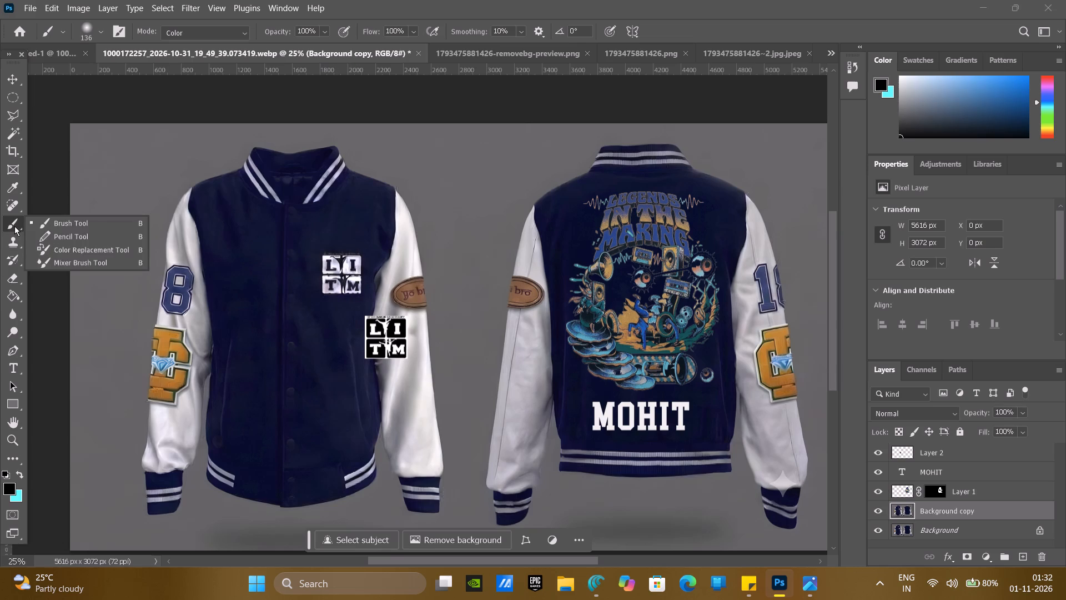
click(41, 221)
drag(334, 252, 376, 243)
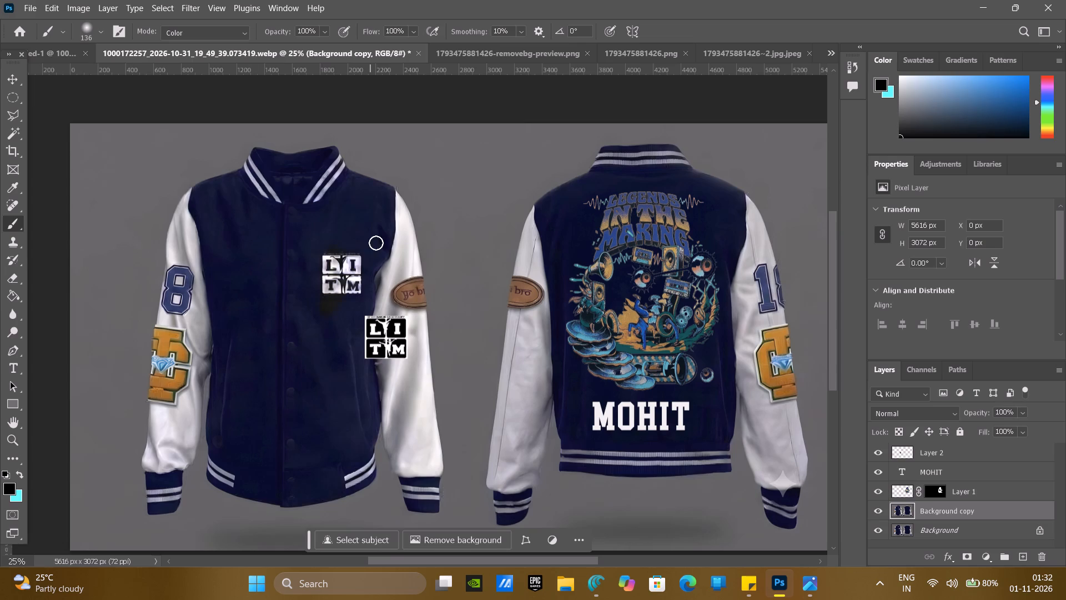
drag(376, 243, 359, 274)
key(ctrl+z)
Set the foreground colour to the jacket's dark navy, #060d2a, sampled just below the old chest logo.
right_click(9, 232)
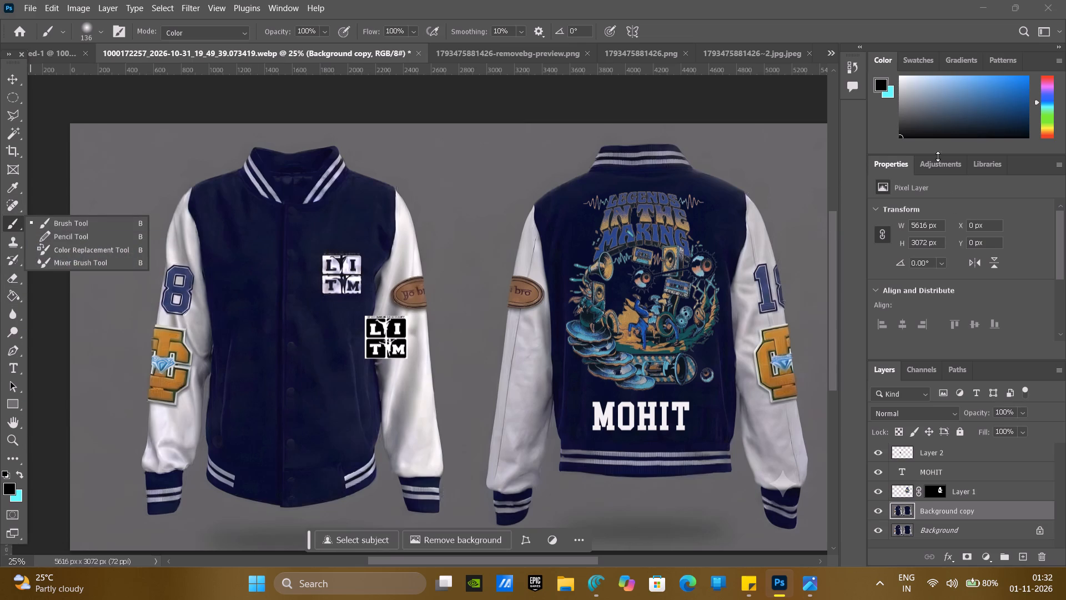
click(936, 138)
right_click(934, 136)
right_click(927, 127)
click(927, 127)
right_click(927, 127)
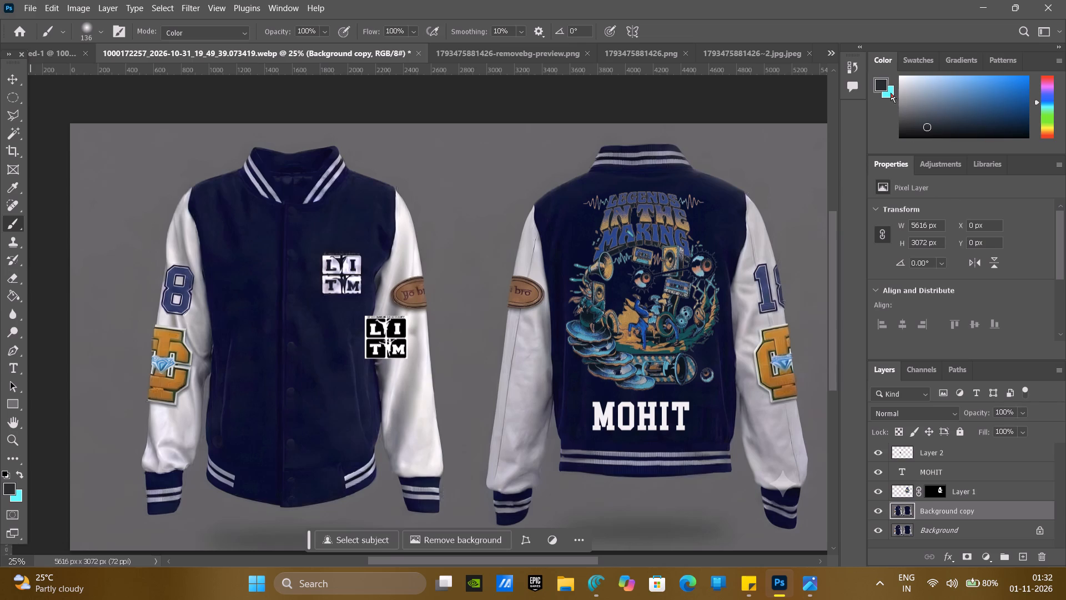
click(871, 77)
click(879, 84)
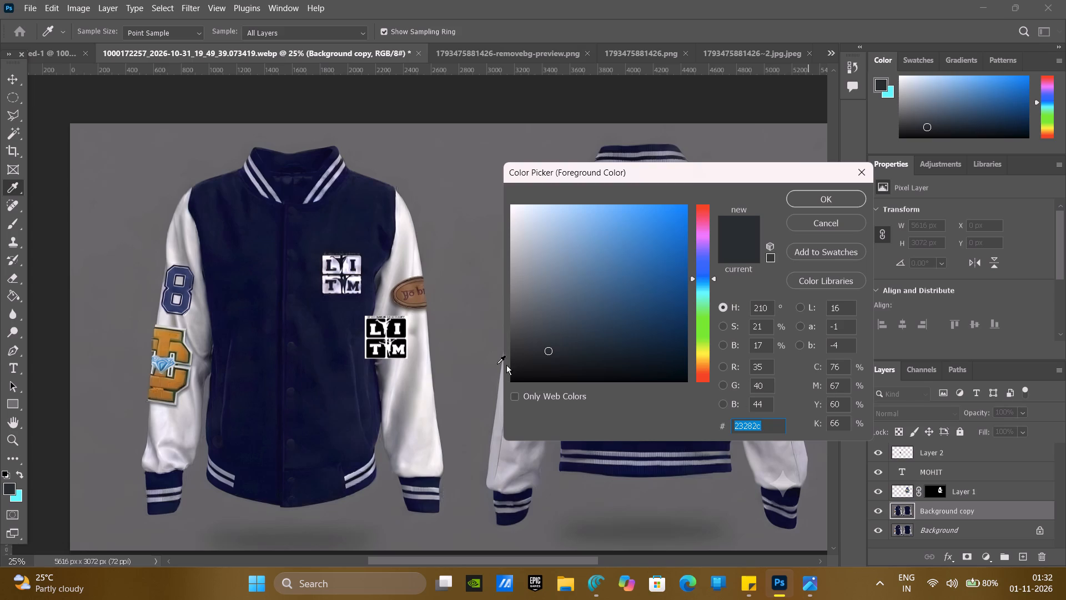
click(337, 354)
click(319, 367)
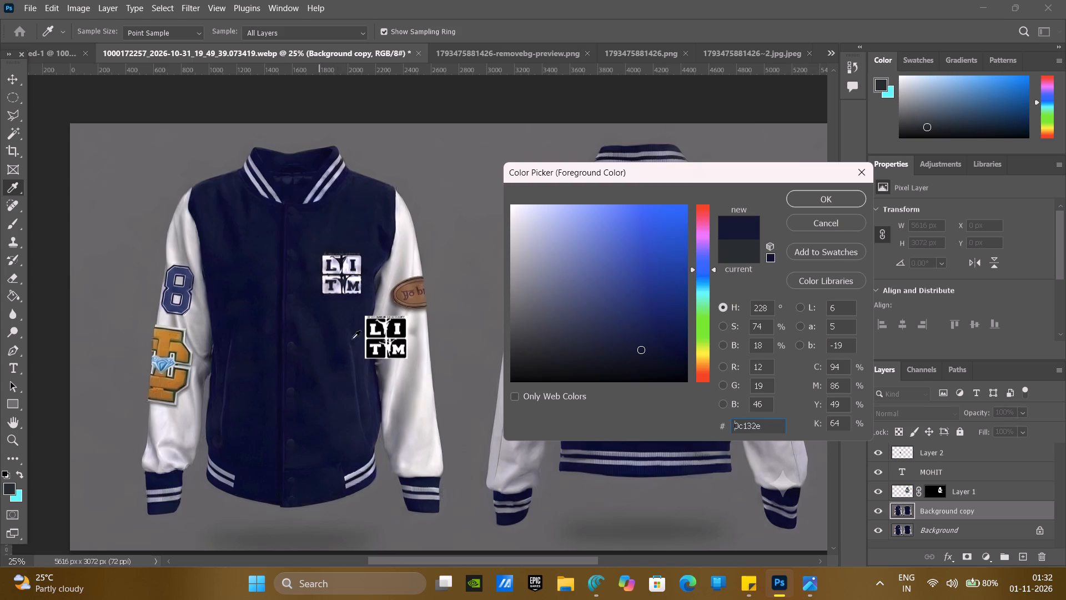
click(353, 296)
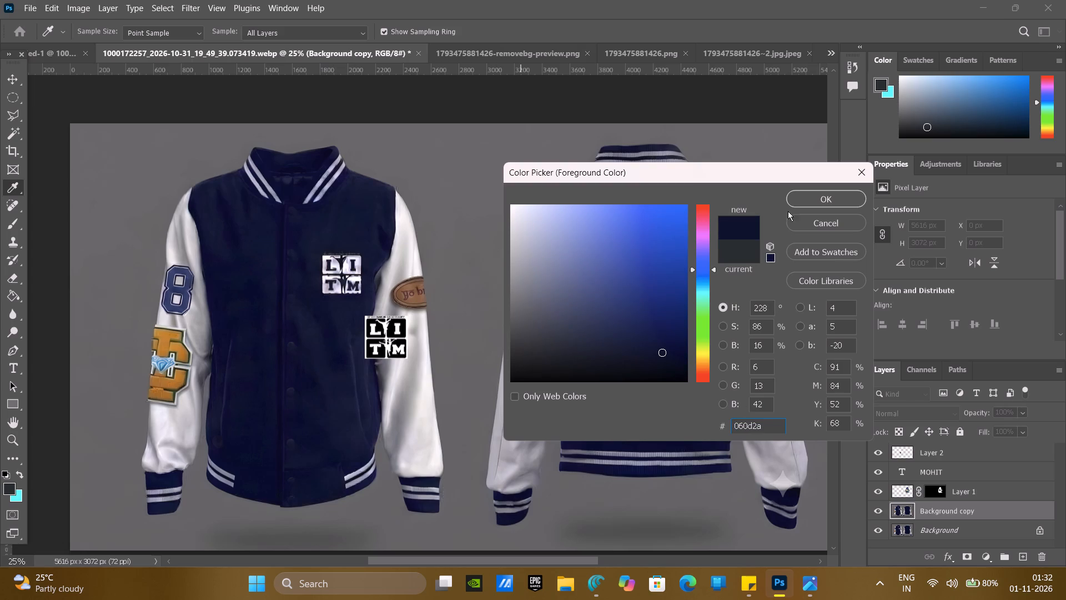
click(799, 202)
Brush dark navy over the old LITM chest logo on Background copy.
drag(350, 282, 353, 276)
drag(353, 273, 337, 266)
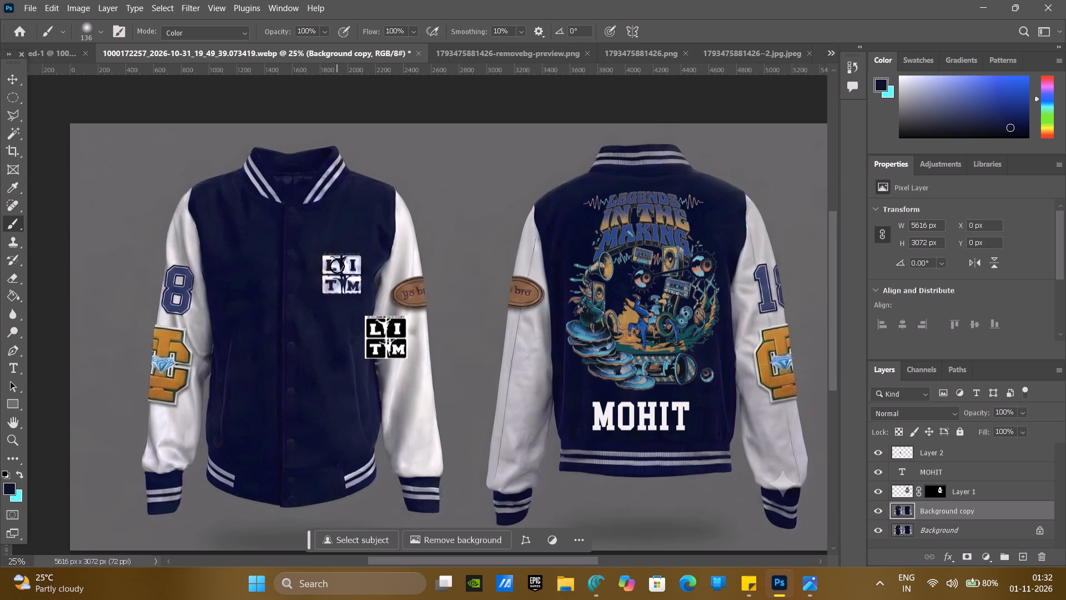
drag(337, 266, 334, 268)
click(335, 264)
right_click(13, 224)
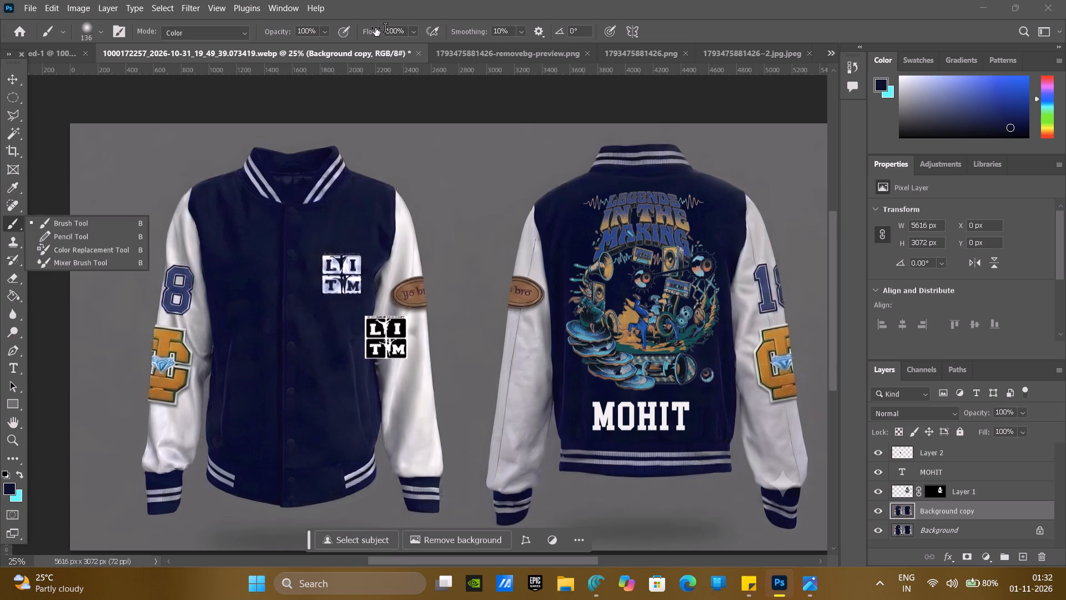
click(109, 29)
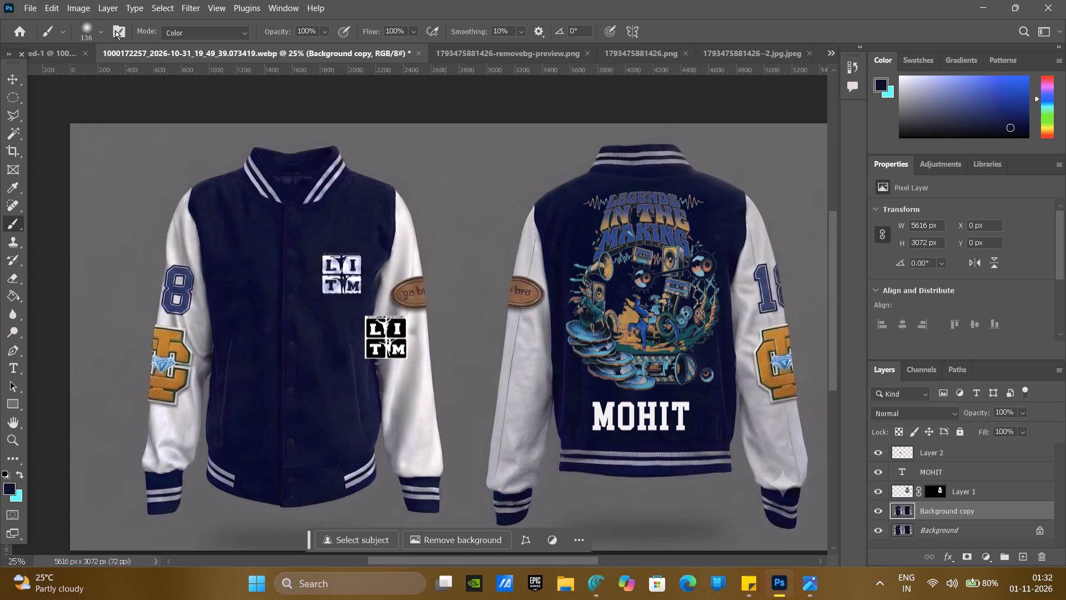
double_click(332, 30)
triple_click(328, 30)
Brush dark navy over the old LITM chest logo on Layer 1.
click(961, 498)
drag(348, 283, 342, 260)
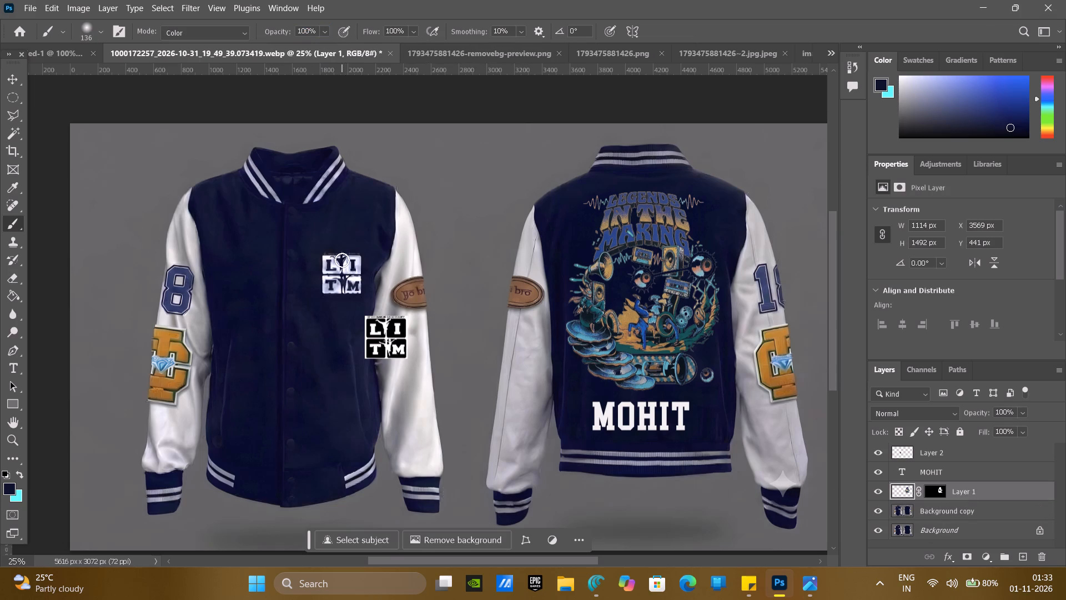
drag(342, 260, 362, 255)
Add a new blank layer and place it between Layer 2 and the MOHIT text layer.
click(943, 474)
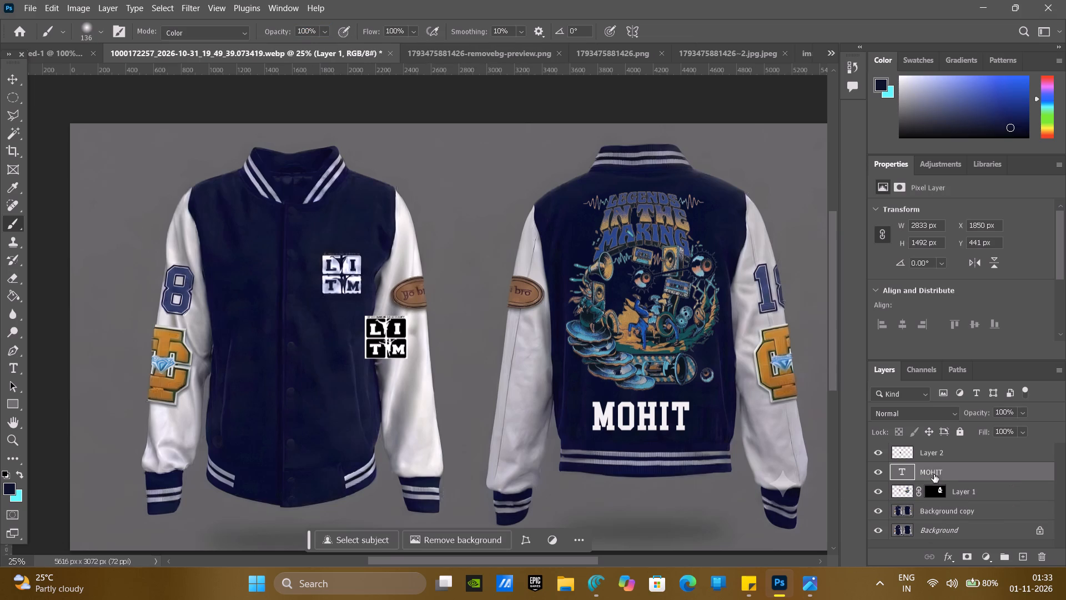
click(947, 461)
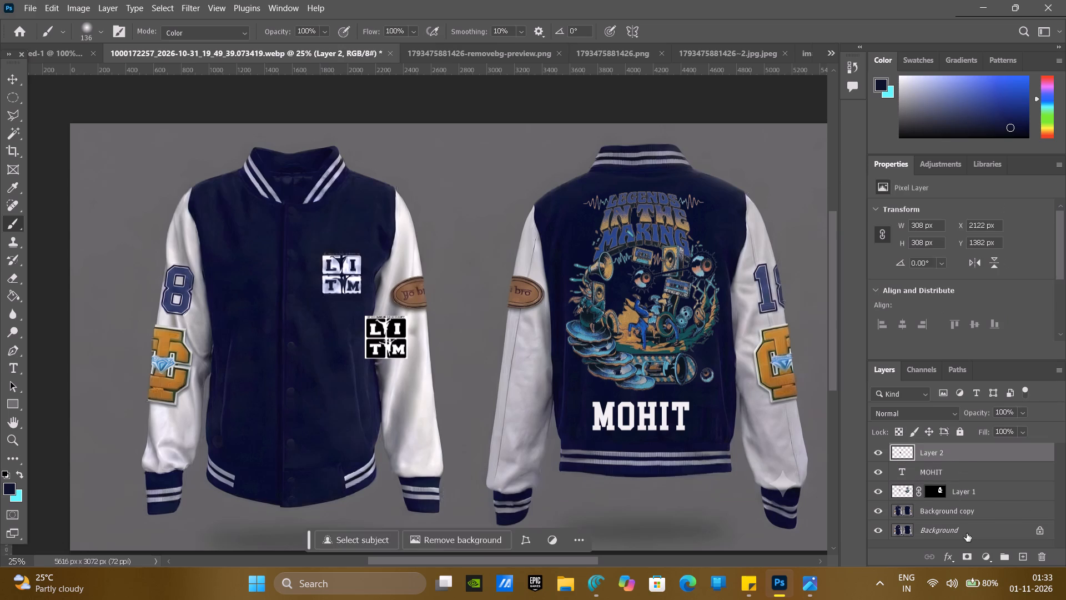
click(1018, 557)
drag(941, 452, 955, 490)
Brush dark navy over the old LITM chest logo on the new Layer 3, undoing one stray stroke.
drag(338, 276, 360, 321)
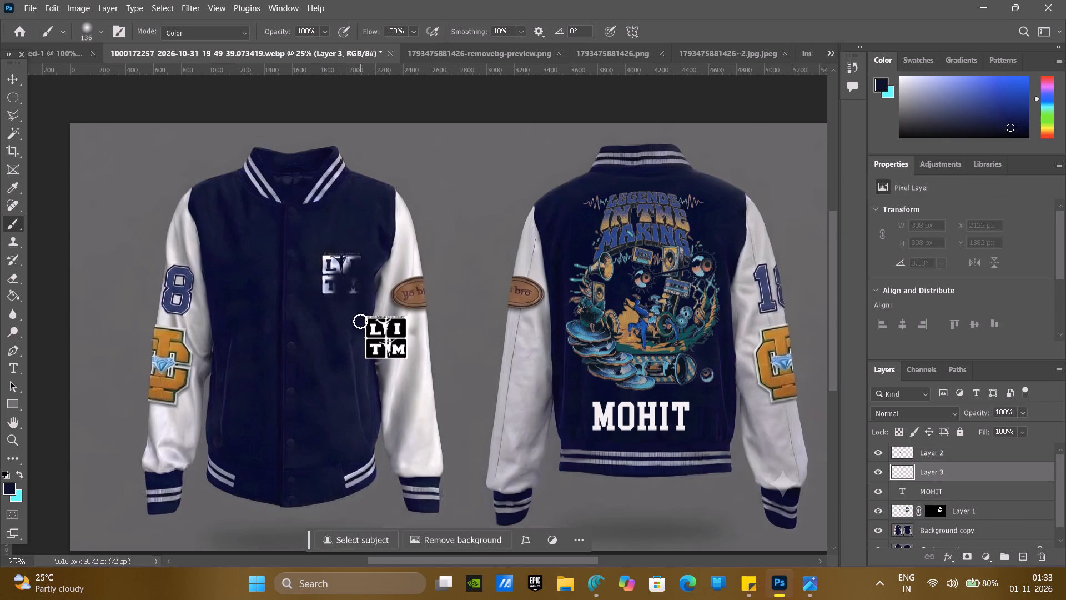
drag(360, 321, 355, 284)
key(ctrl+z)
drag(354, 293, 357, 272)
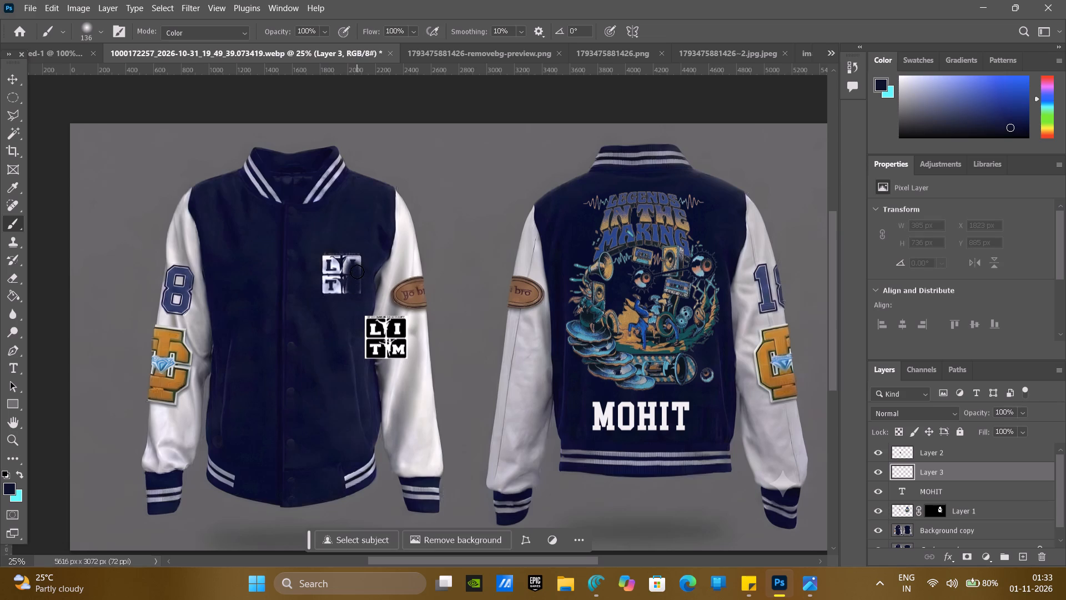
ctrl+scroll(357, 272, up, 3)
drag(359, 266, 346, 303)
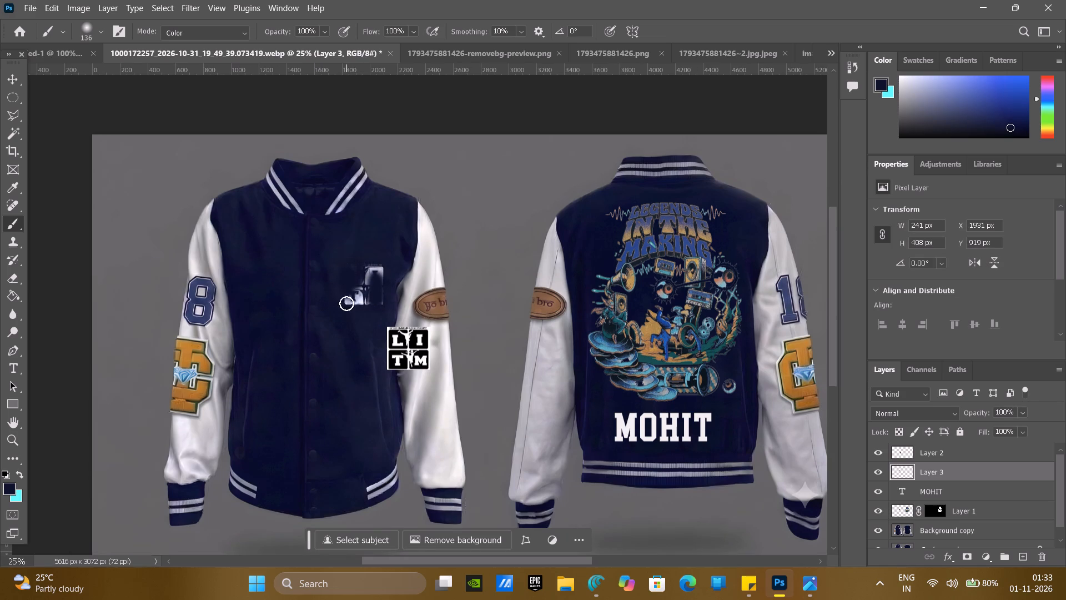
drag(346, 303, 379, 291)
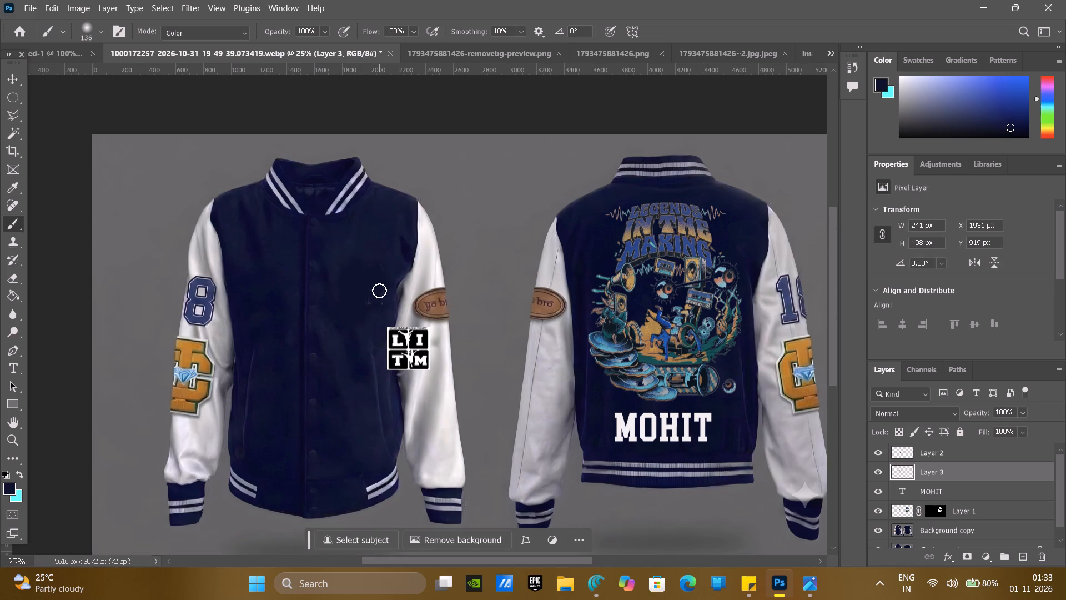
drag(379, 291, 364, 303)
Undo the last navy strokes and repaint over the old chest logo on Layer 3 with brush smoothing at 47%.
click(522, 35)
drag(522, 44, 548, 53)
drag(384, 288, 368, 292)
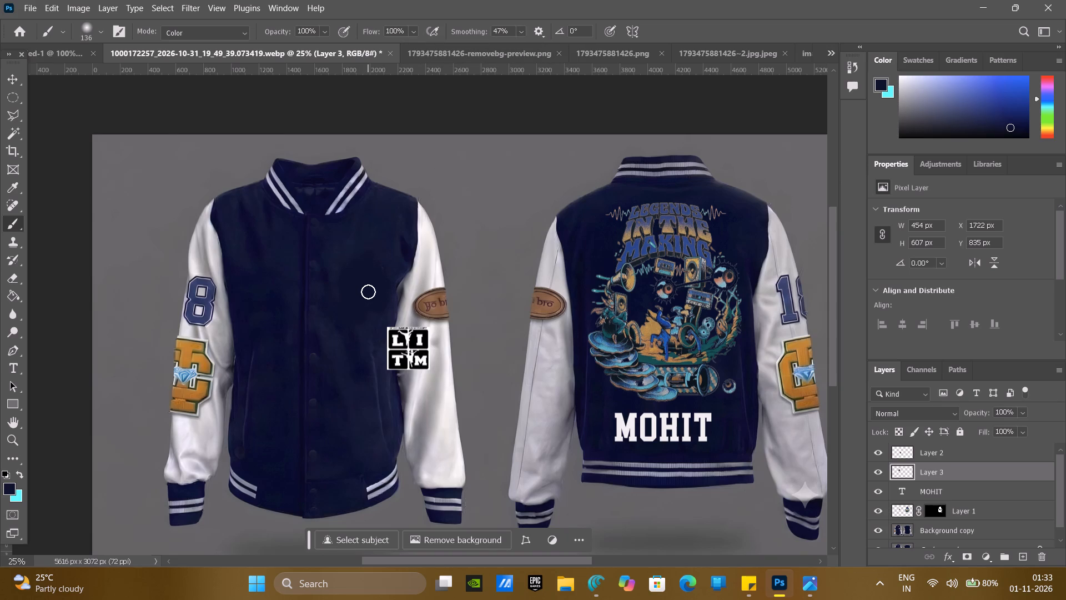
drag(368, 292, 348, 295)
key(ctrl+z)
key(ctrl+z)
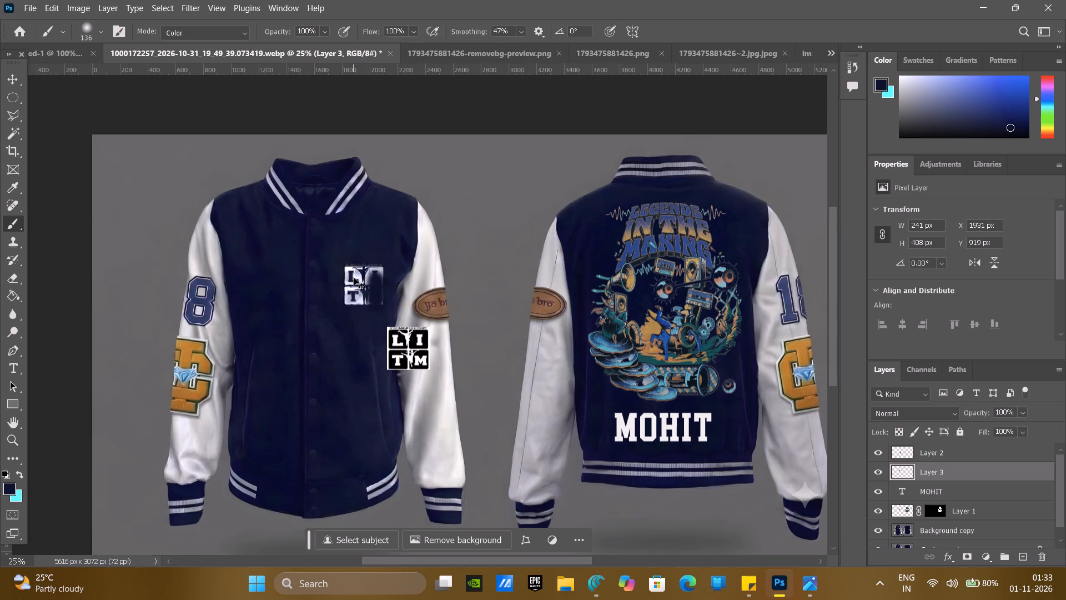
drag(374, 249, 362, 263)
drag(362, 263, 366, 257)
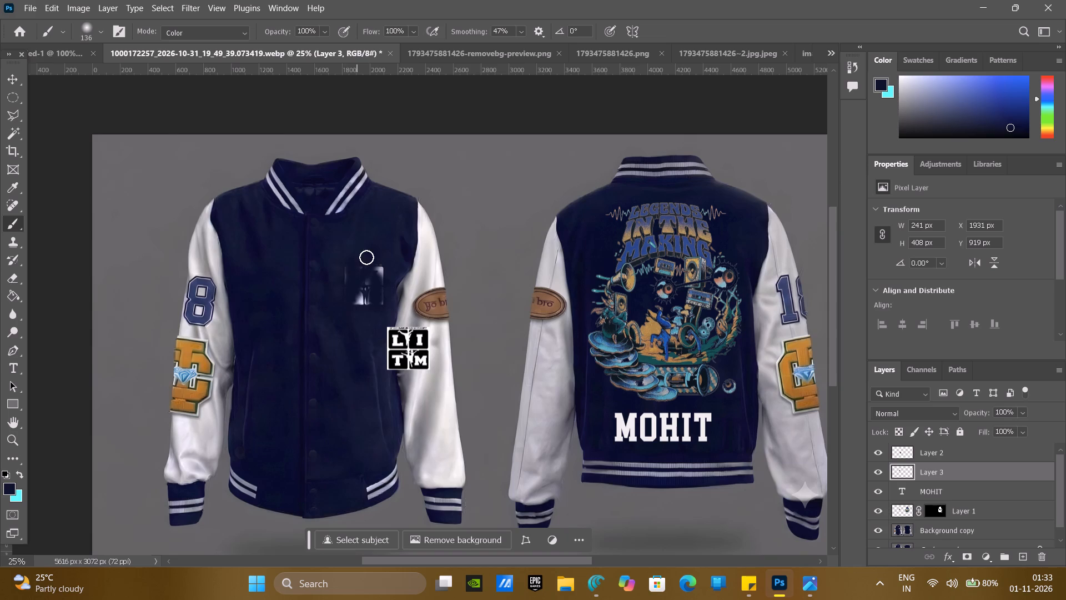
drag(366, 257, 382, 266)
drag(382, 266, 370, 295)
drag(370, 295, 366, 304)
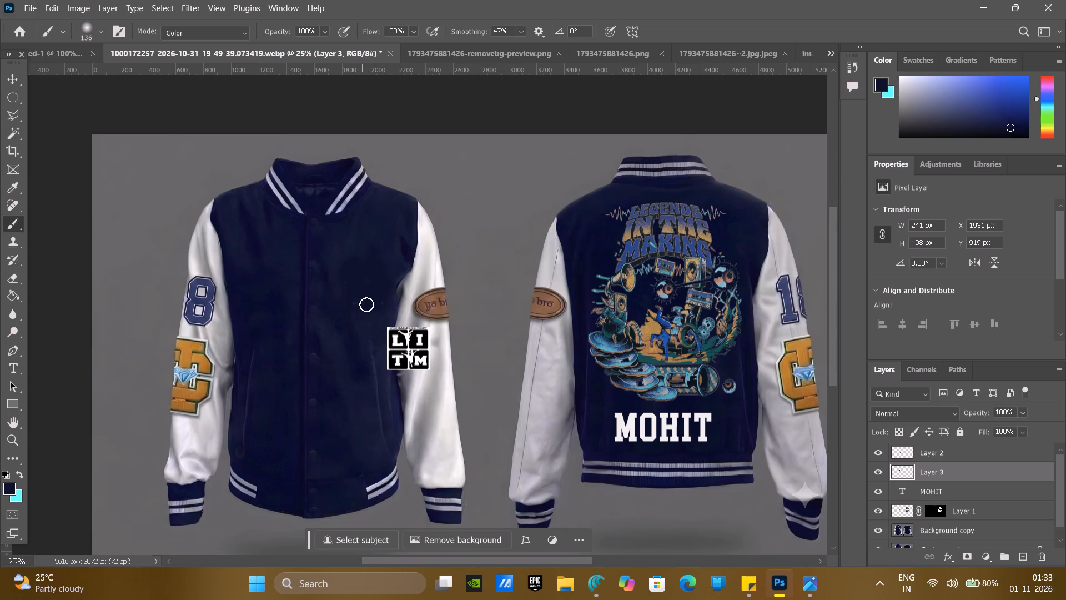
drag(366, 304, 359, 289)
drag(359, 289, 353, 282)
Move the LITM logo on Layer 2 onto the covered chest area, at about X 1754 px, Y 831 px.
click(948, 492)
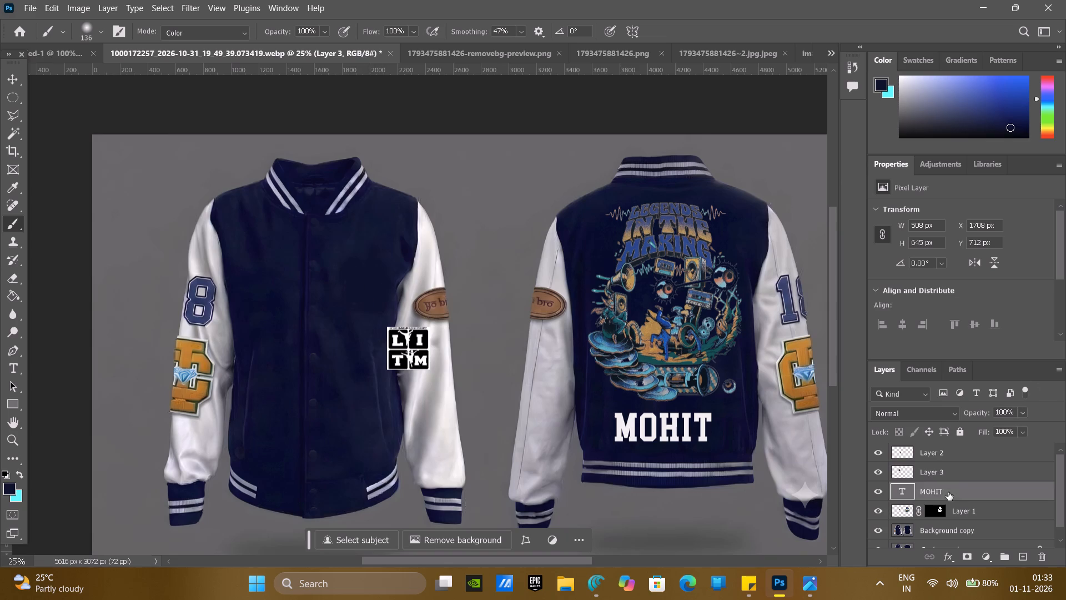
click(939, 462)
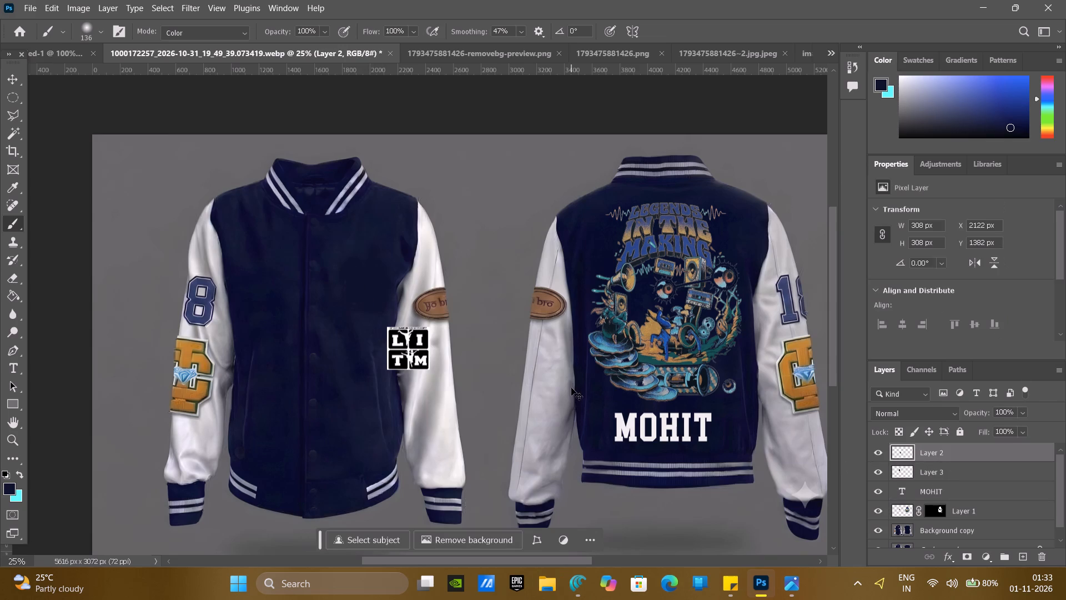
key(ctrl+t)
drag(414, 357, 365, 311)
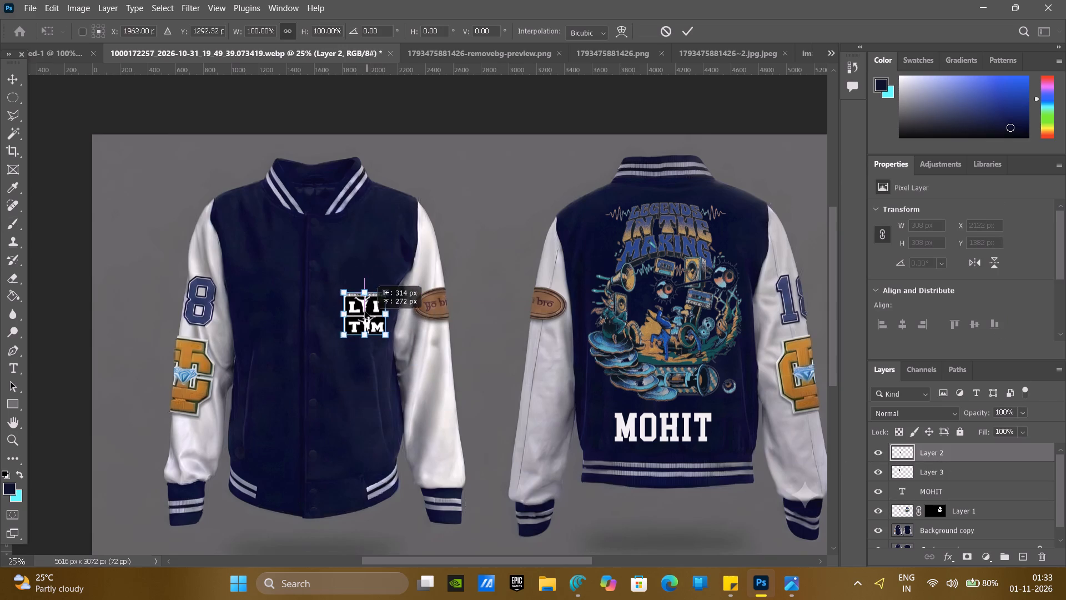
drag(365, 311, 367, 281)
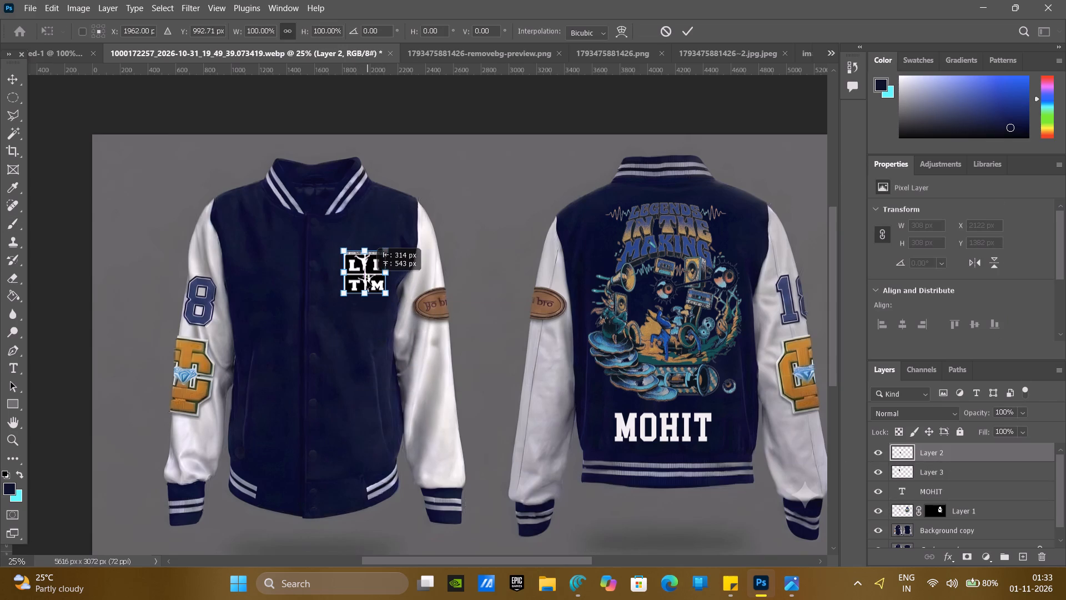
drag(367, 281, 363, 280)
click(466, 399)
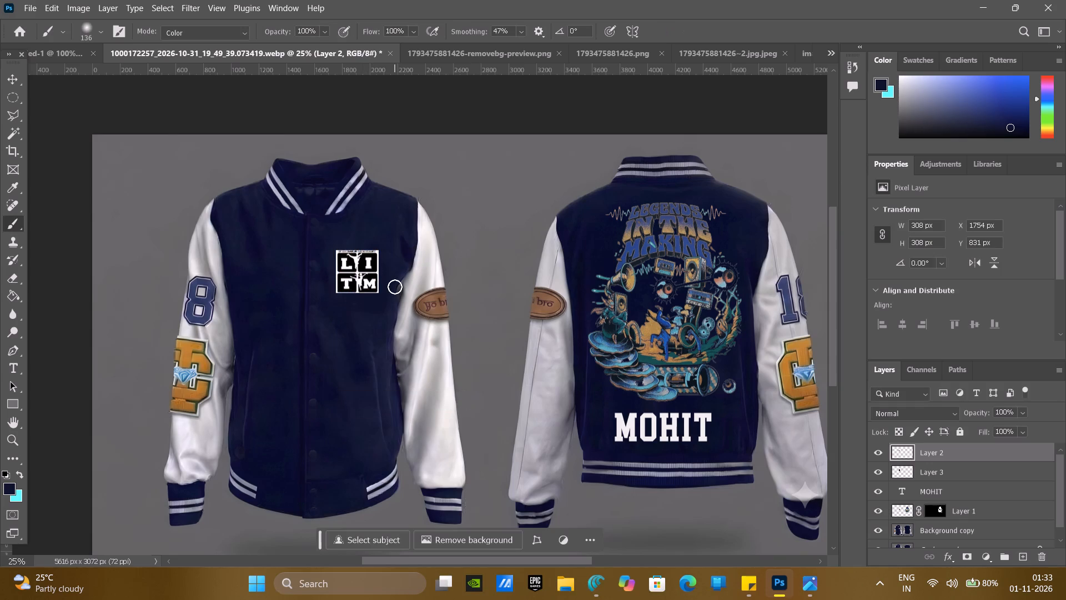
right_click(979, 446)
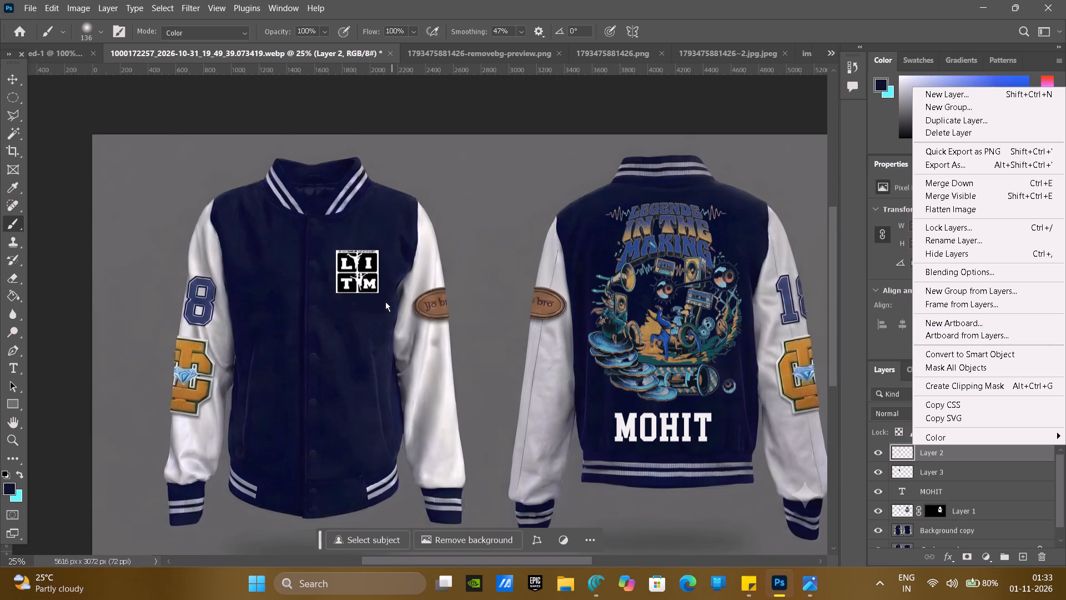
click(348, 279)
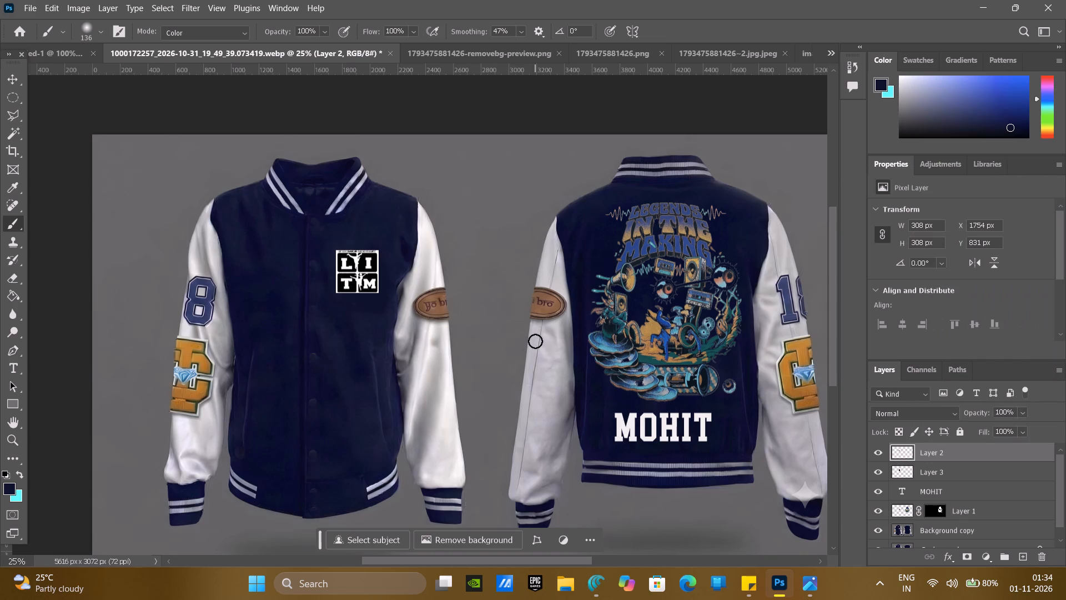
Fill the four black squares behind the L, I, T and M on Layer 2 with dark navy using the Paint Bucket.
ctrl+scroll(535, 341, up, 4)
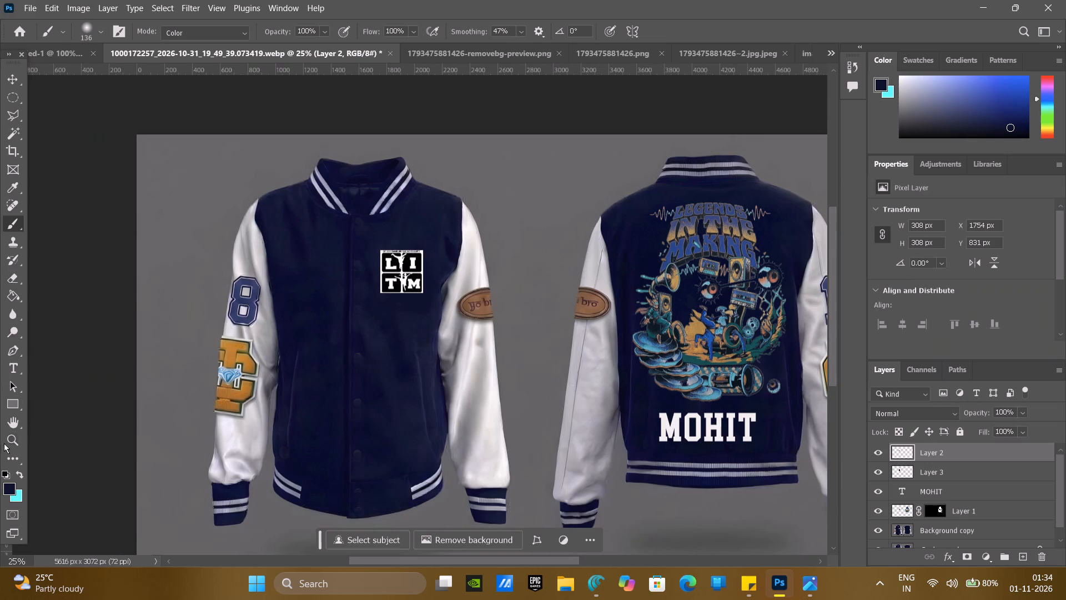
click(12, 298)
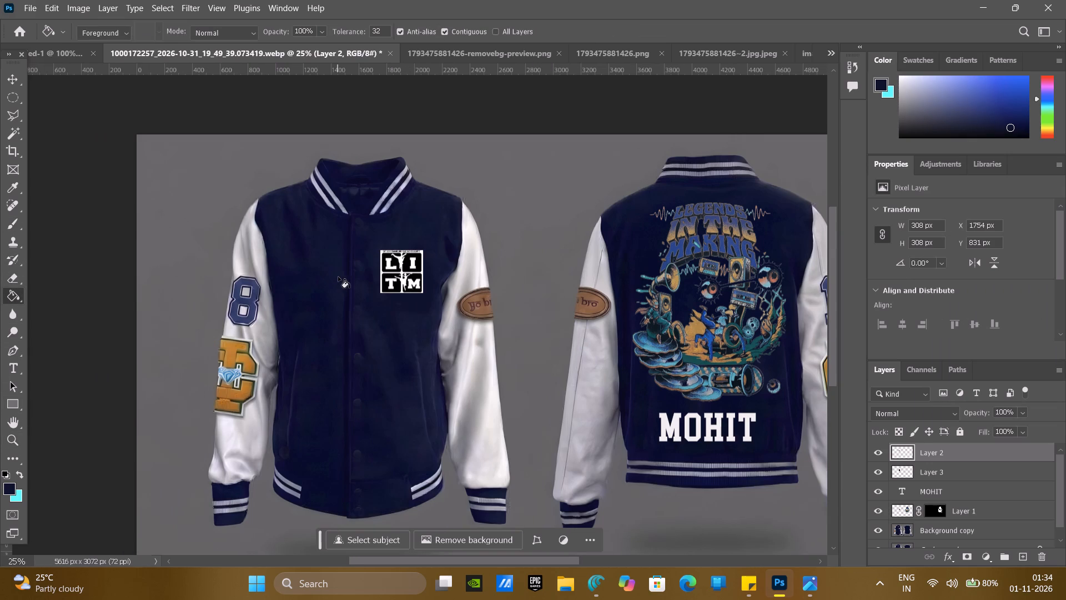
click(391, 277)
click(413, 277)
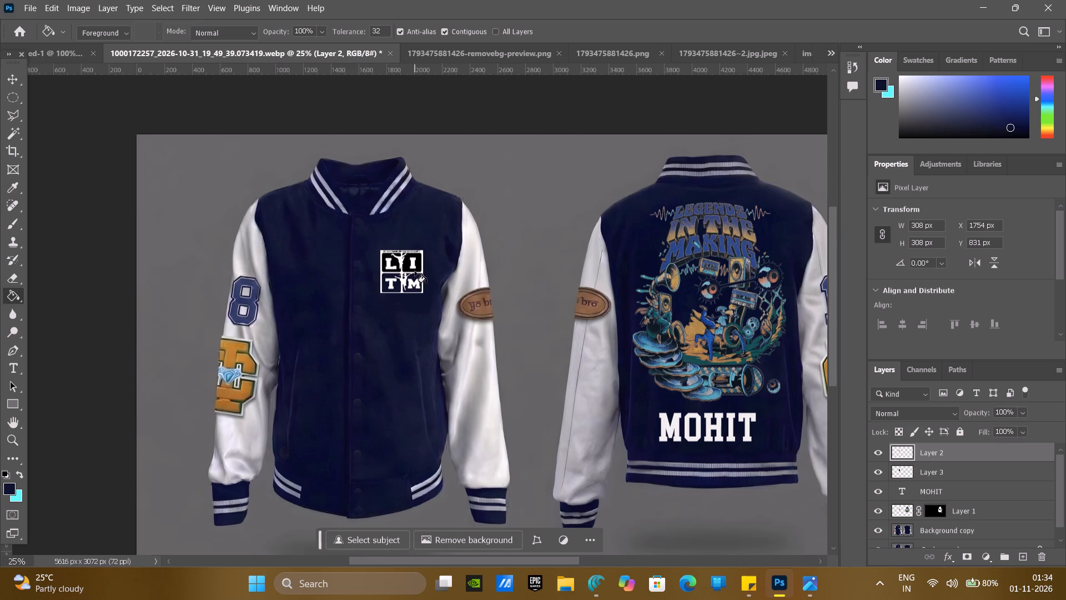
click(415, 270)
click(396, 264)
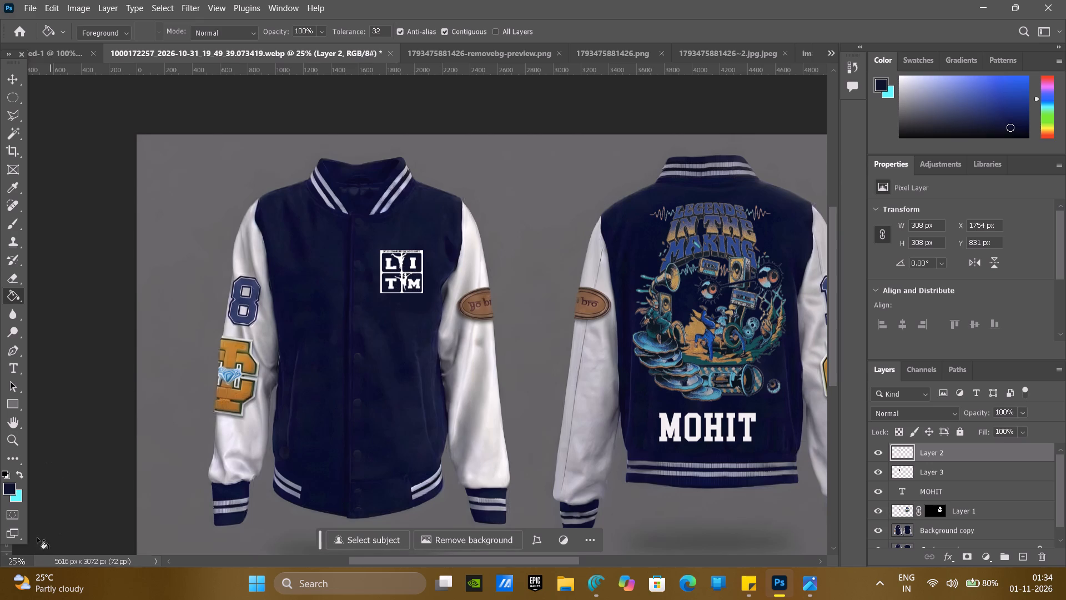
Zoom to 200% and fill the leftover black gaps around both dancer figures on Layer 2 with dark navy.
drag(20, 561, 0, 550)
text(200)
key(Return)
scroll(137, 467, up, 2)
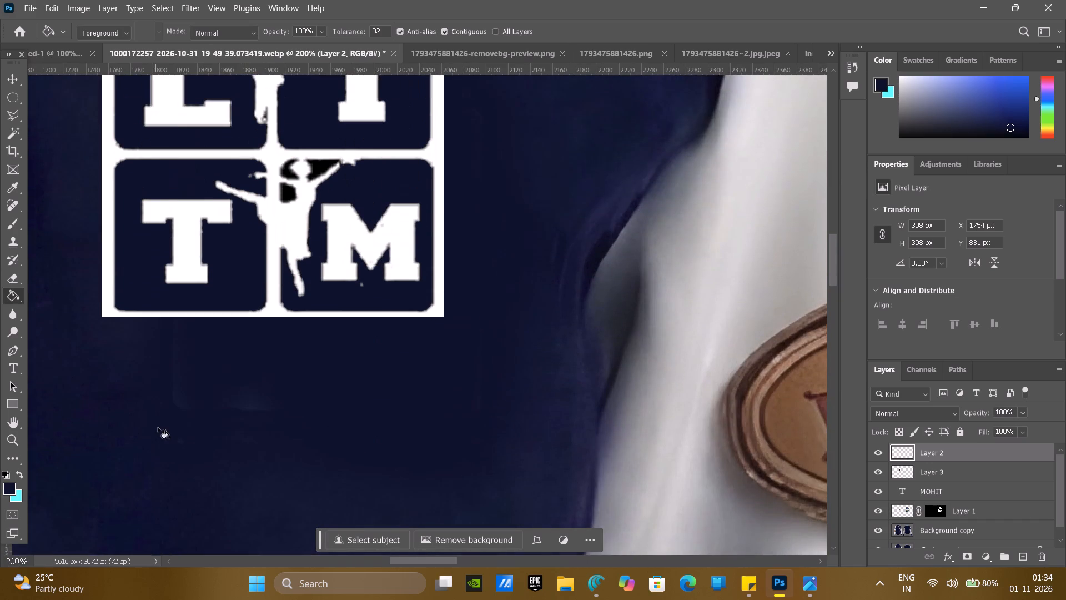
scroll(158, 427, up, 1)
click(288, 258)
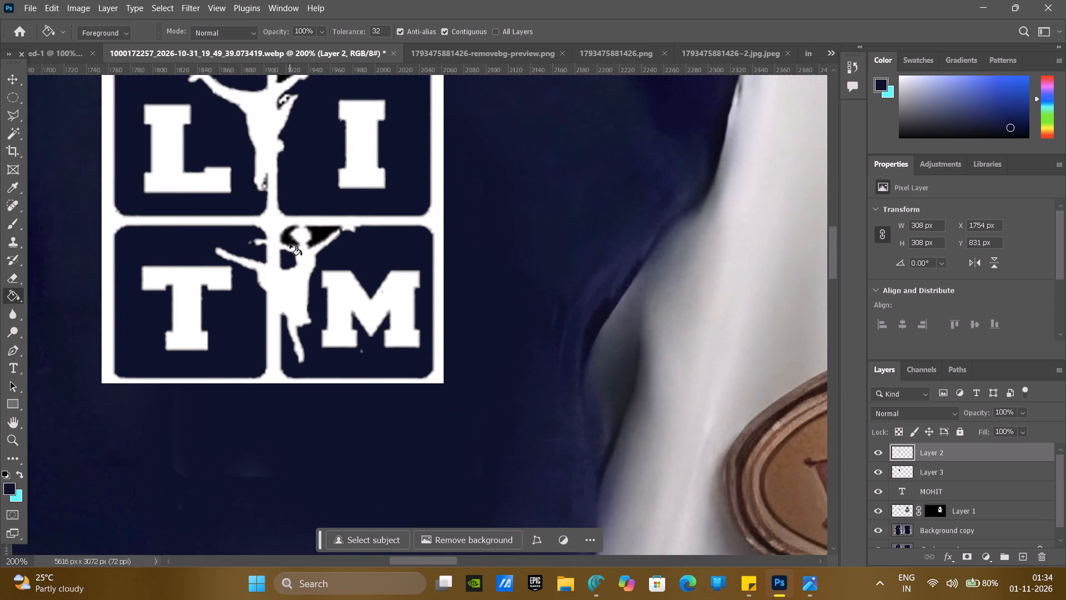
click(290, 242)
click(323, 234)
scroll(323, 234, down, 2)
scroll(323, 234, up, 4)
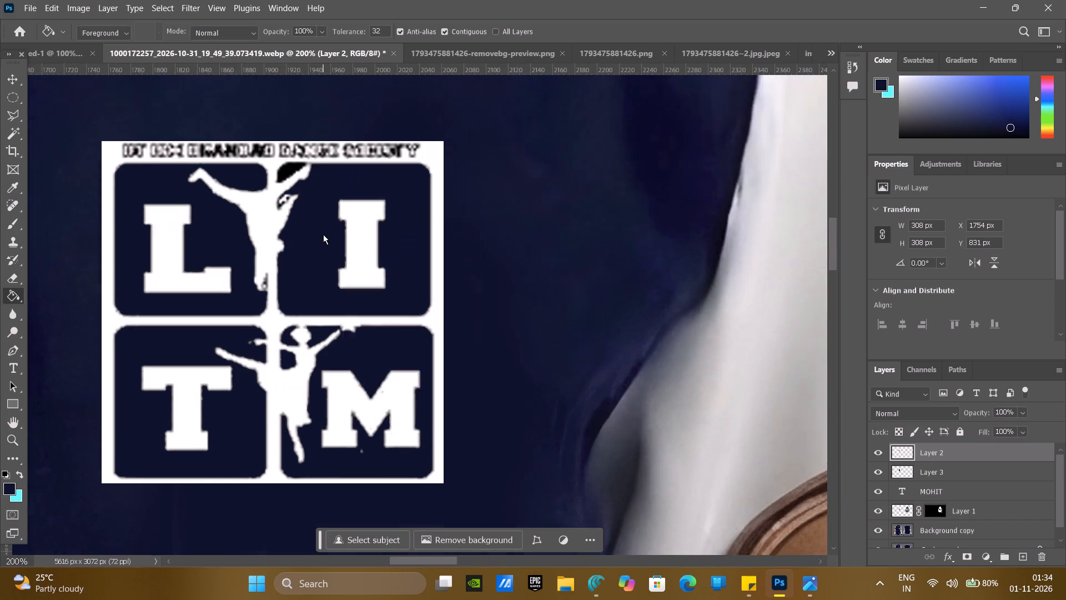
click(289, 236)
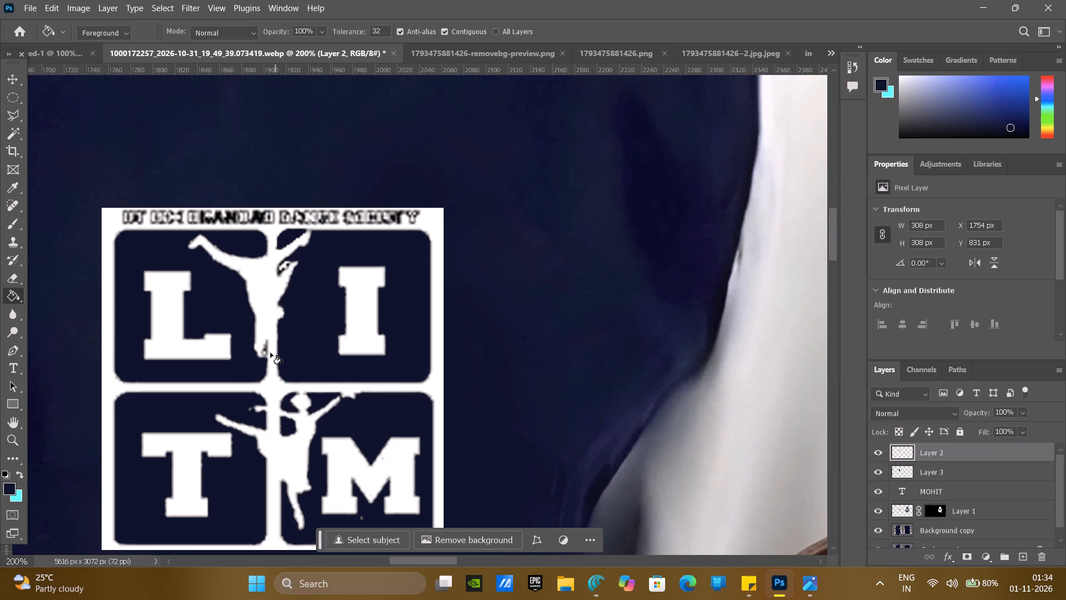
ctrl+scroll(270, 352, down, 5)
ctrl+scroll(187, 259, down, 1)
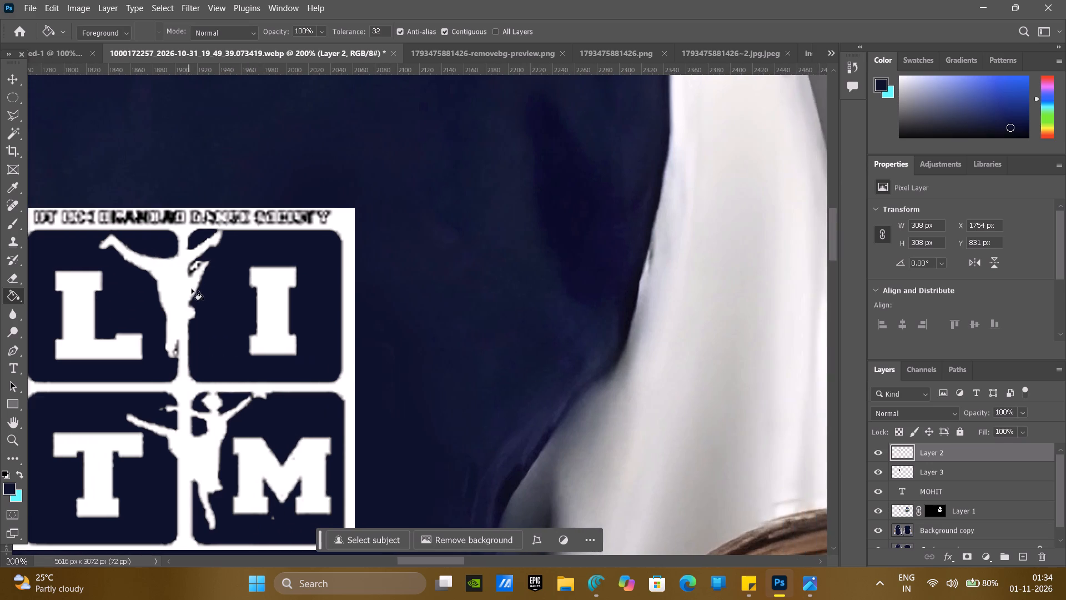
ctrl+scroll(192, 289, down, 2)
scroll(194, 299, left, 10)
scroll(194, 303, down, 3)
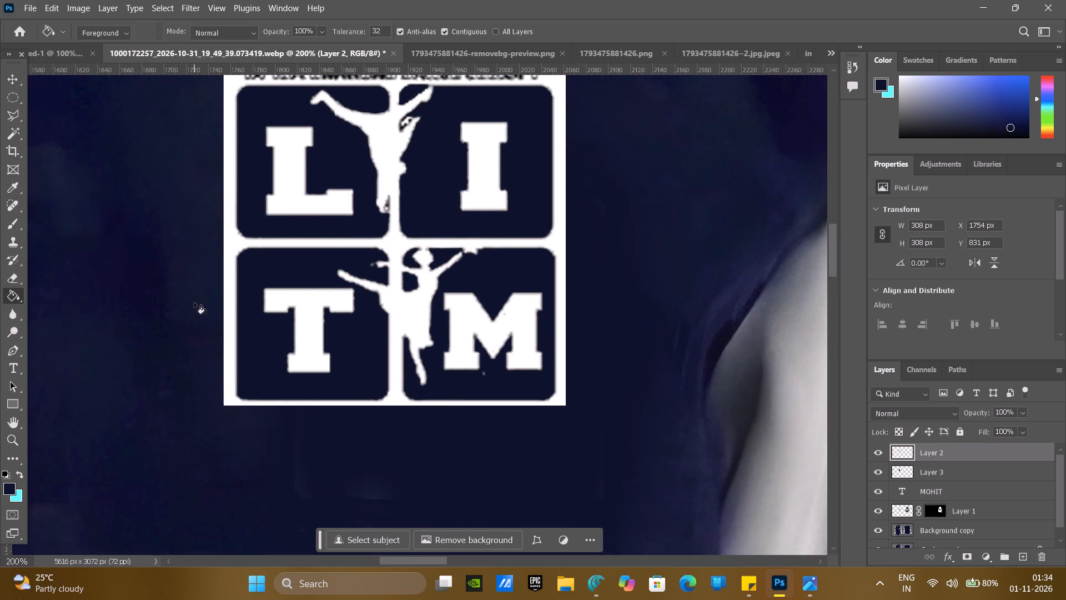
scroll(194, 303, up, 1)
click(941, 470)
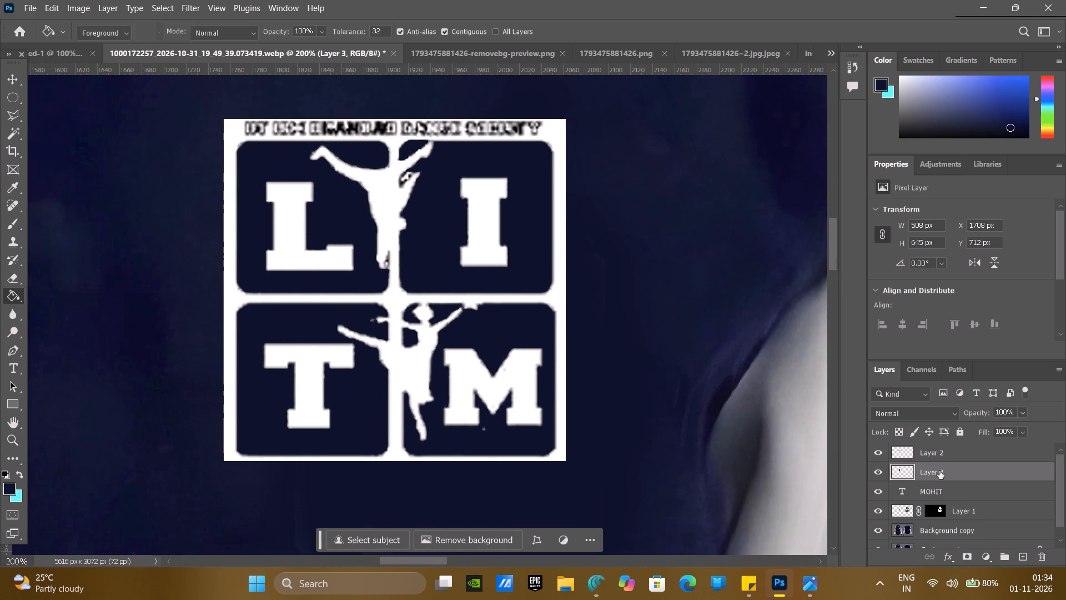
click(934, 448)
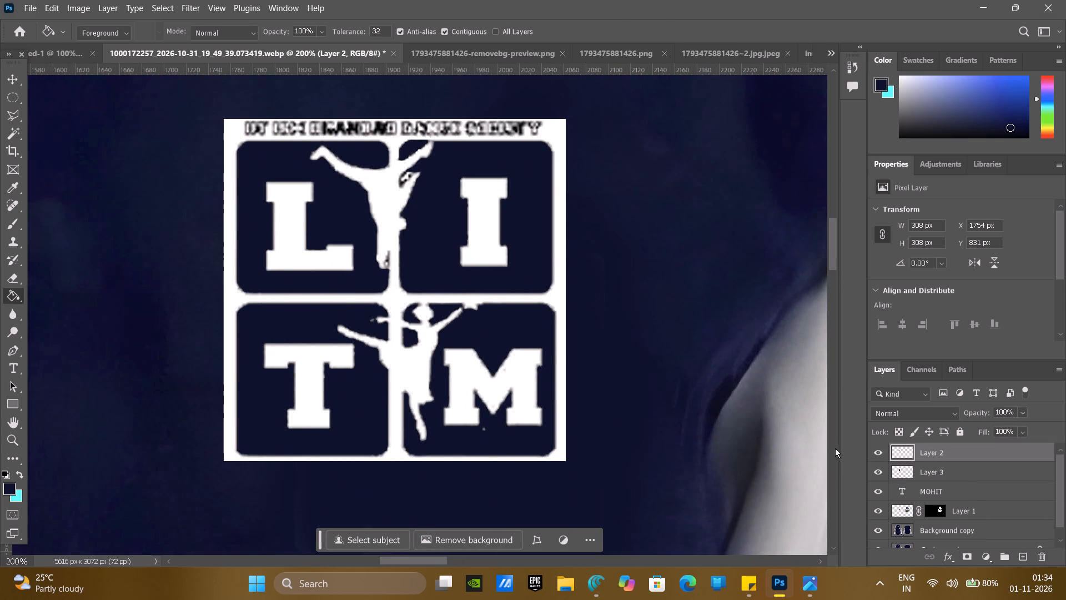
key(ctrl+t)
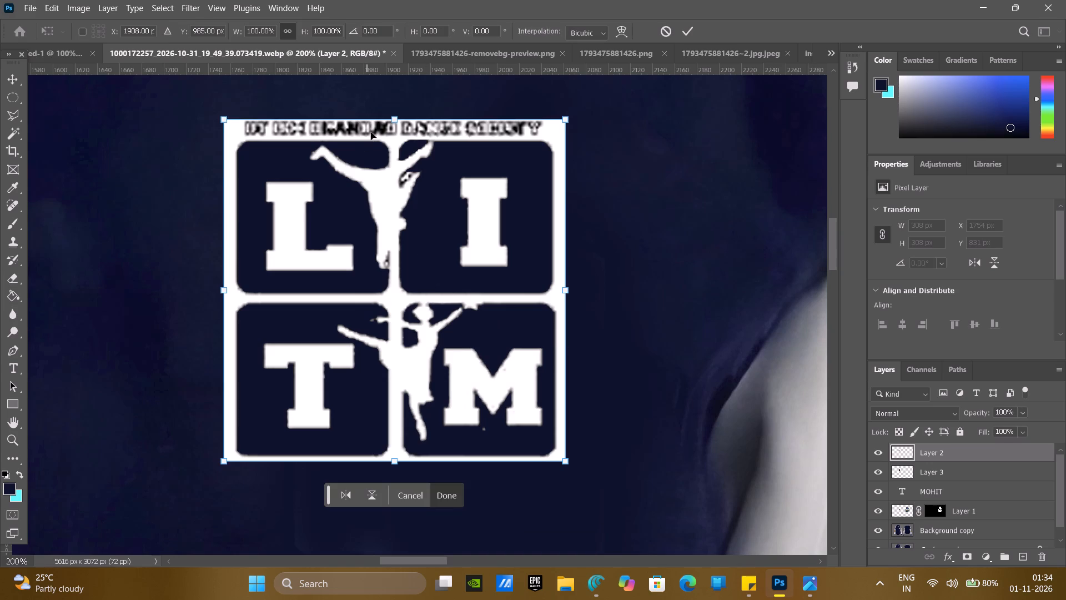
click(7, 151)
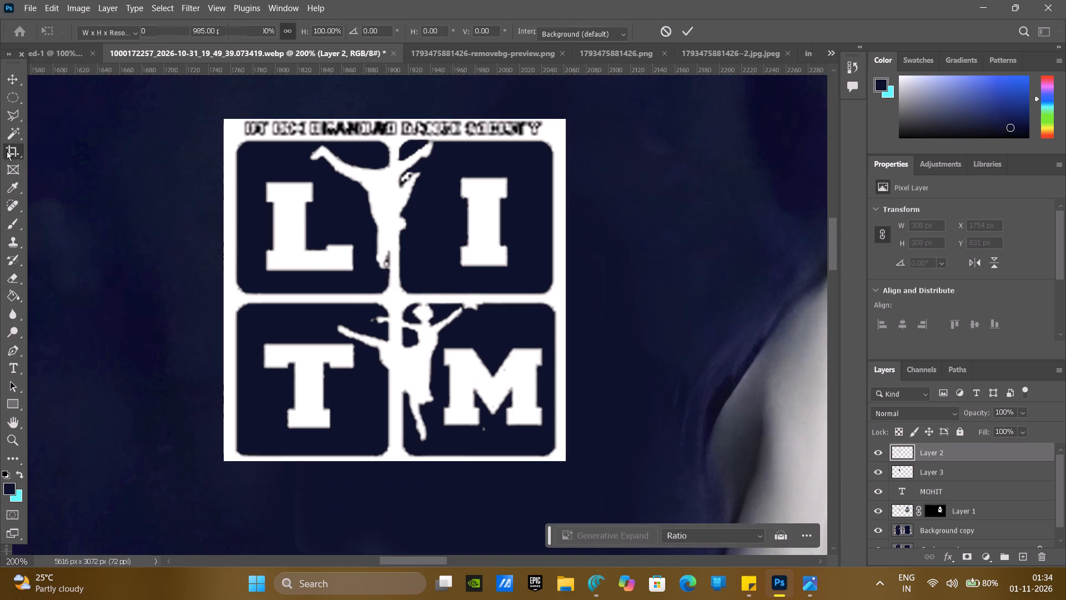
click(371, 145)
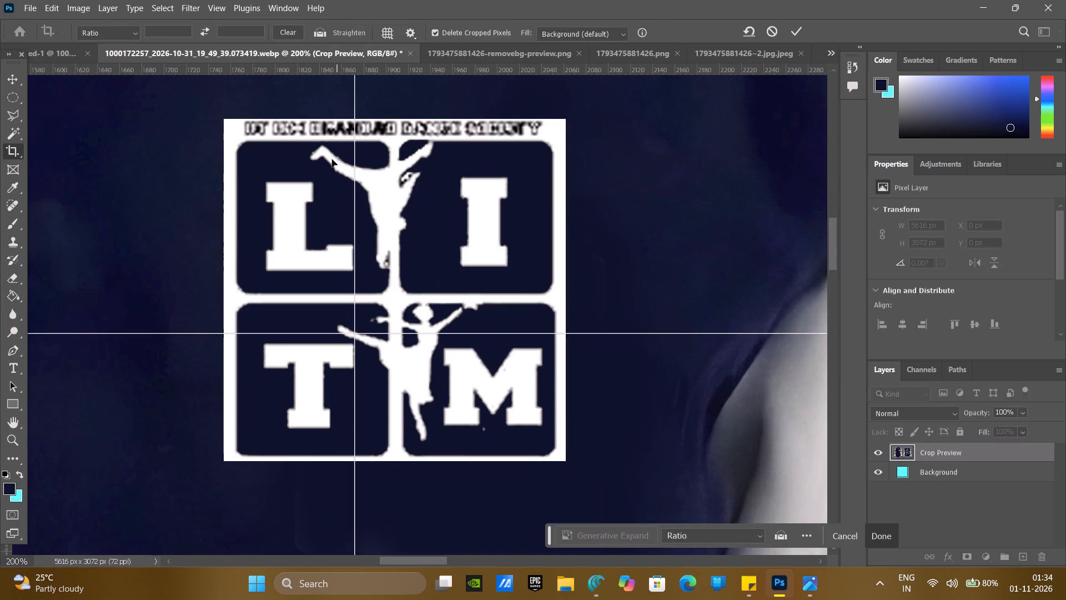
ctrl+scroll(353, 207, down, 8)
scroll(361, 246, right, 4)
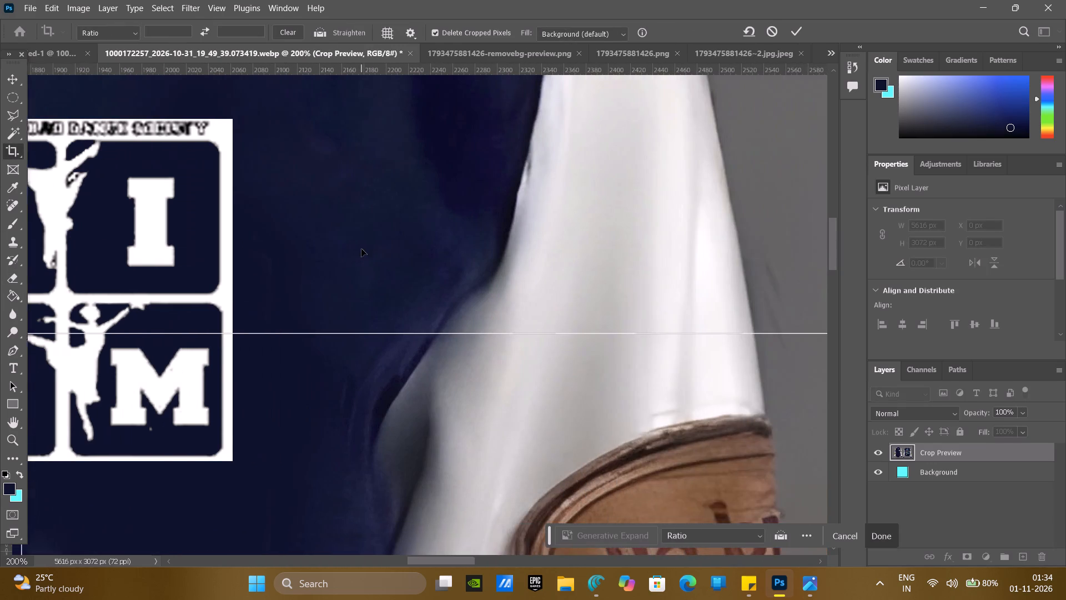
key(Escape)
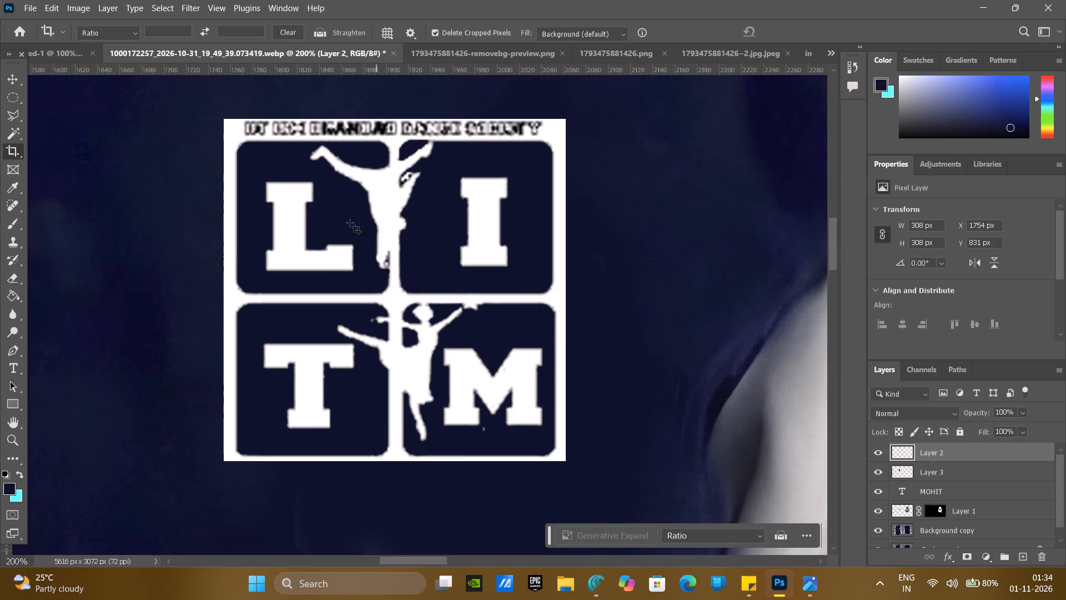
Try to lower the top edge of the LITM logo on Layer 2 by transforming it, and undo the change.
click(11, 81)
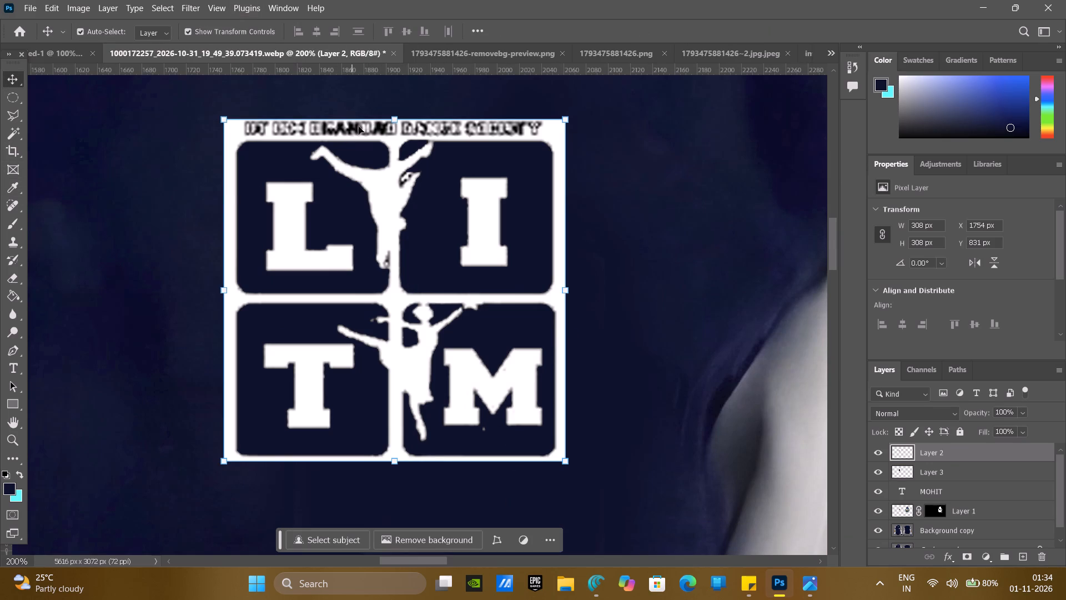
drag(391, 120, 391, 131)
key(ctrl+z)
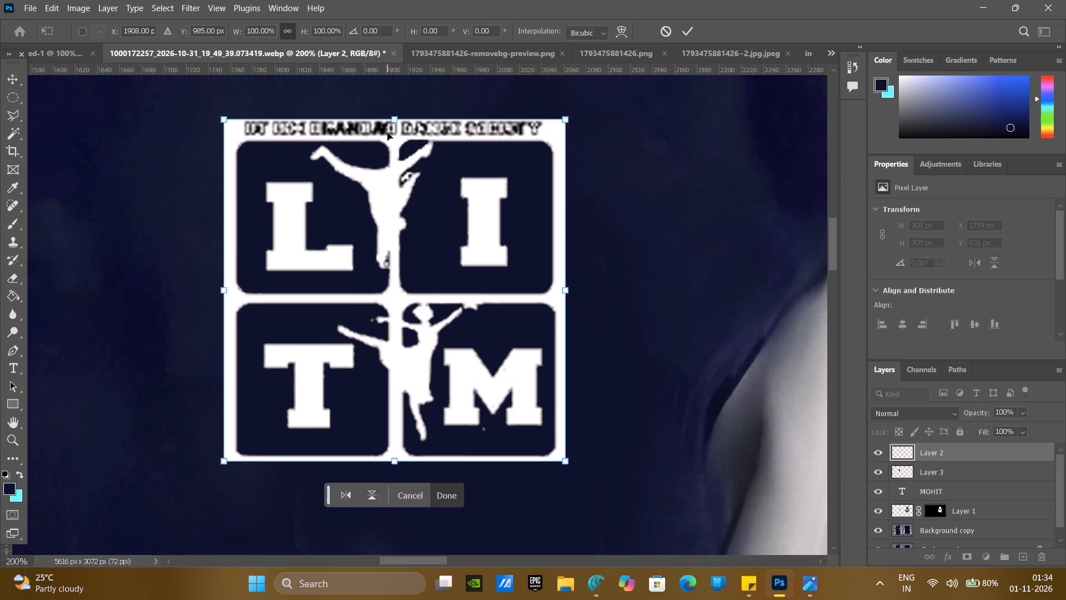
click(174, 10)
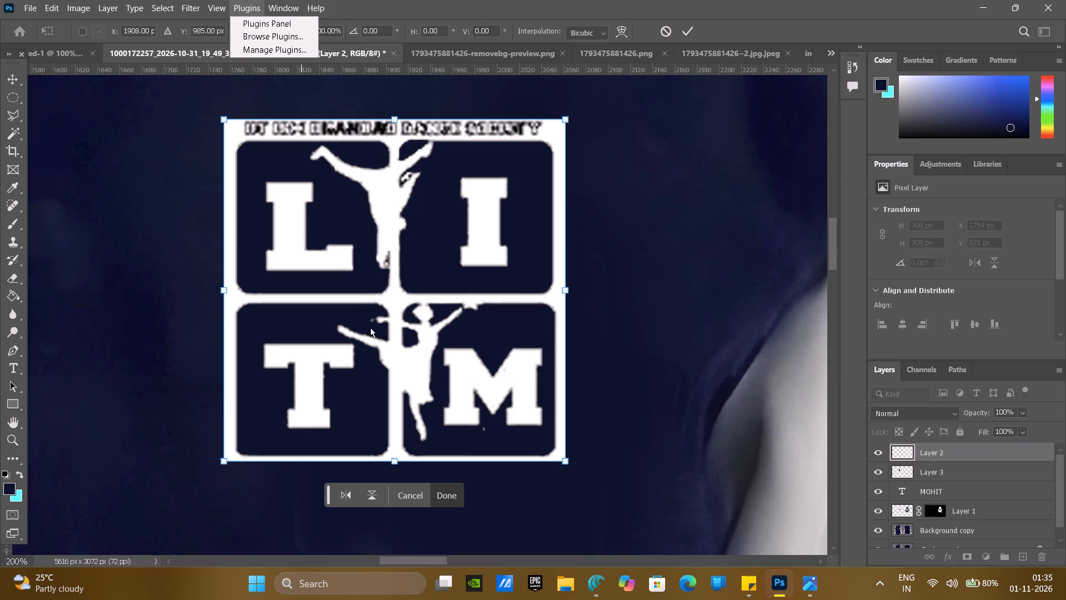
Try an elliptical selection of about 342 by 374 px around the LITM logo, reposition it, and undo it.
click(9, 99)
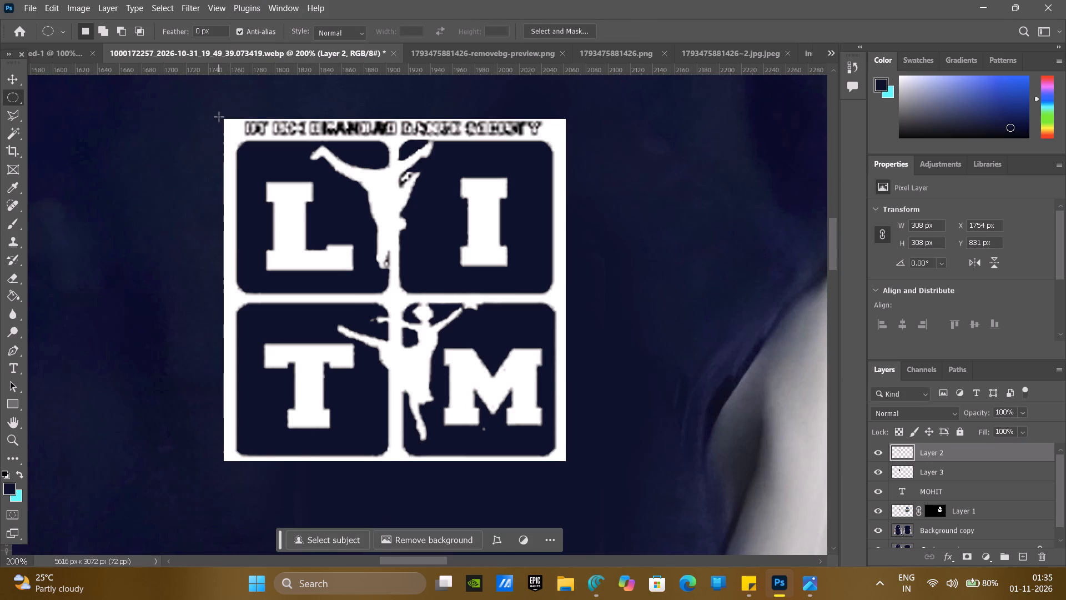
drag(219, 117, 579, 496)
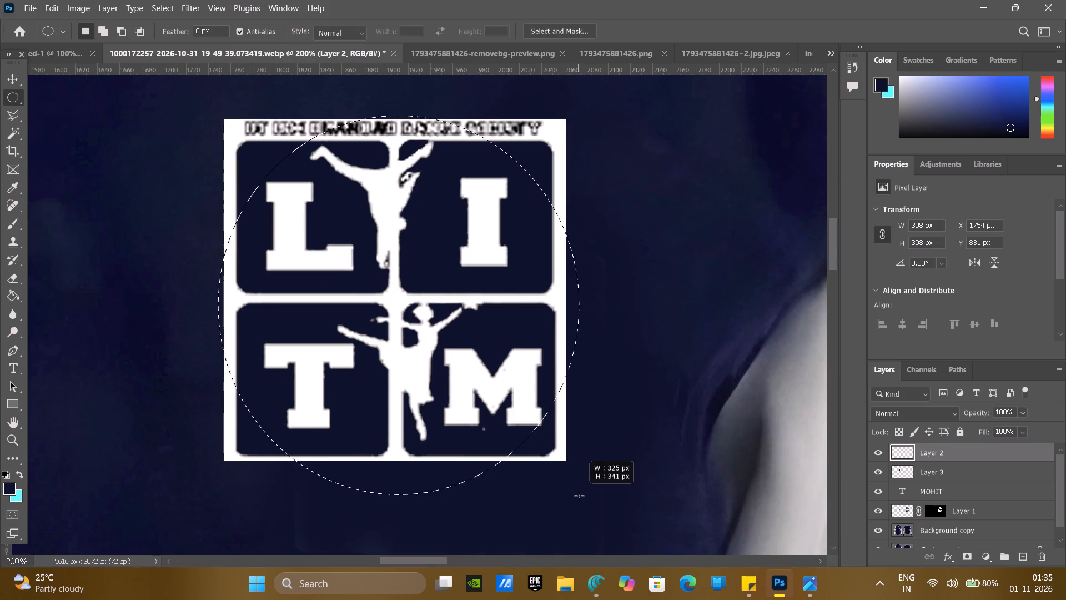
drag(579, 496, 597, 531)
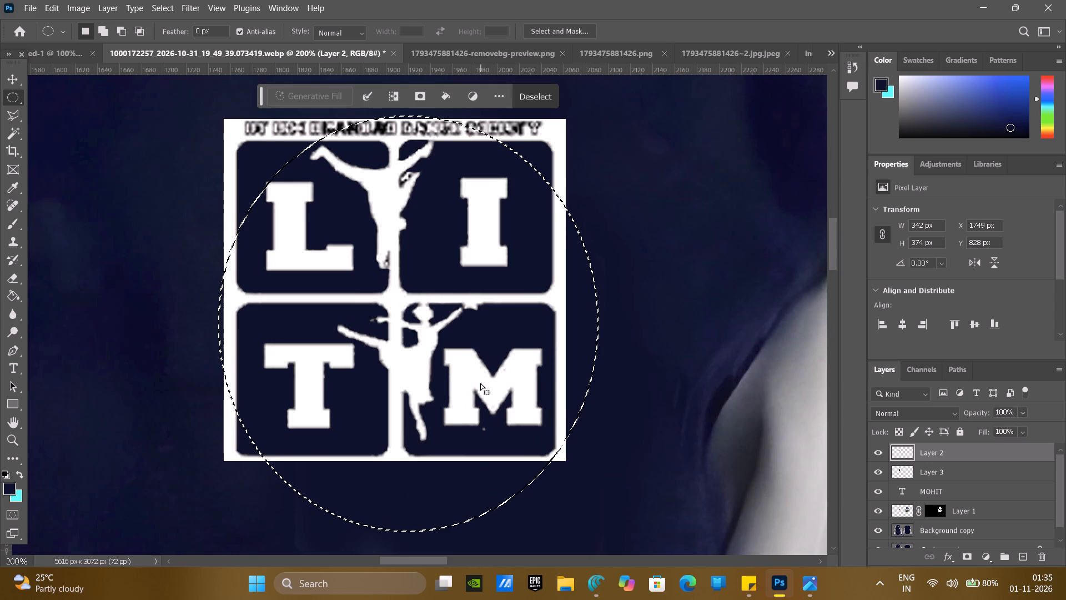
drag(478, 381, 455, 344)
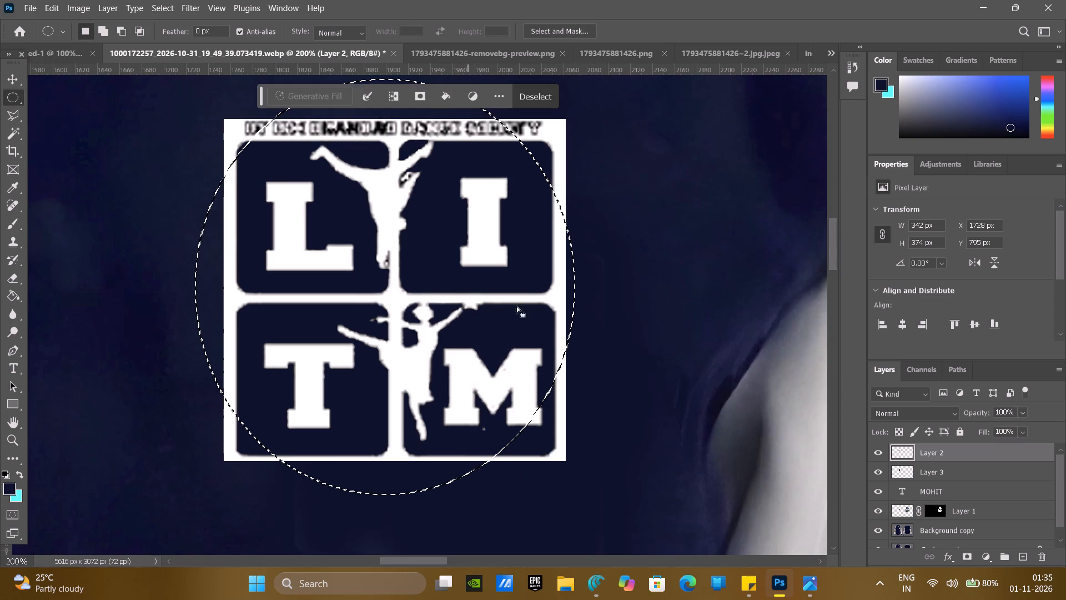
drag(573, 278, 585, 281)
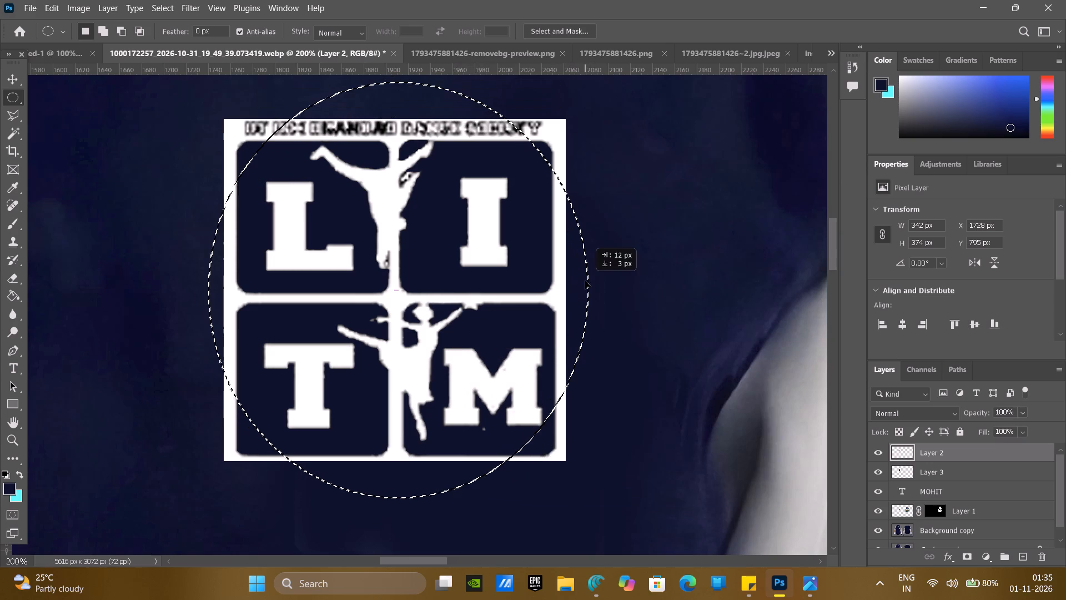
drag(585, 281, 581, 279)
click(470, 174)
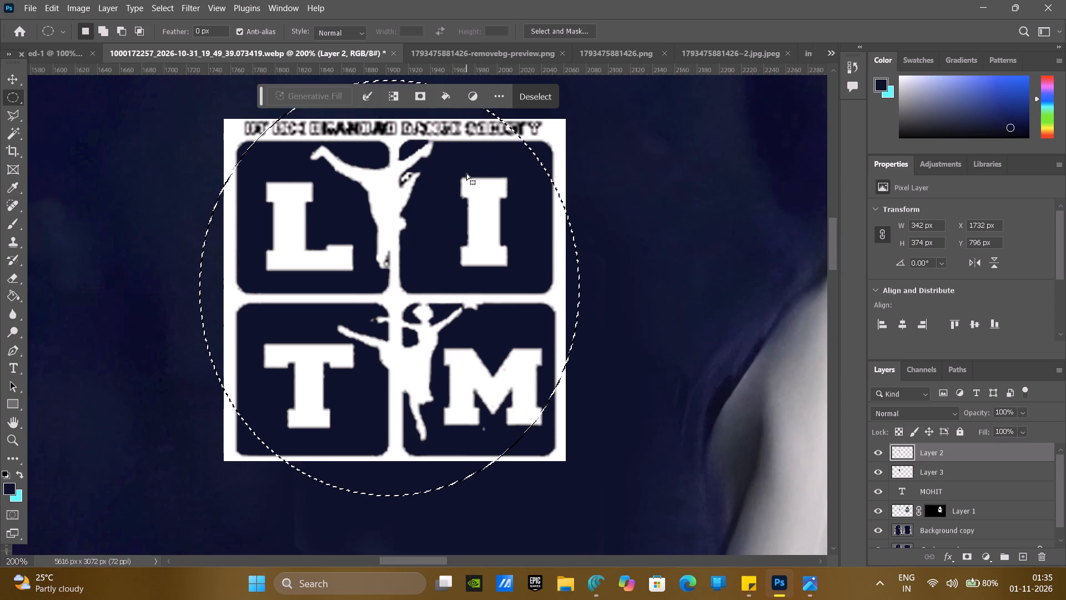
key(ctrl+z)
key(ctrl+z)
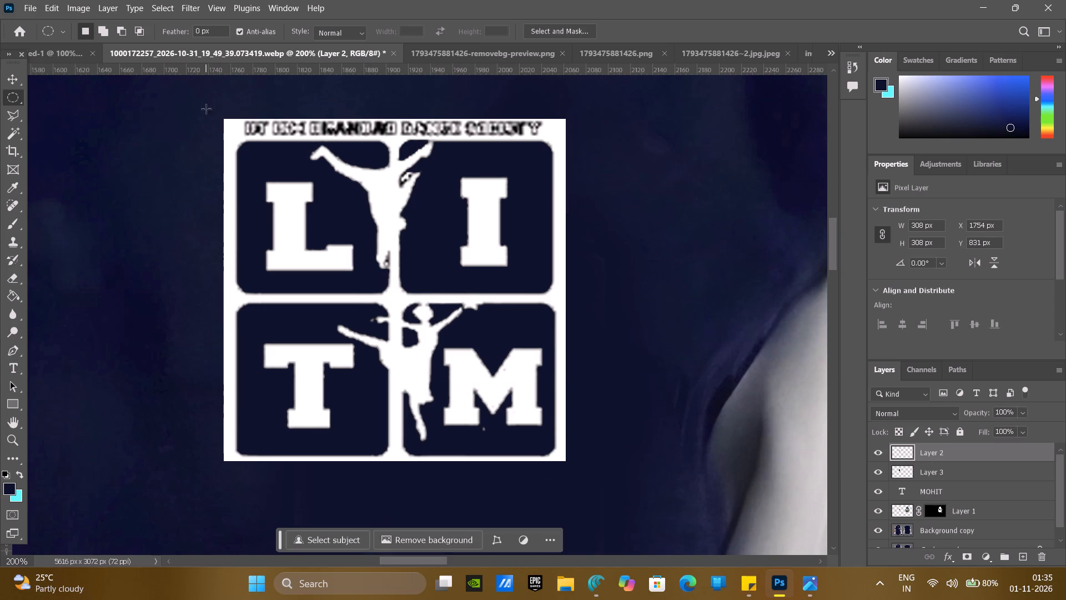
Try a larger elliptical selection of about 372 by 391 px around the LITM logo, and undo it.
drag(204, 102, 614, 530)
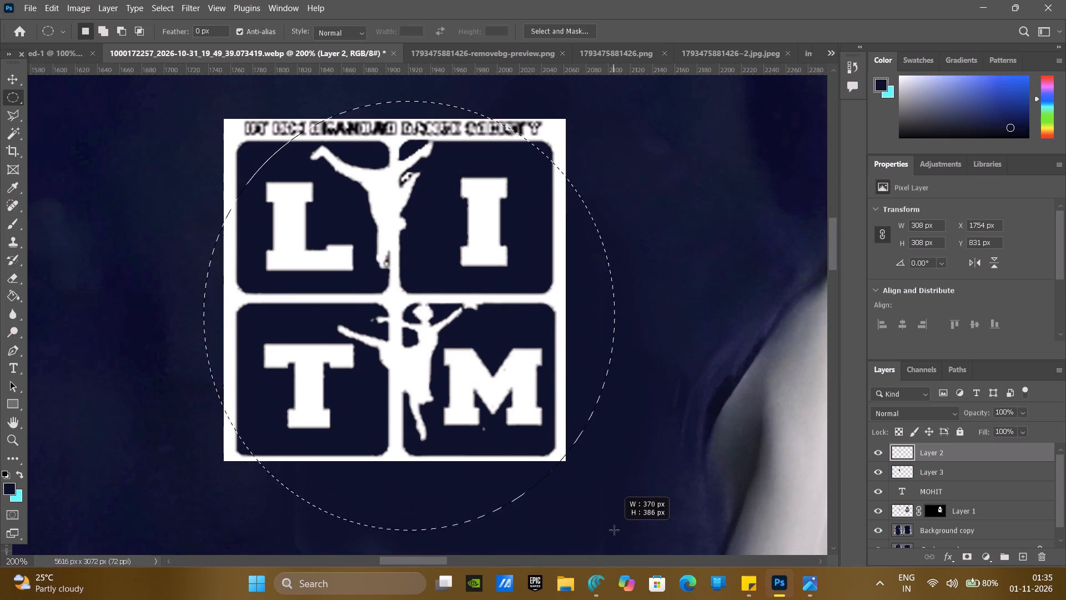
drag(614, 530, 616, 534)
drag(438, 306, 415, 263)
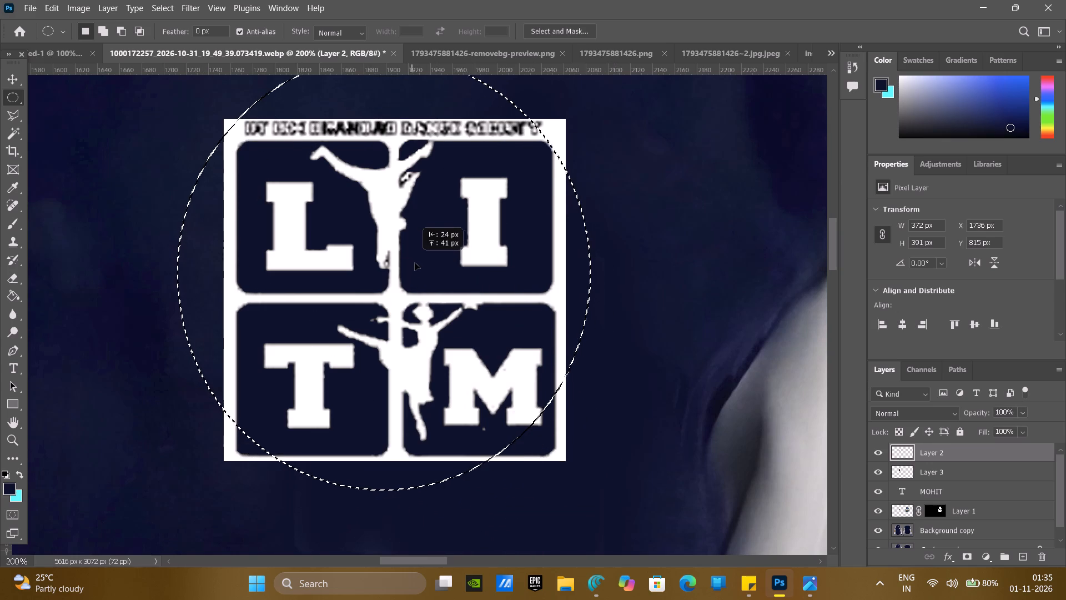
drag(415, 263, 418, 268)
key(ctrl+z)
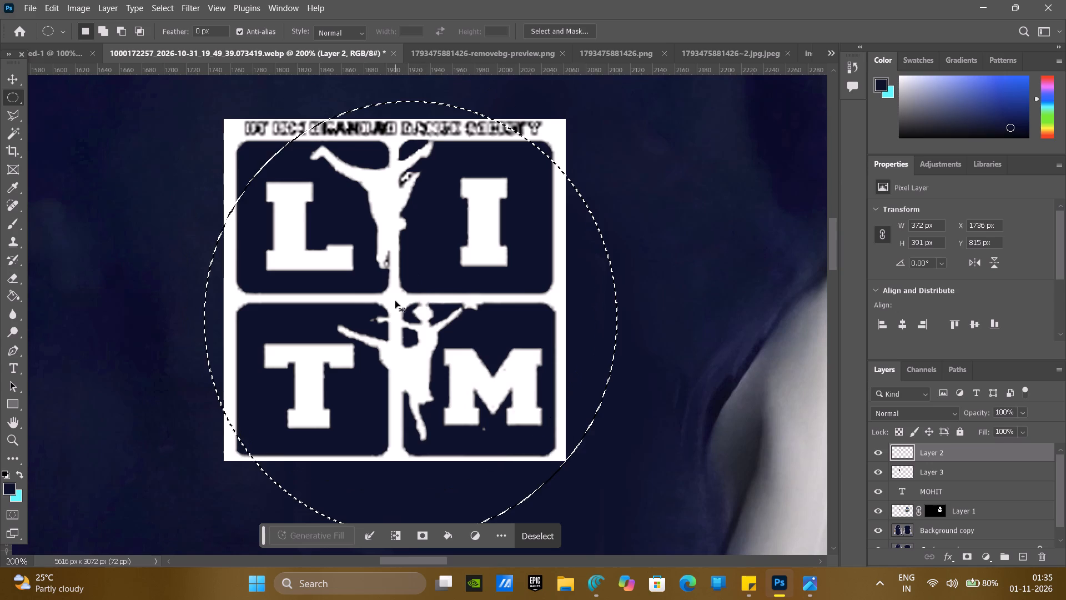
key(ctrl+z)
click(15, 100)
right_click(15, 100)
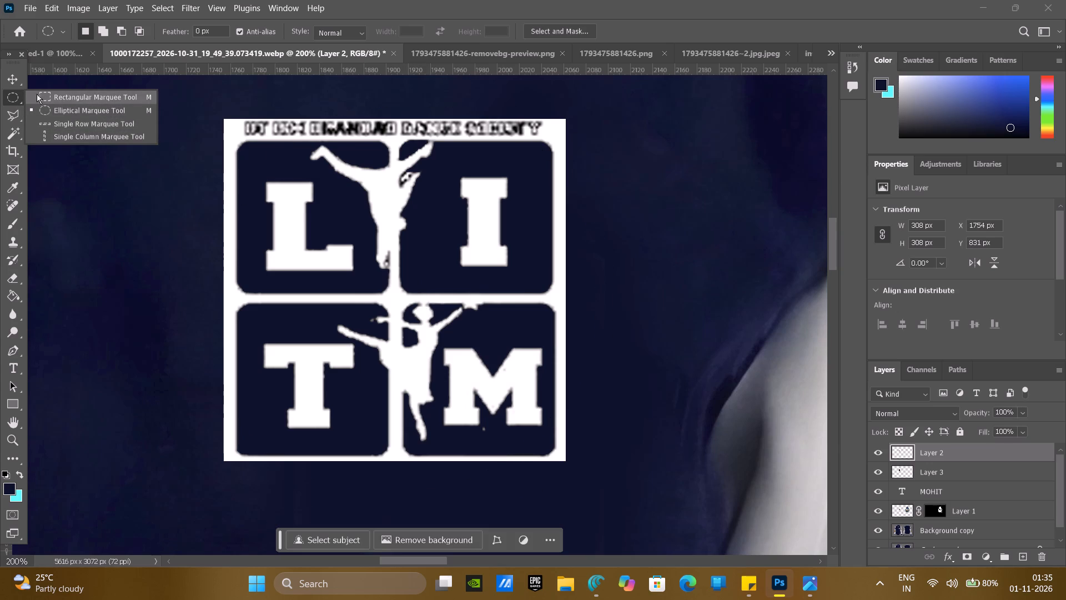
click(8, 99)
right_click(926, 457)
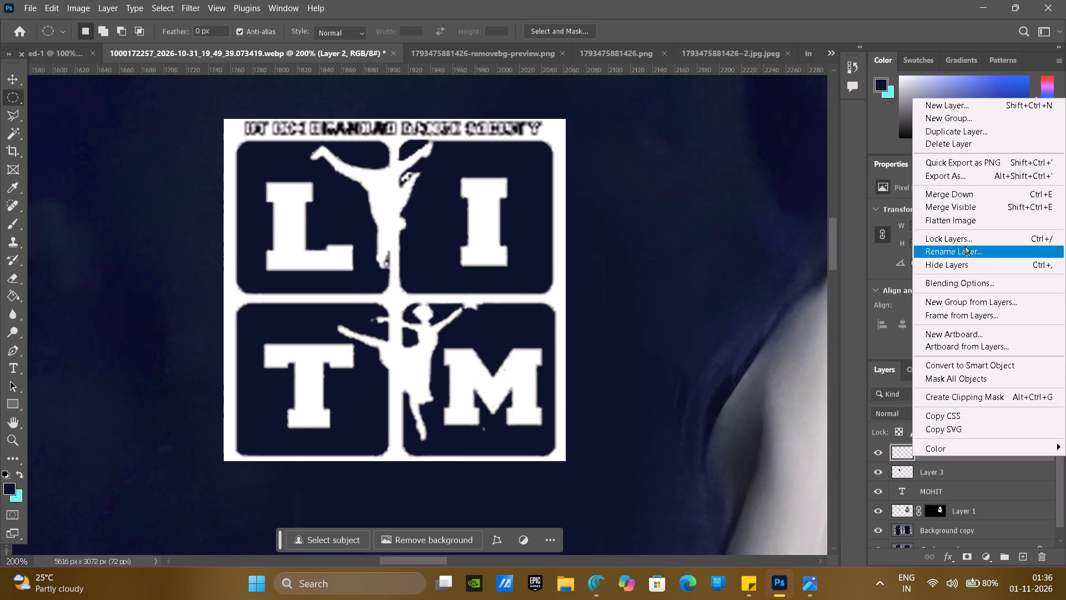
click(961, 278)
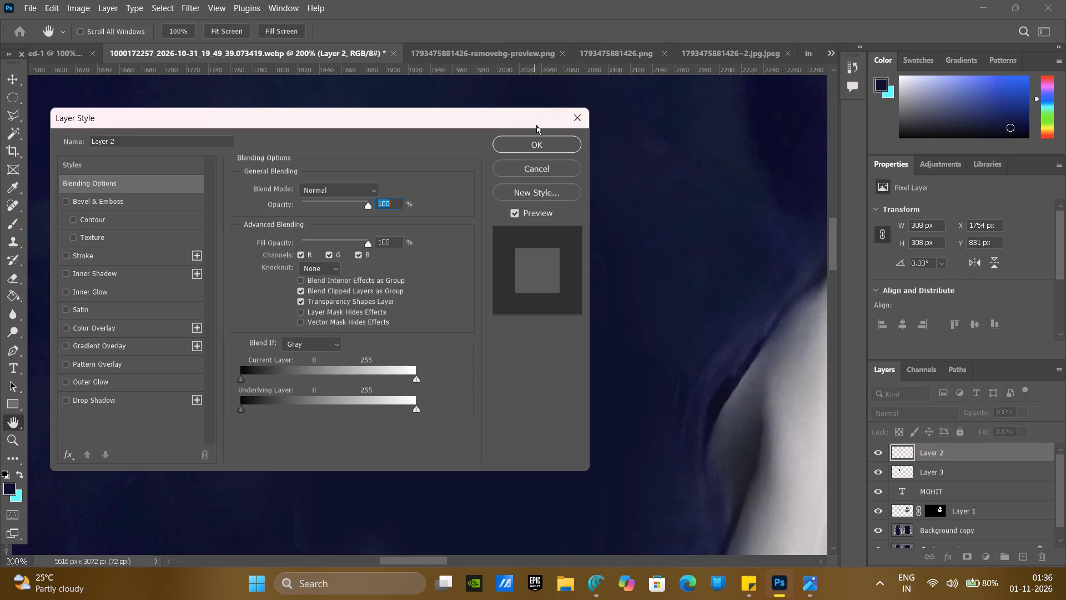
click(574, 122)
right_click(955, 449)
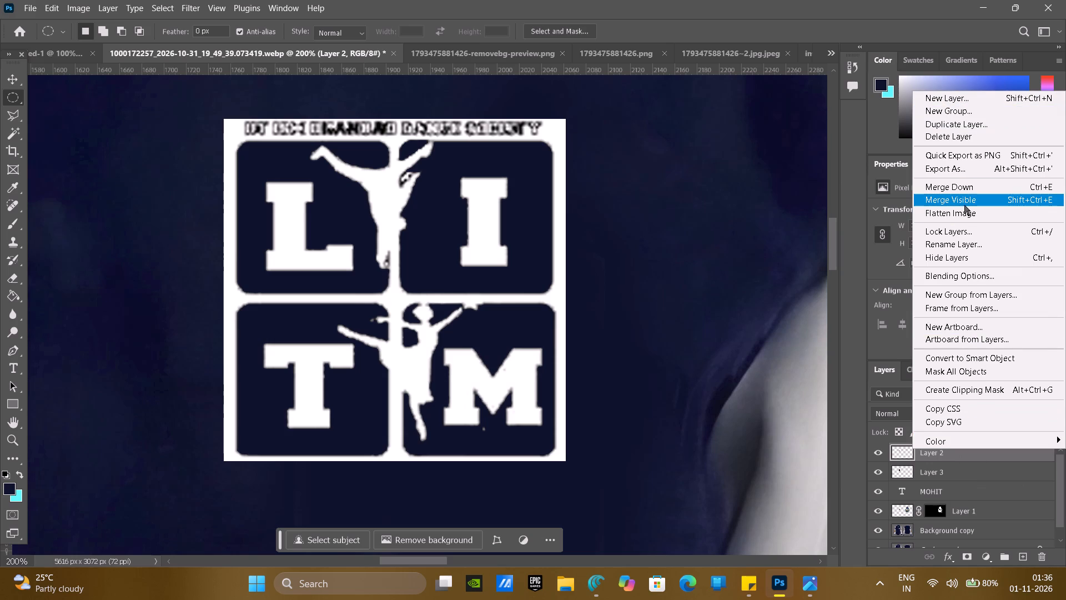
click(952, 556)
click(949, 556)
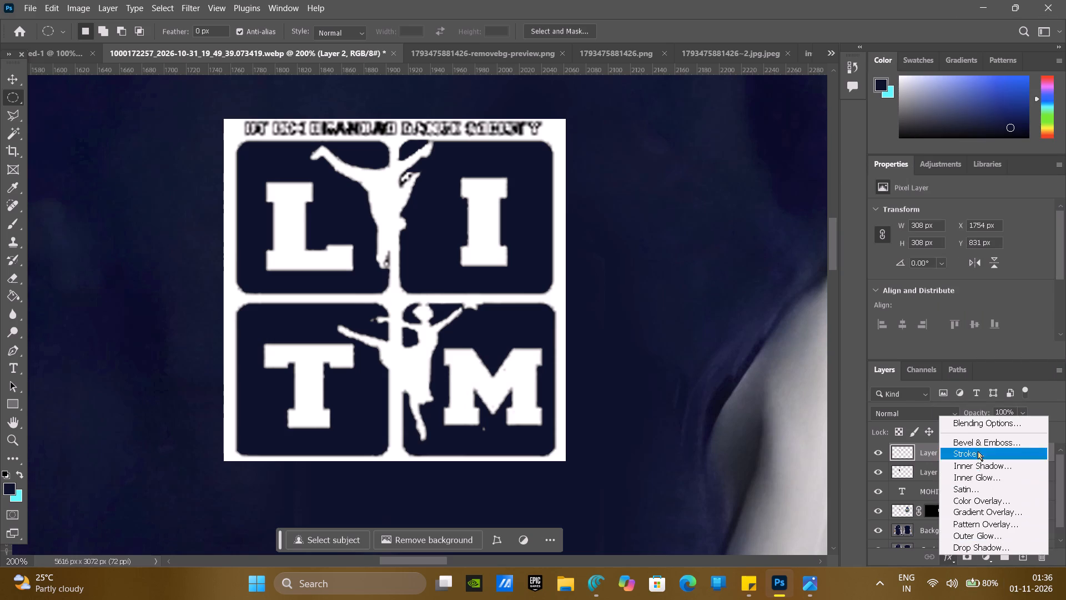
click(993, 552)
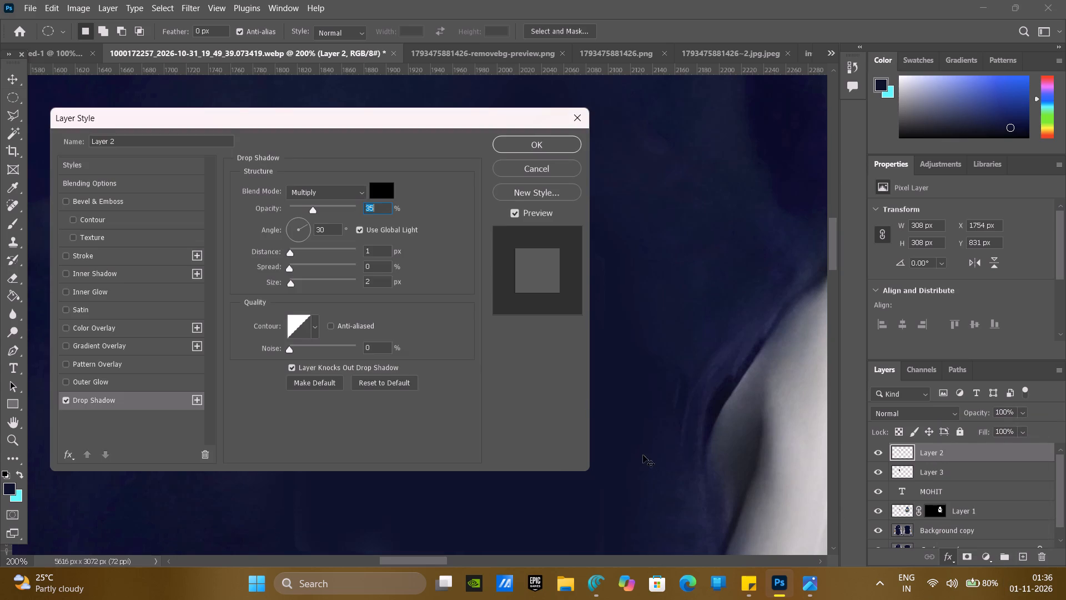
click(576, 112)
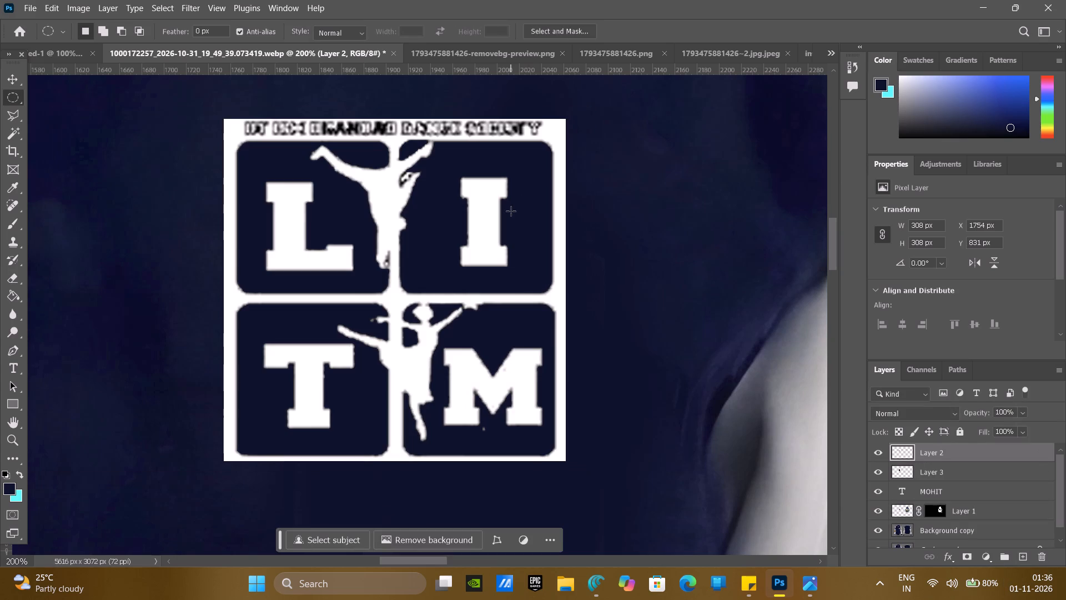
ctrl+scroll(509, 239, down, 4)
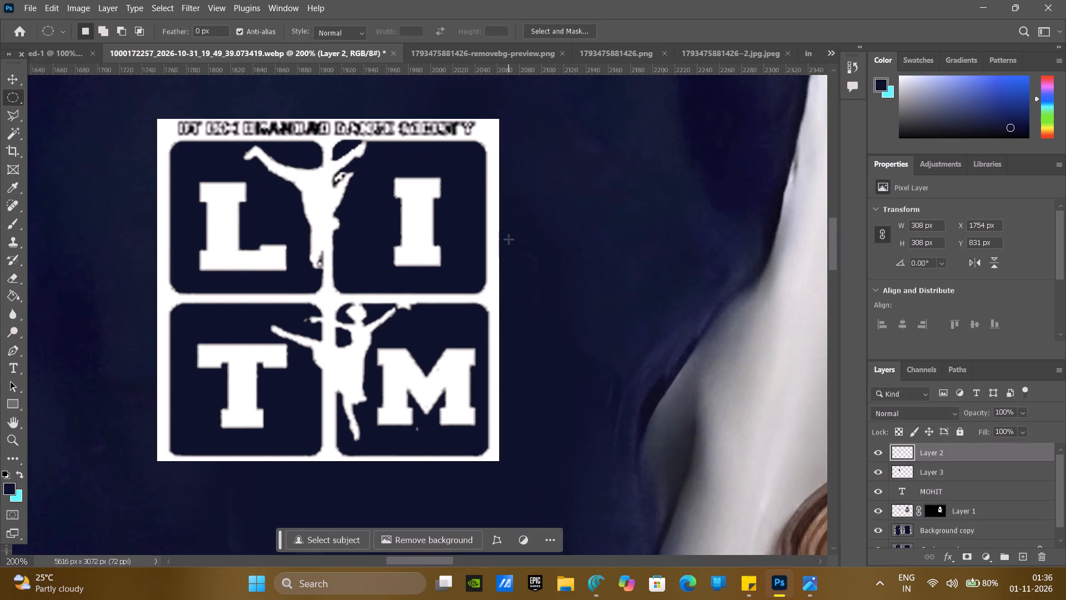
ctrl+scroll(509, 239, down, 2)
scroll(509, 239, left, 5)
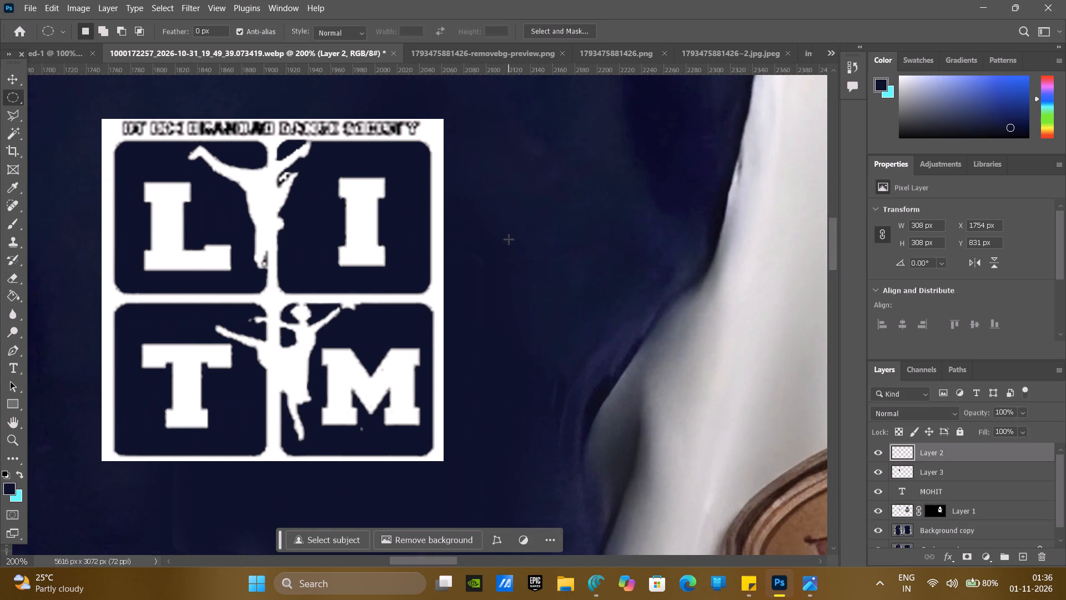
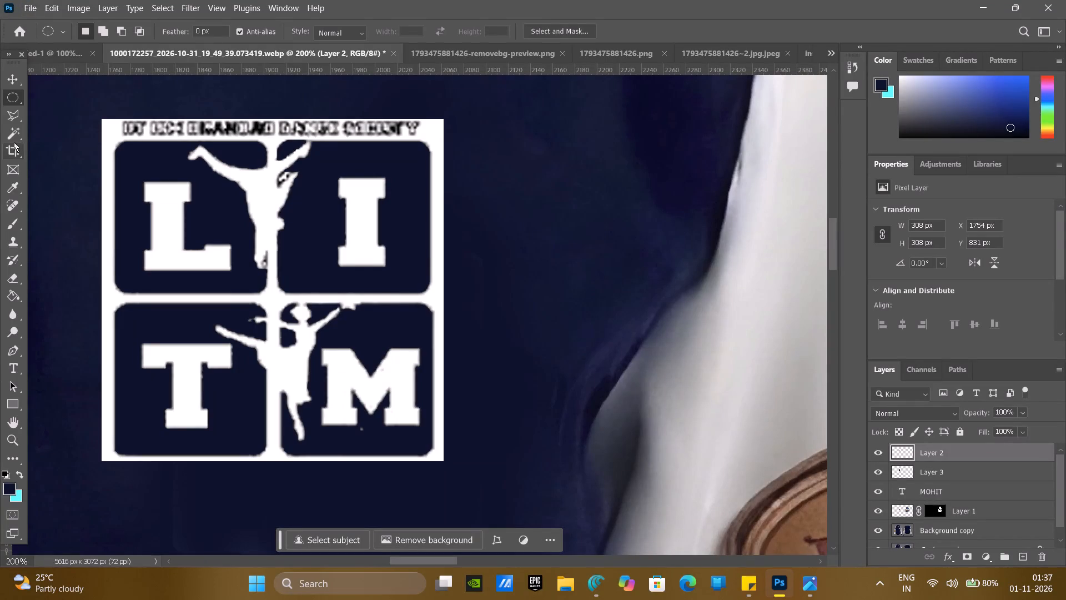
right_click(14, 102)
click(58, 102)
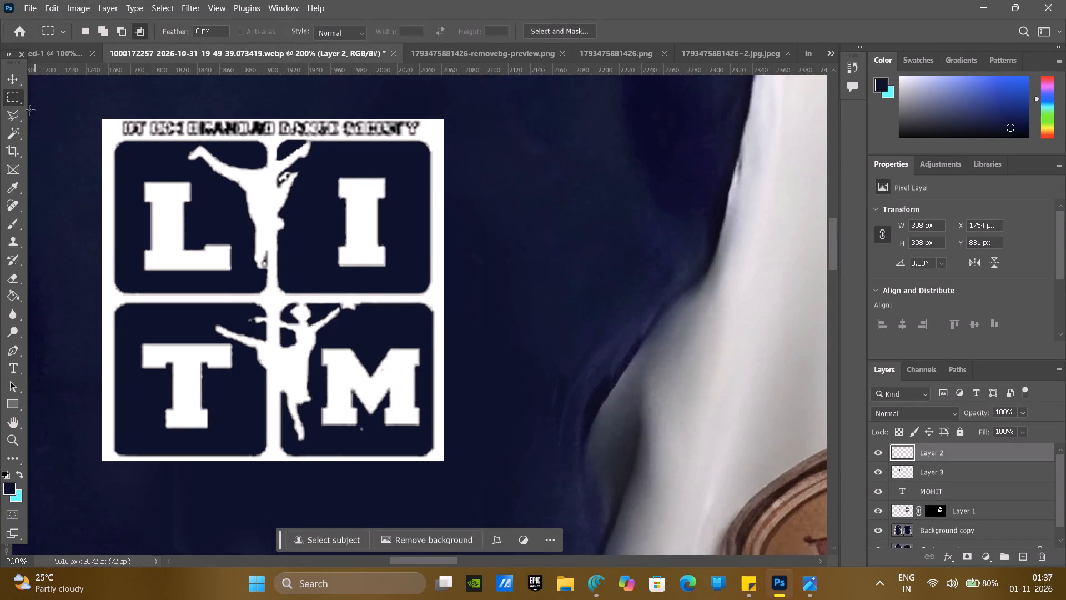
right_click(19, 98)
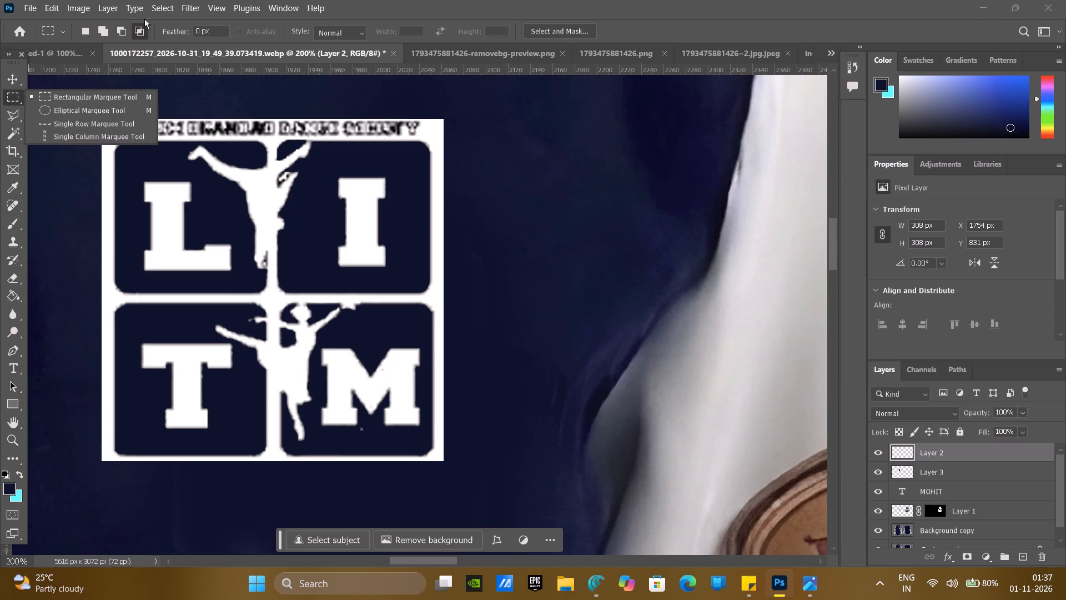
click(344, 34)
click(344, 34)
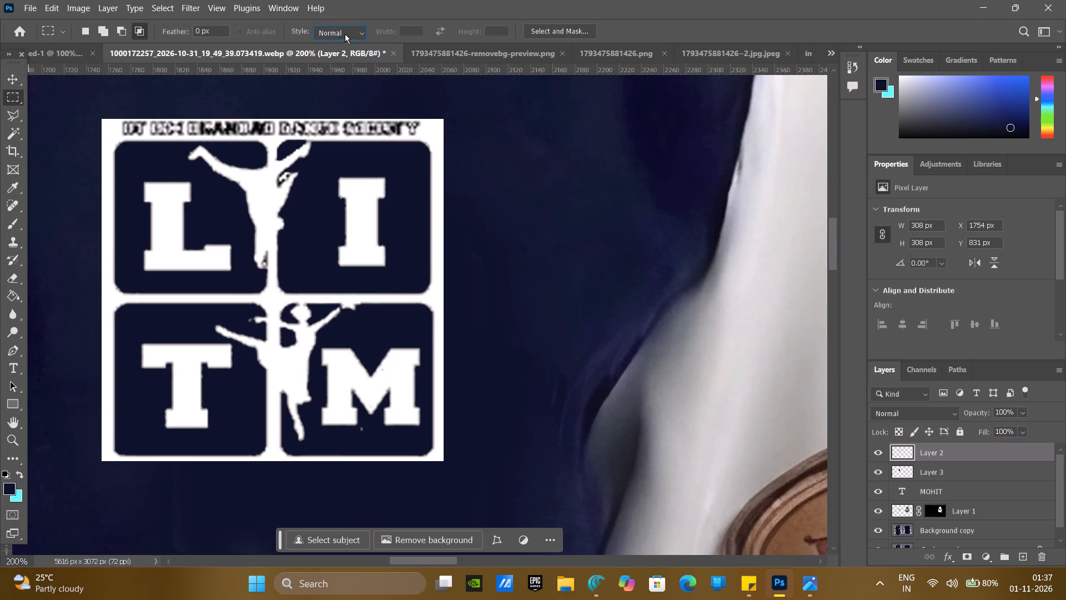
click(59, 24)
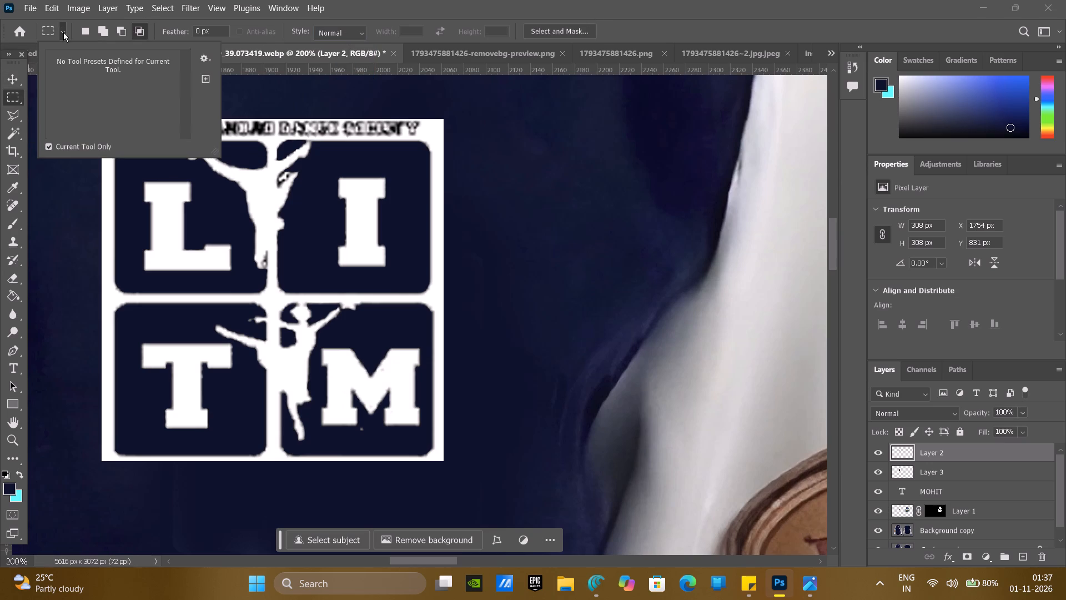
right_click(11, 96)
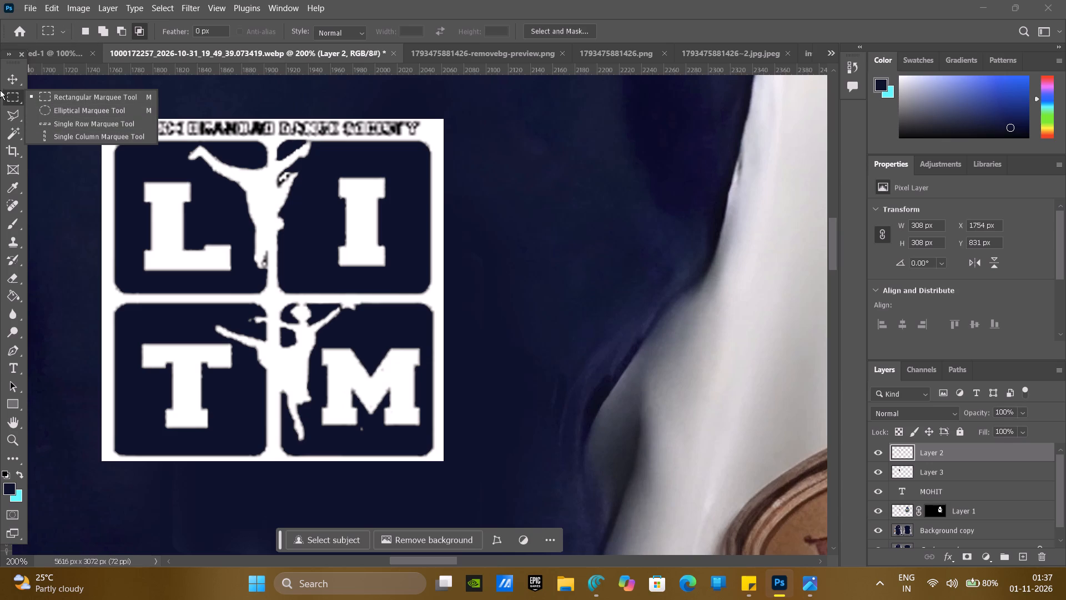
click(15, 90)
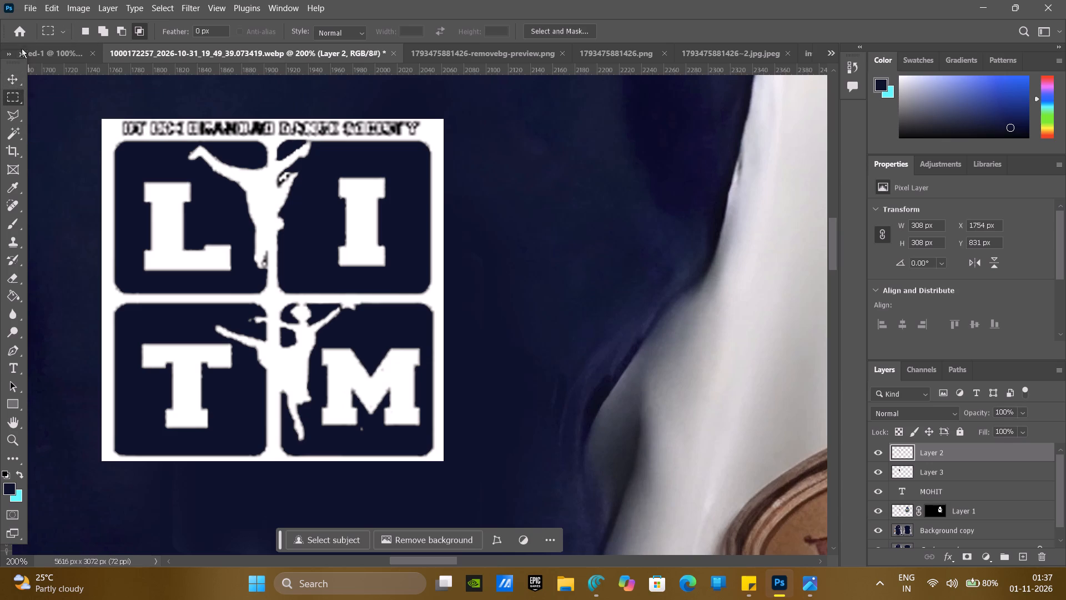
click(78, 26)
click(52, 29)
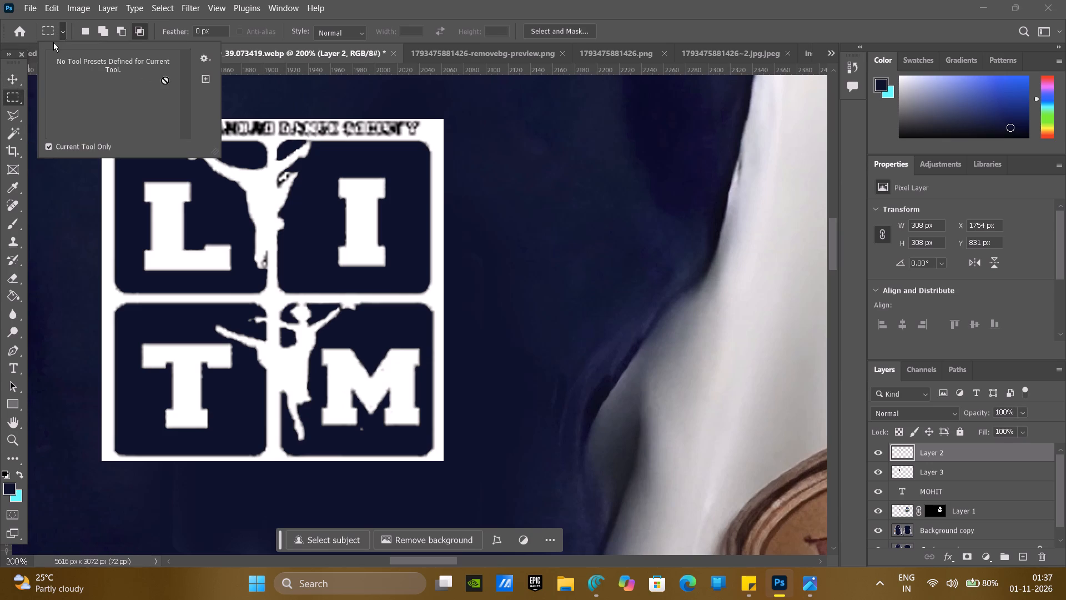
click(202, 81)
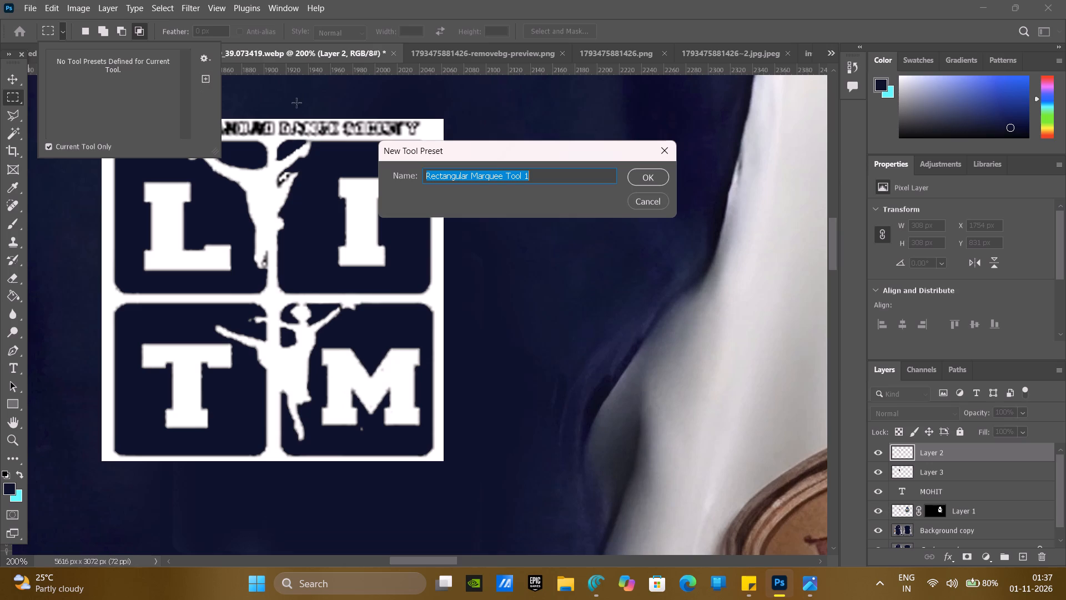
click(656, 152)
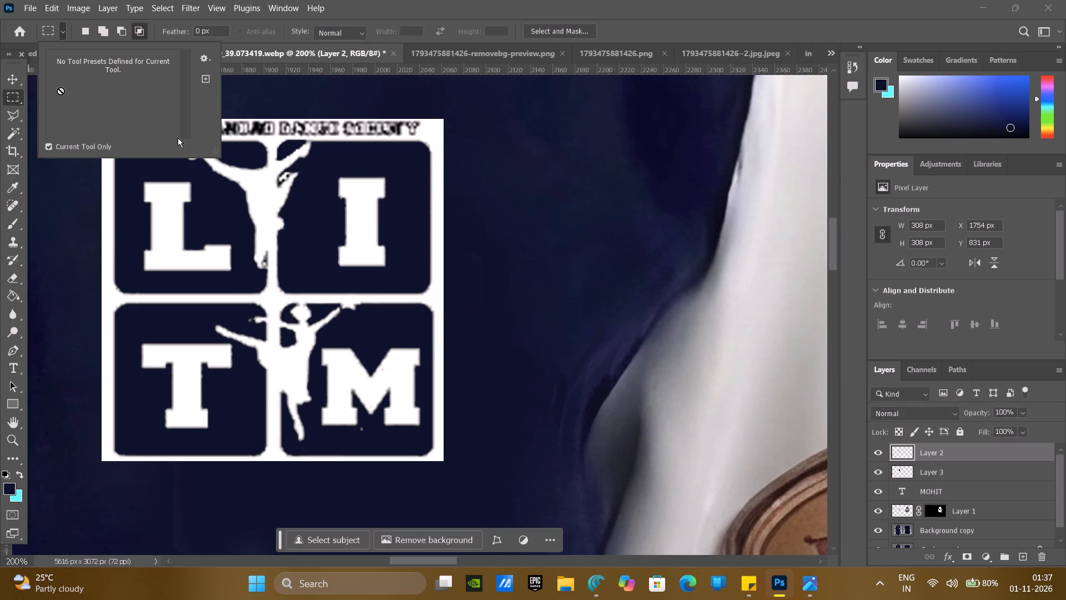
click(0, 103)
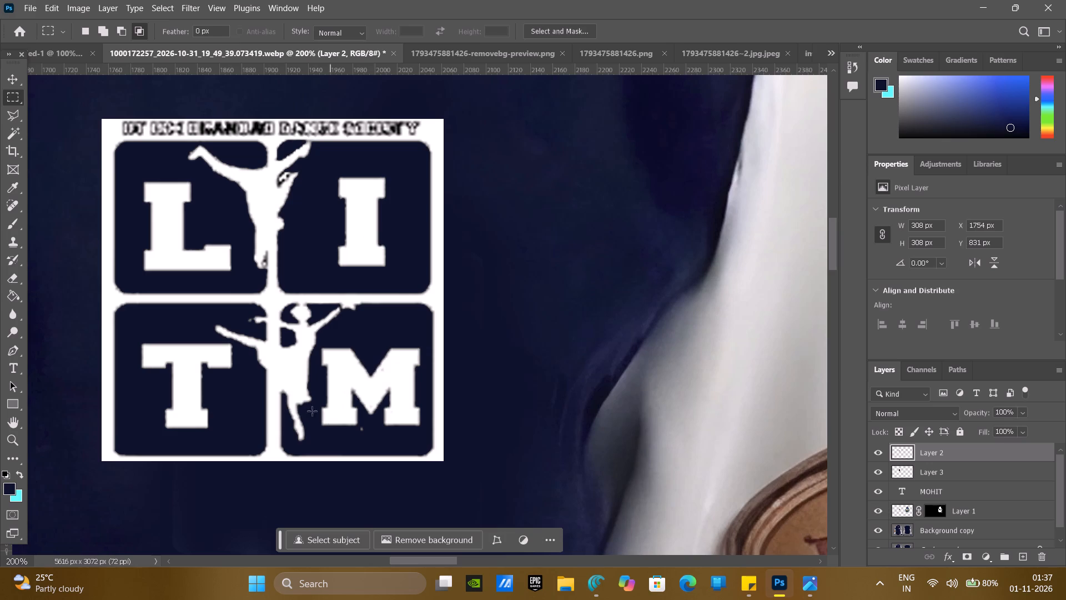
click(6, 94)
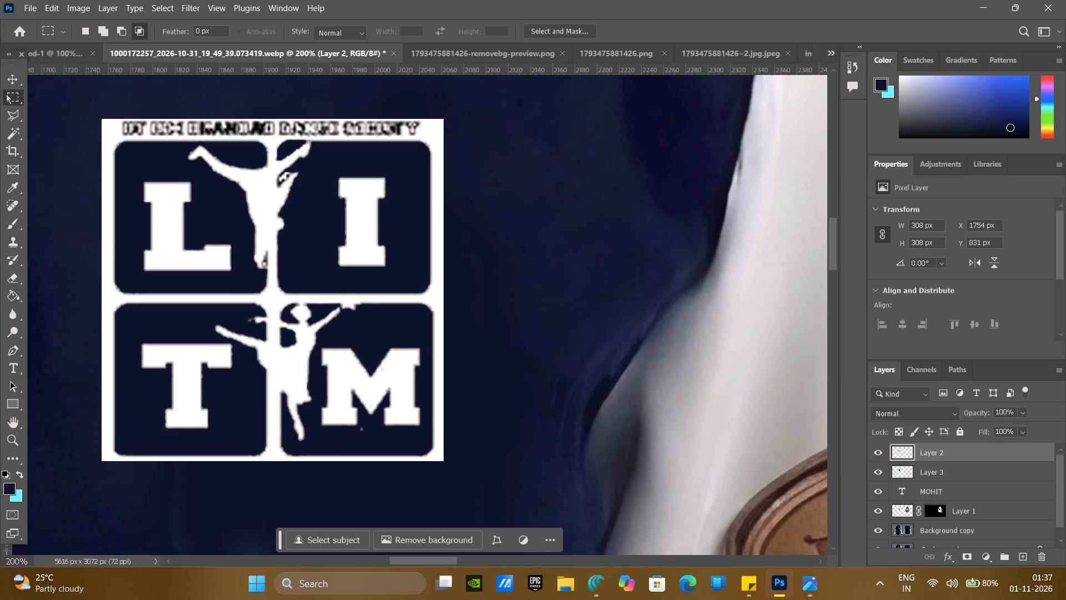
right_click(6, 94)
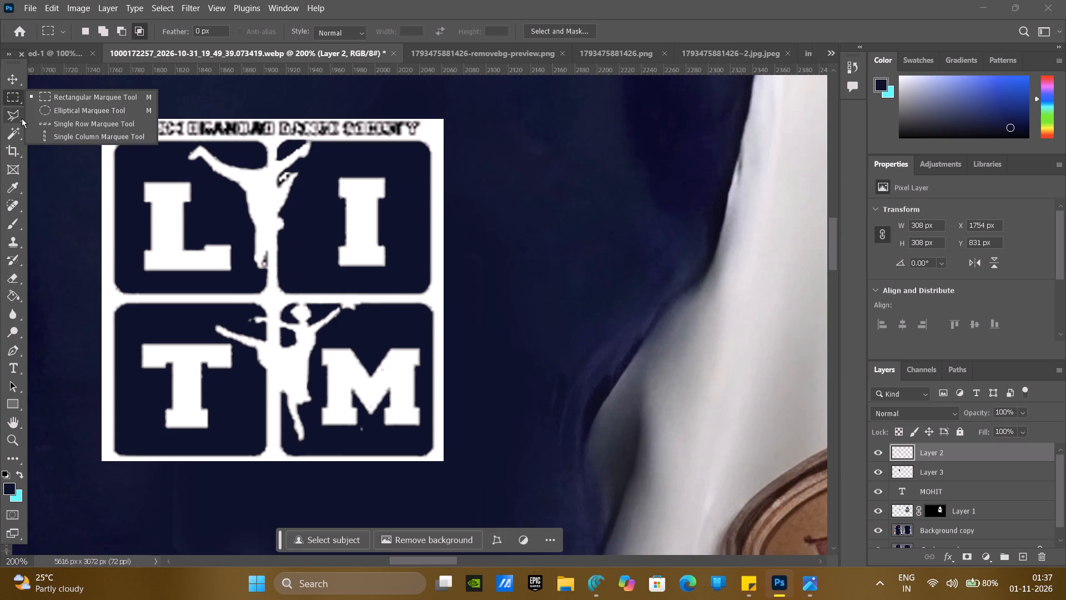
Draw a dark navy rectangle shape of about 310 by 312 px covering the whole LITM logo.
click(13, 398)
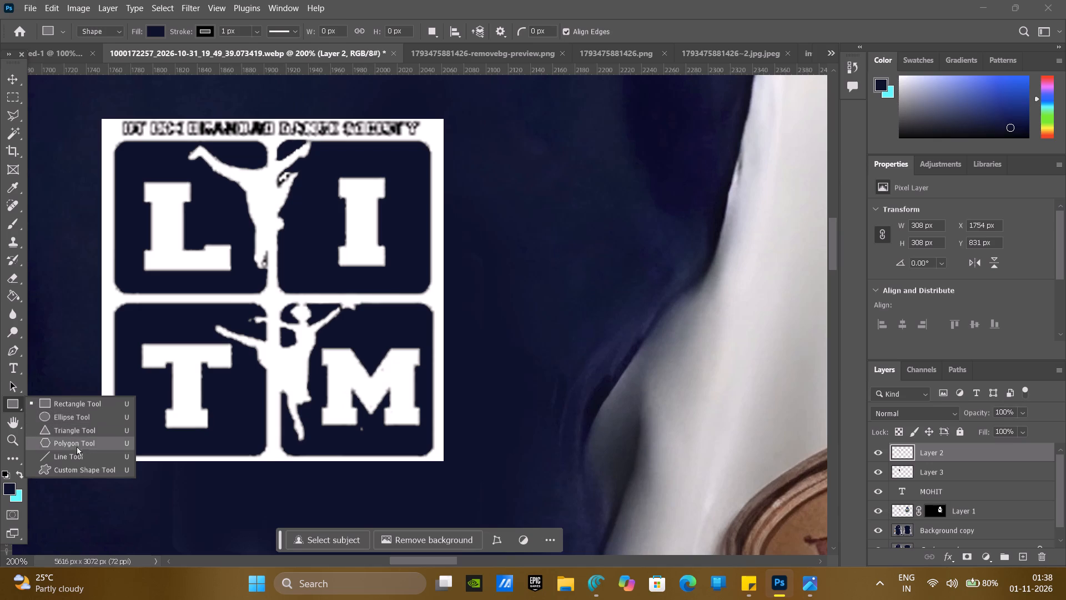
click(73, 399)
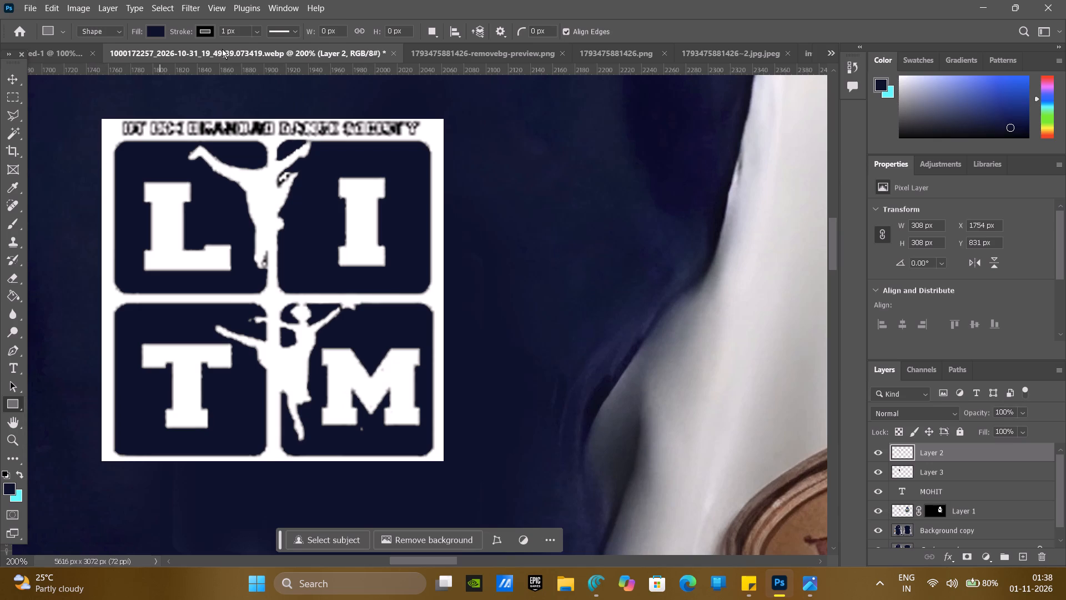
click(276, 31)
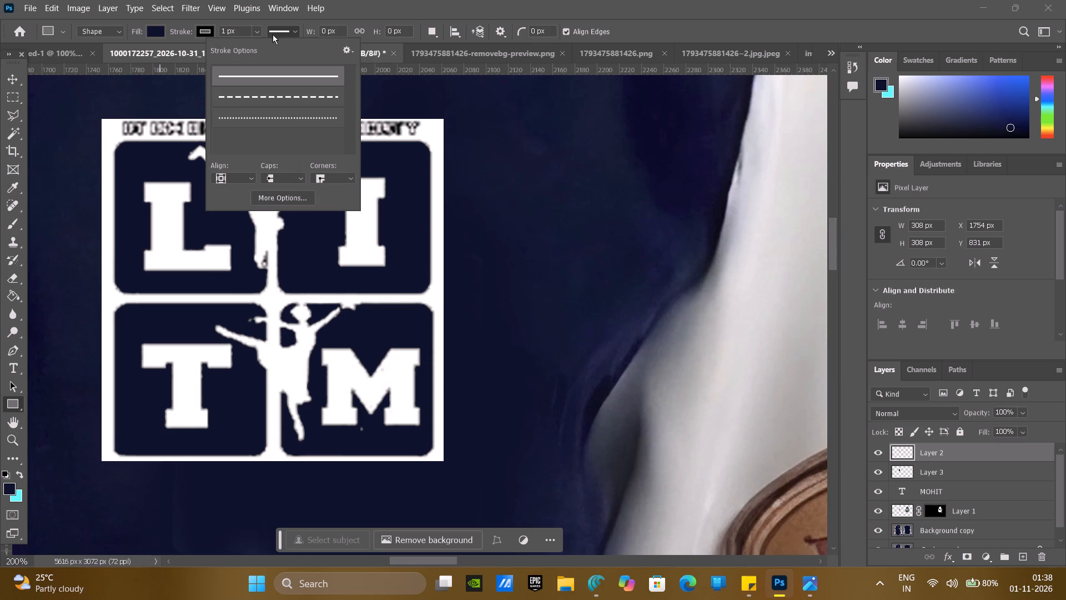
click(315, 179)
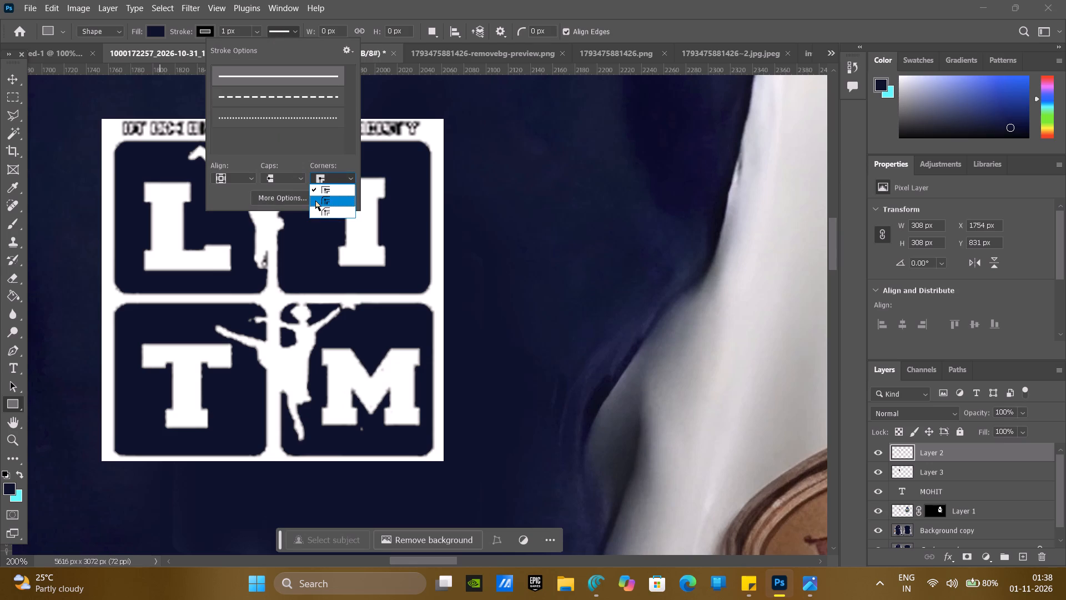
click(315, 202)
click(327, 175)
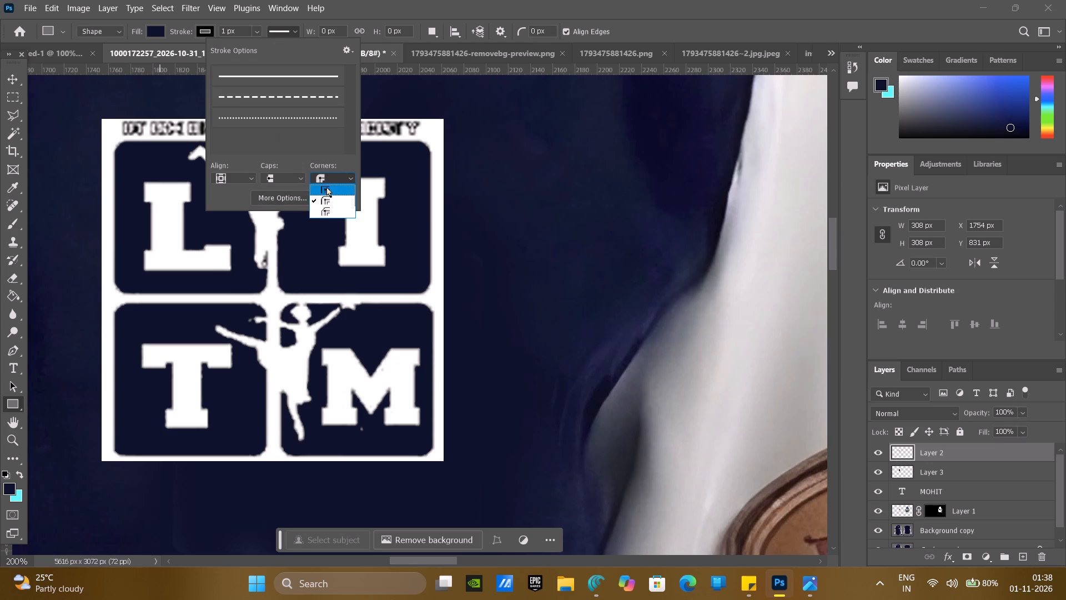
click(328, 194)
click(326, 177)
click(329, 194)
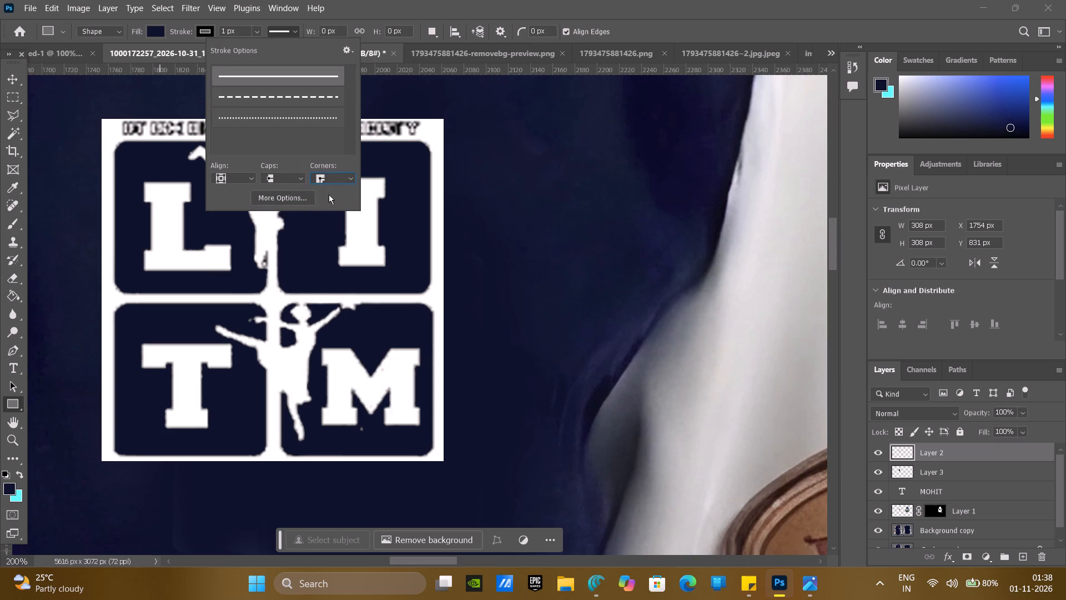
click(330, 178)
click(331, 197)
click(100, 118)
drag(100, 118, 125, 149)
click(555, 254)
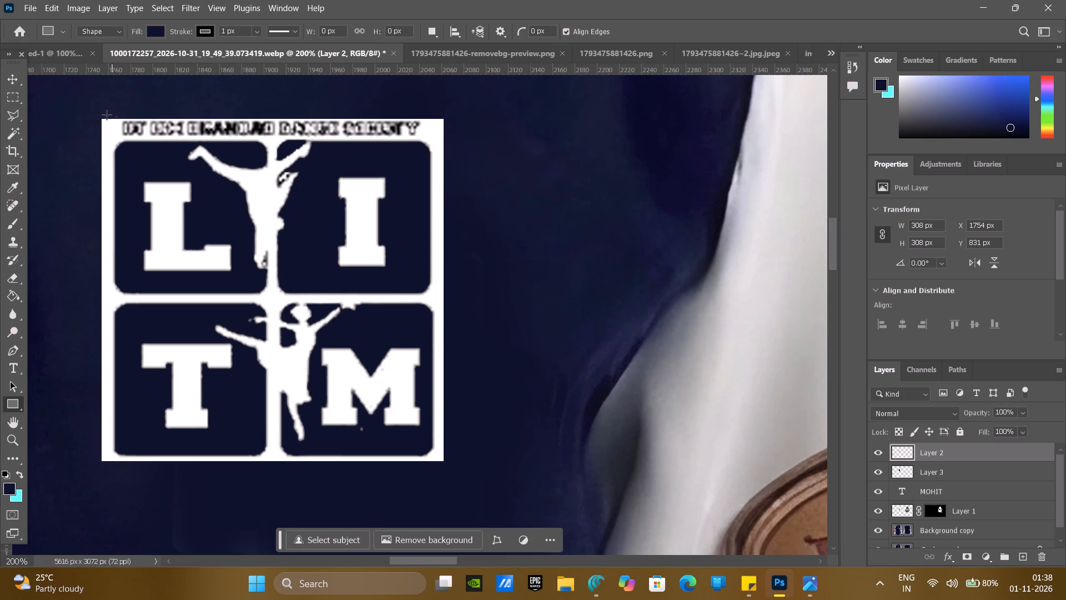
drag(100, 116, 442, 458)
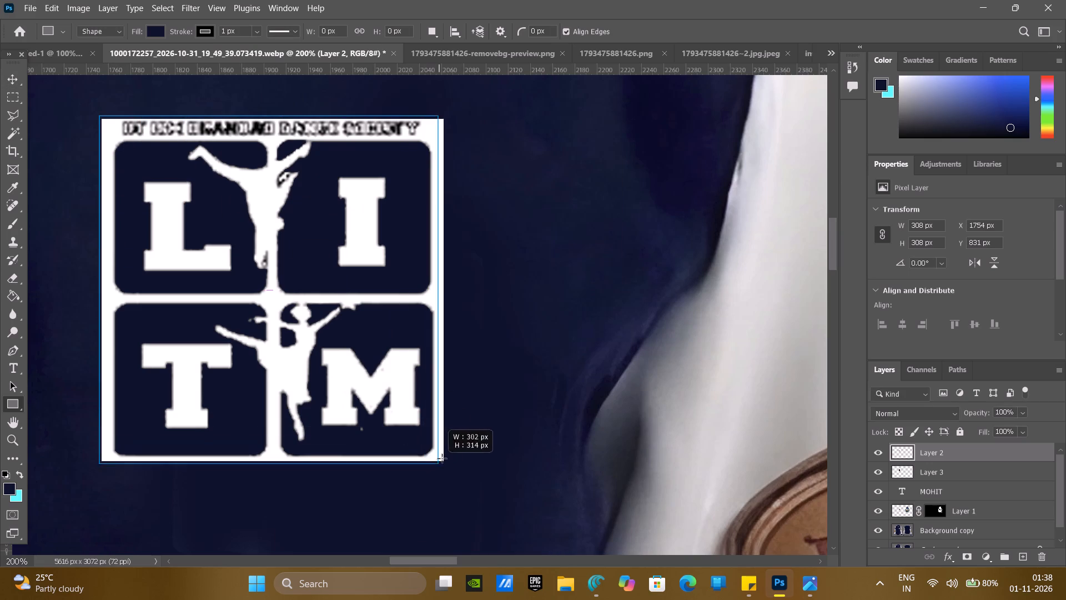
drag(442, 458, 443, 461)
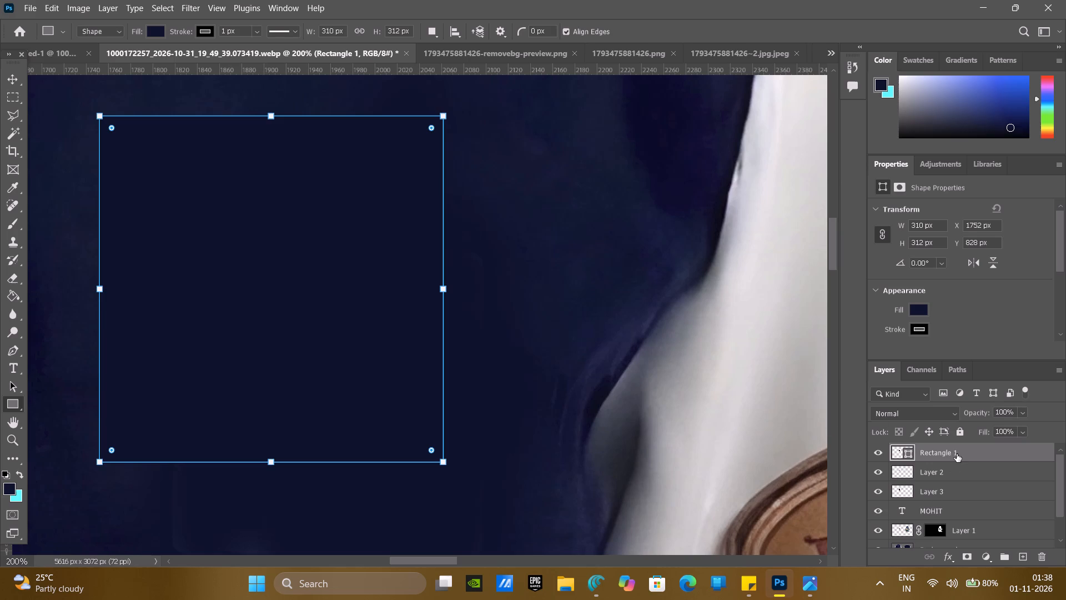
Reorder Layer 3 and Layer 2 above the navy rectangle's layer, with Layer 2 topmost.
drag(938, 492, 946, 452)
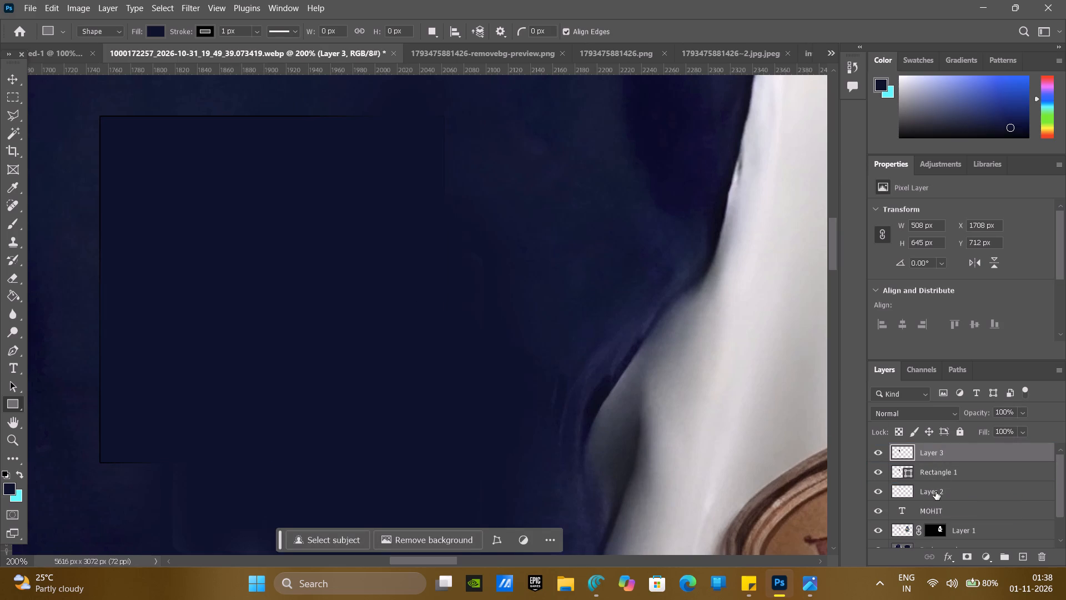
drag(936, 492, 937, 445)
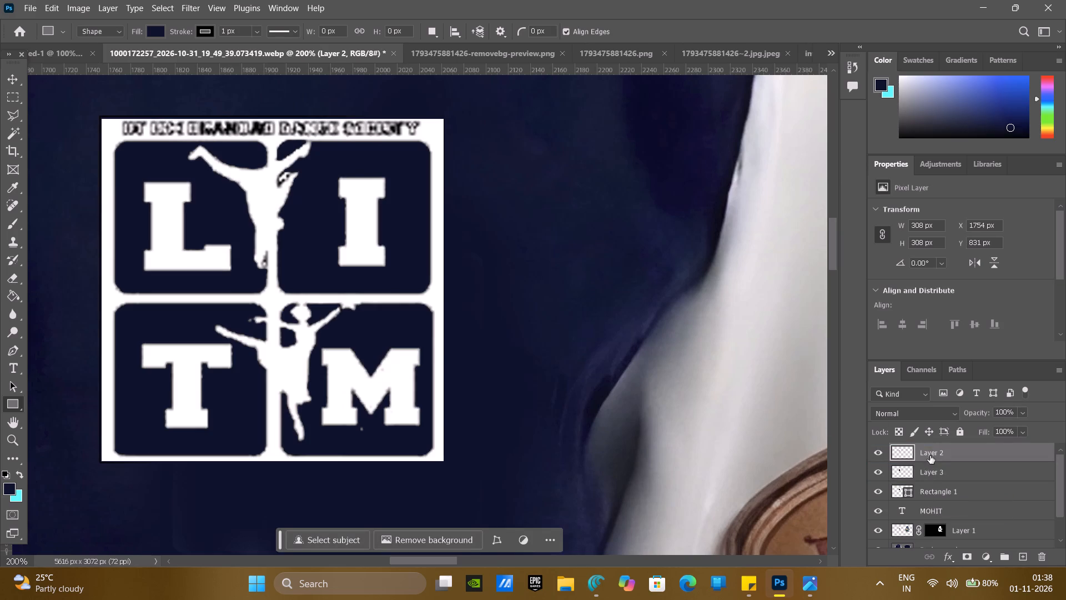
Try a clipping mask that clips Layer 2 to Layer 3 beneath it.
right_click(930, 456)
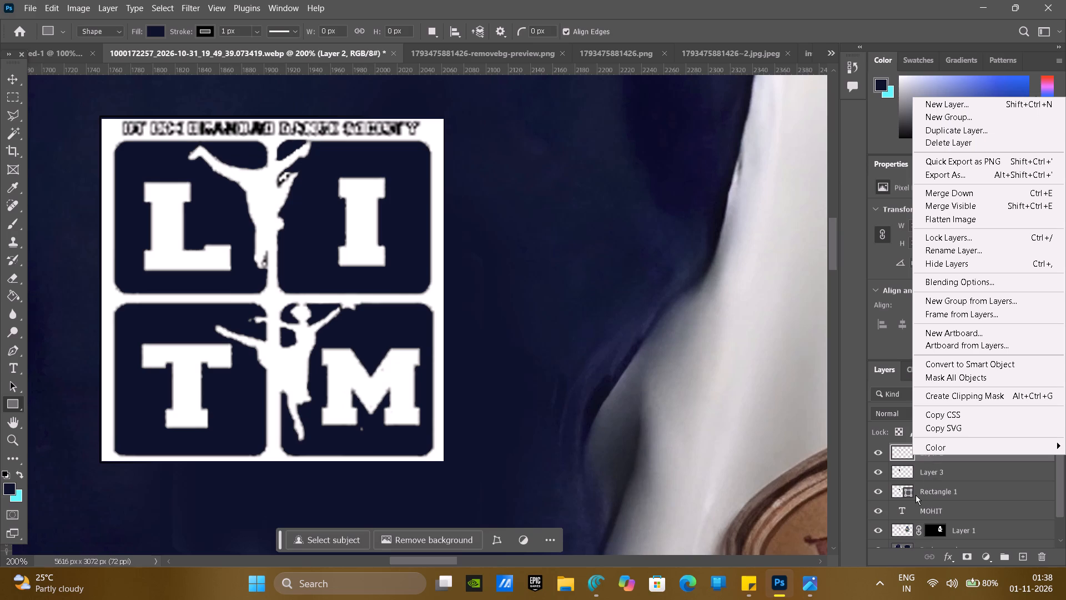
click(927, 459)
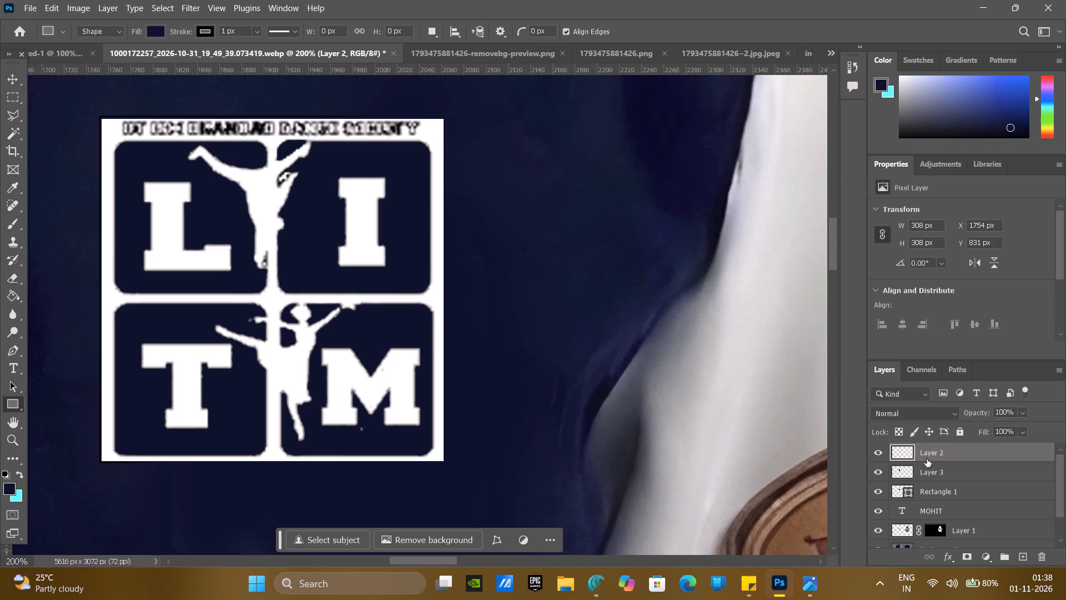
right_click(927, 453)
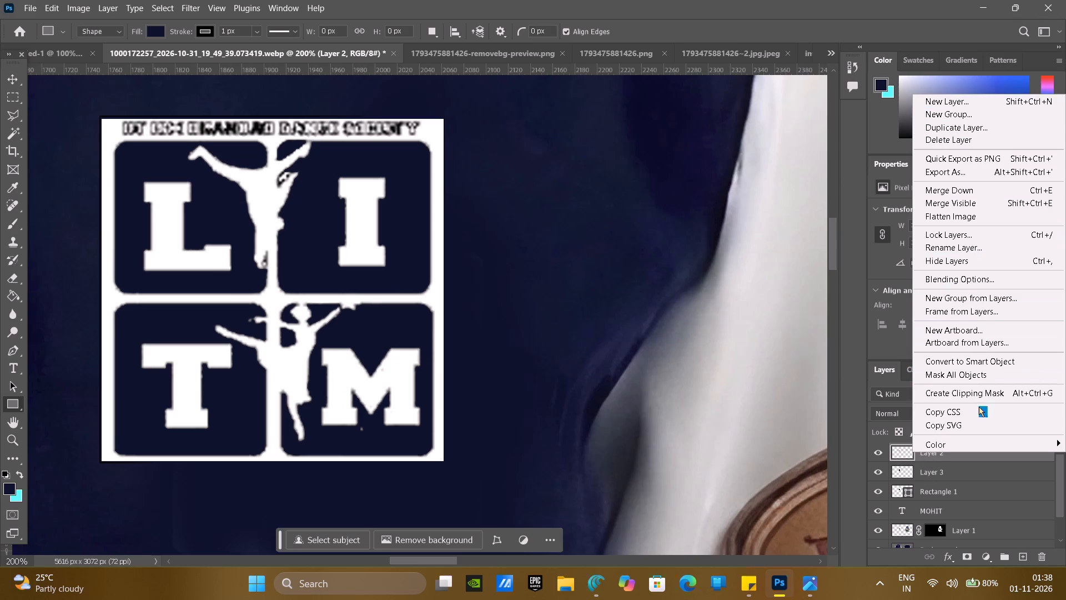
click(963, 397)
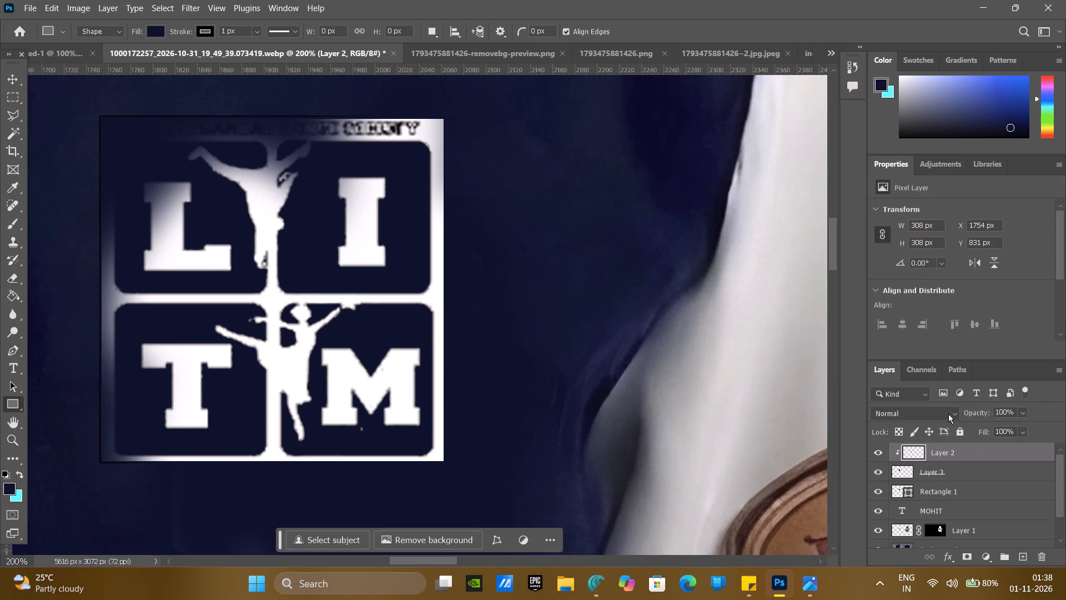
Move Layer 3 below the navy rectangle's layer.
drag(957, 476, 957, 506)
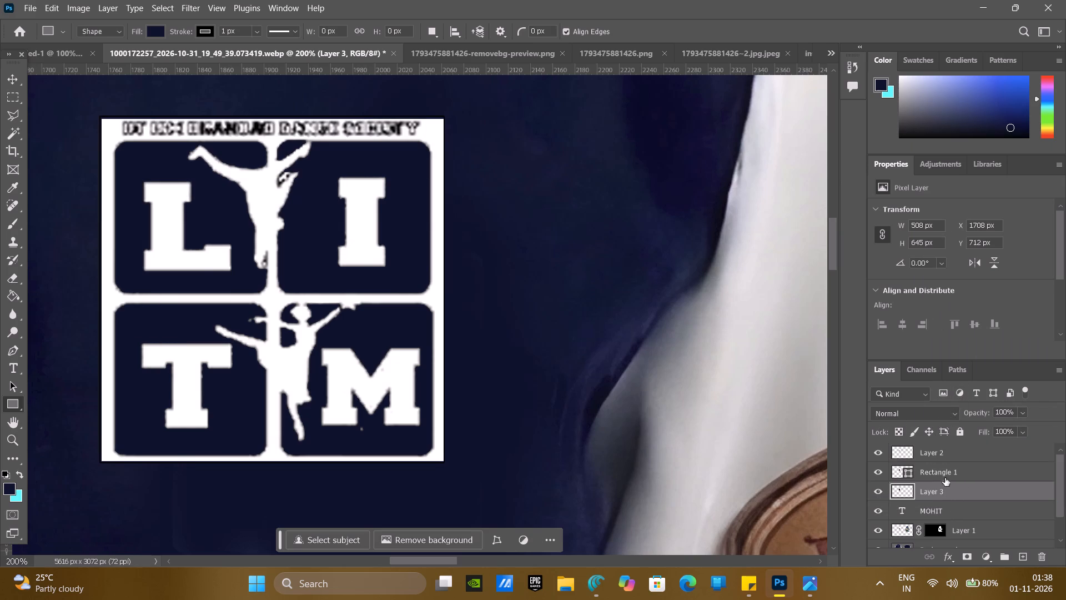
Give the navy rectangle's stroke round corners and round caps.
click(924, 467)
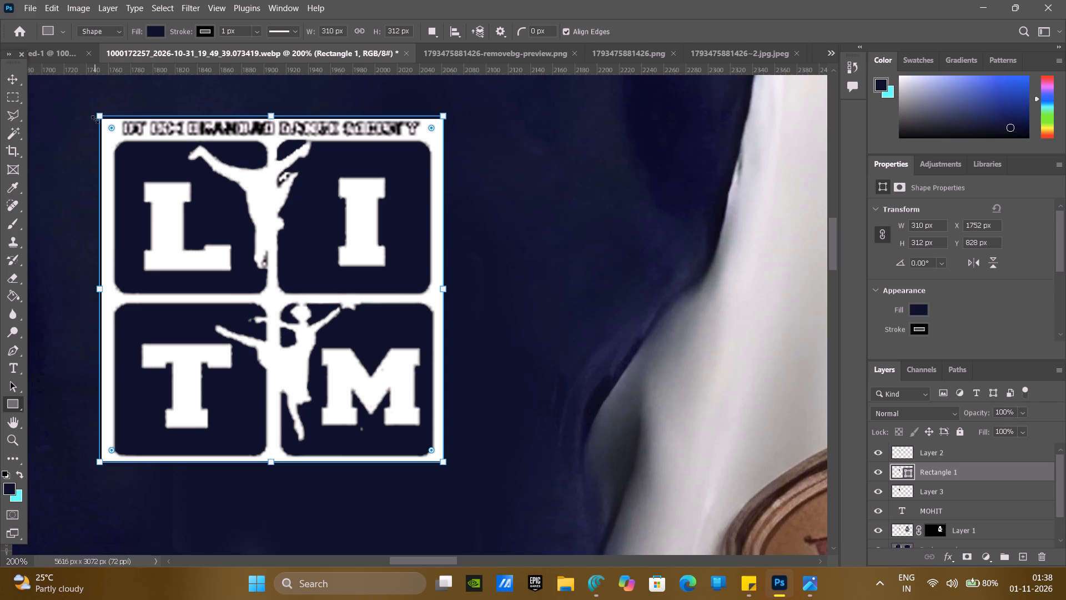
click(290, 29)
click(335, 183)
click(330, 206)
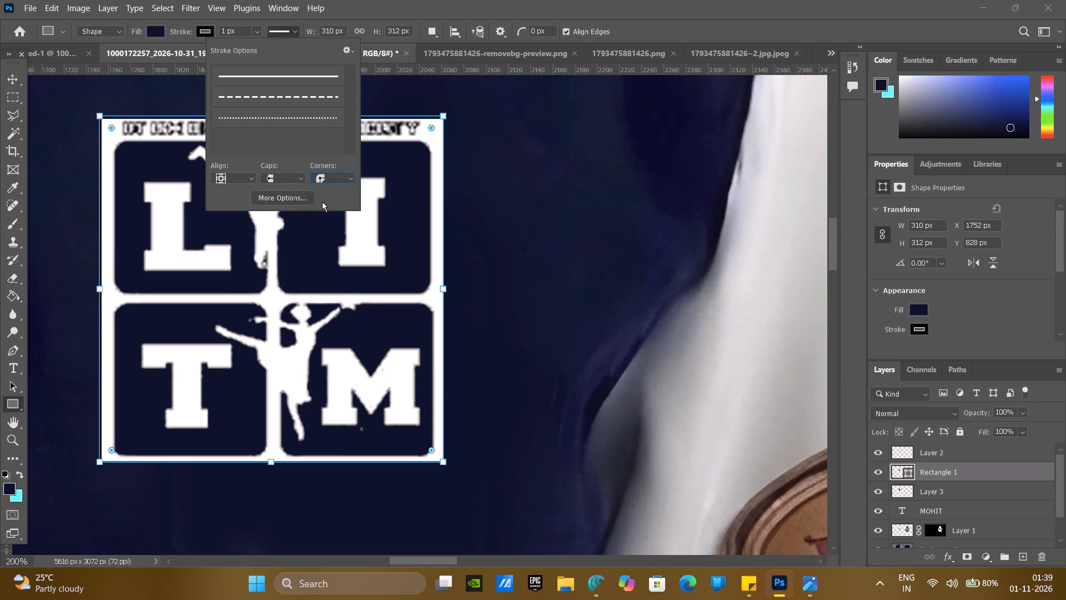
click(297, 178)
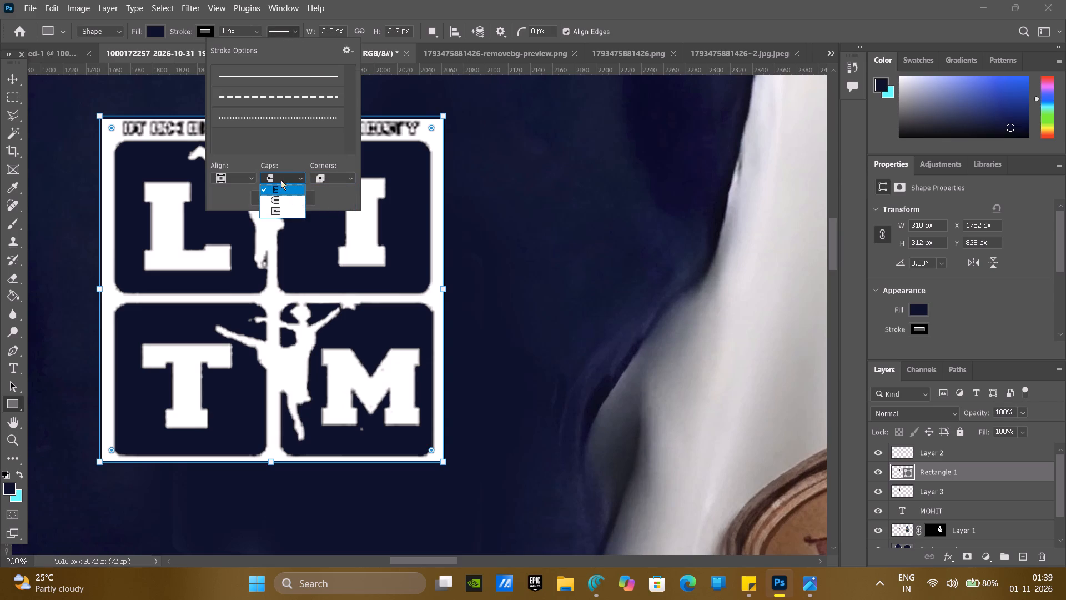
click(286, 199)
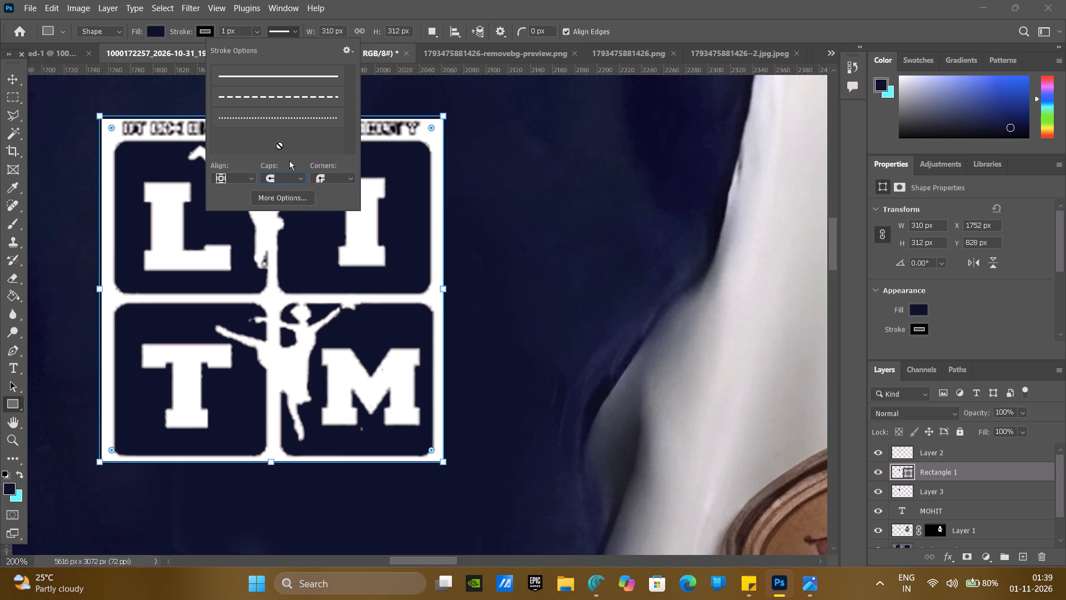
click(279, 145)
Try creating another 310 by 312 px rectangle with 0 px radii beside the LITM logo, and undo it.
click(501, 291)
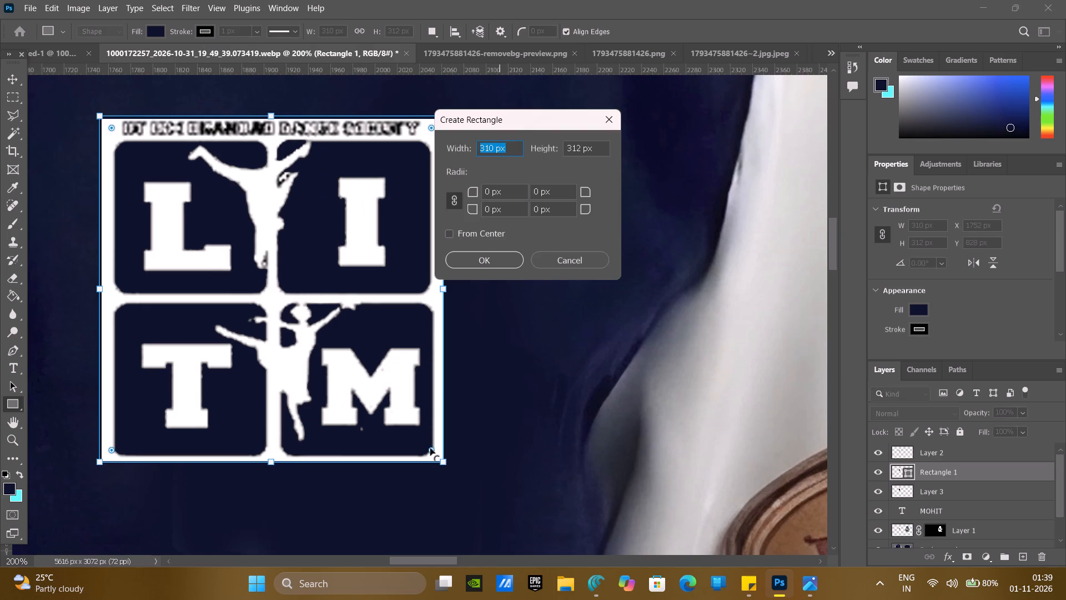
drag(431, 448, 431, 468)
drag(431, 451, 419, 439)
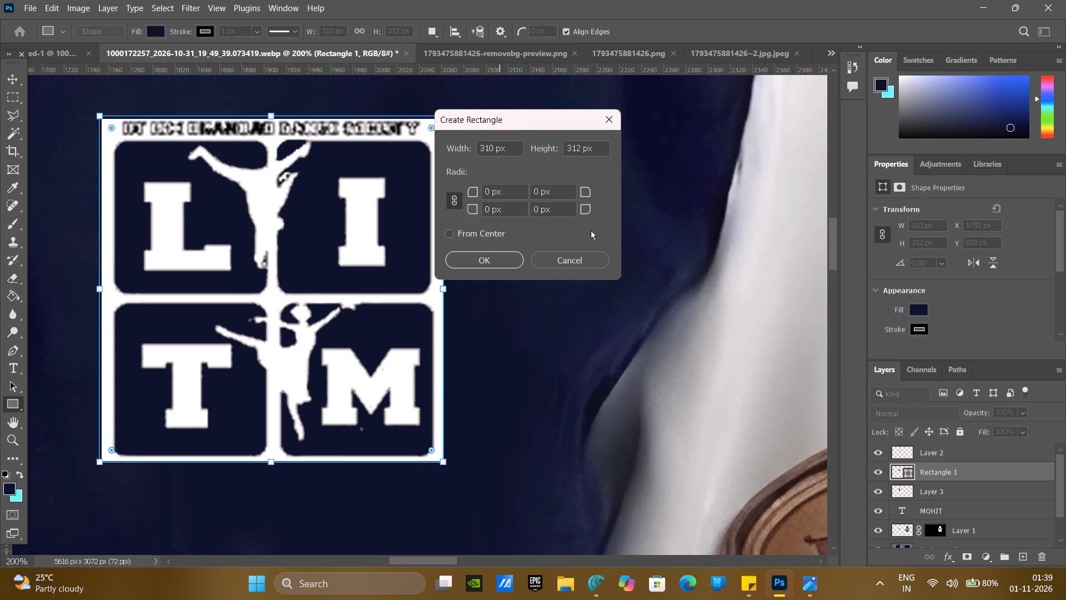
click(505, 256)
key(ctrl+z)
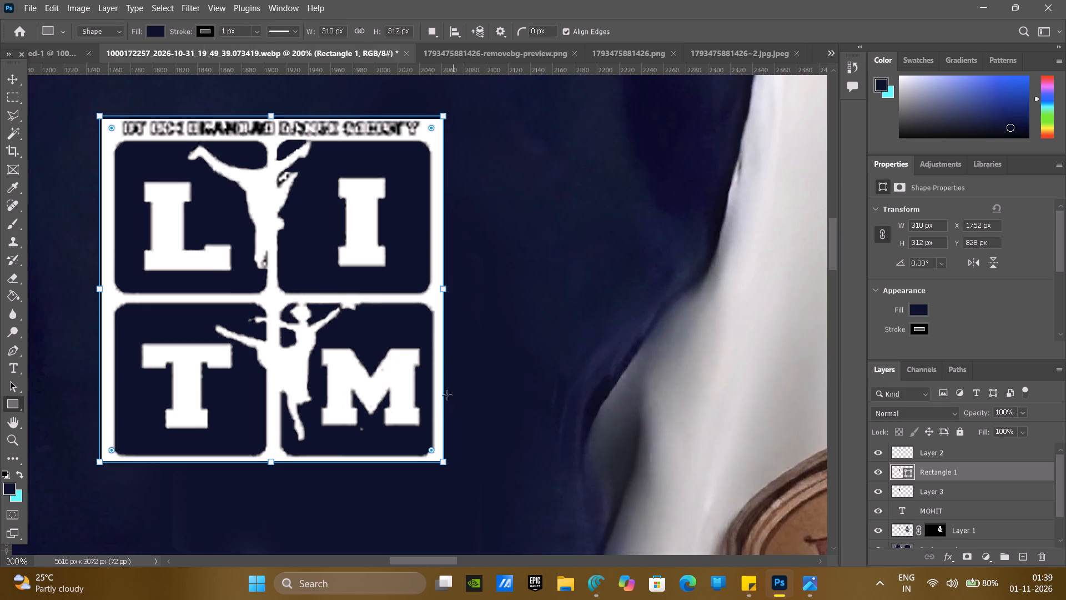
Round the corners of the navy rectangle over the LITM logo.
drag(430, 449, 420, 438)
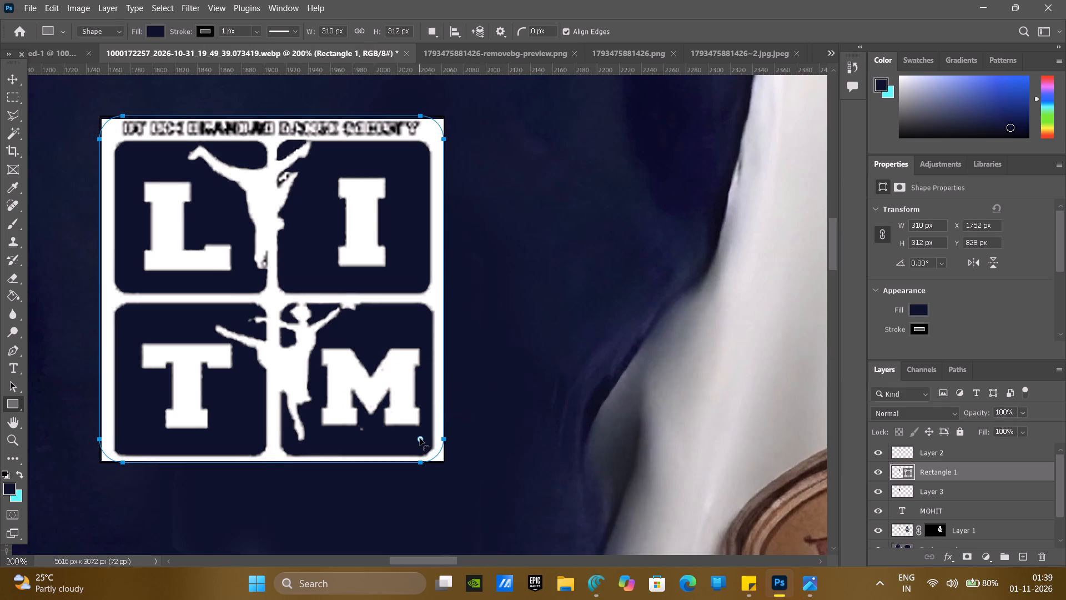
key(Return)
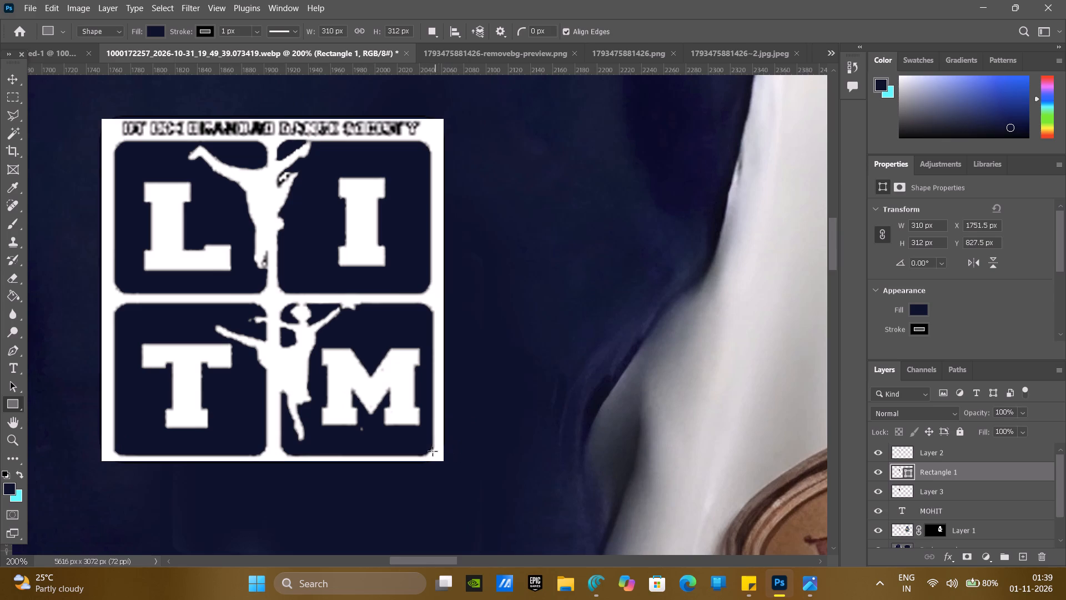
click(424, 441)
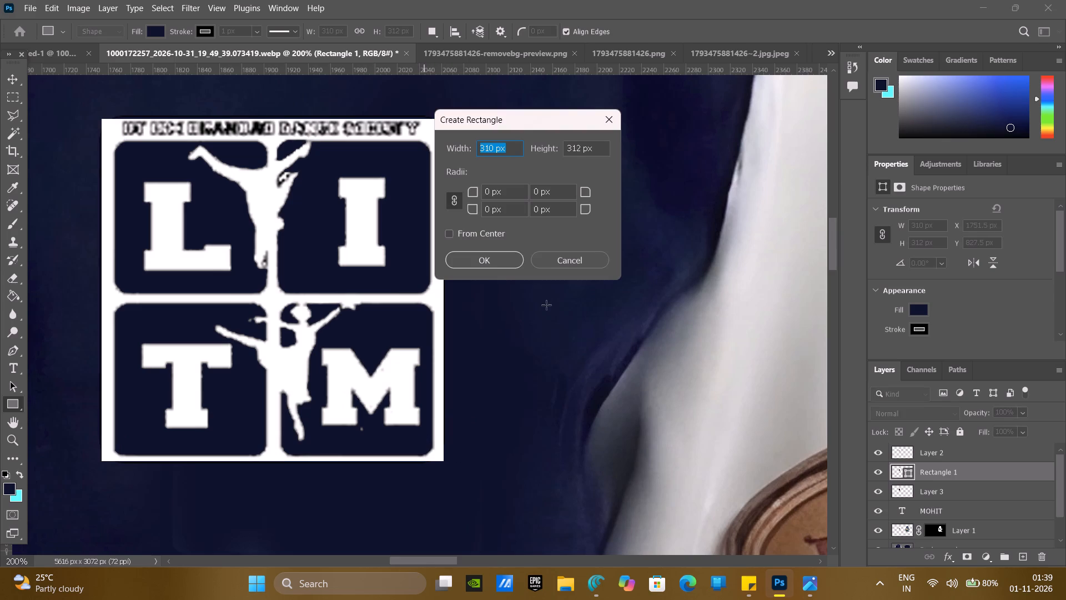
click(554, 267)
Duplicate Layer 2 and place the copy directly below the navy rectangle's layer.
click(915, 454)
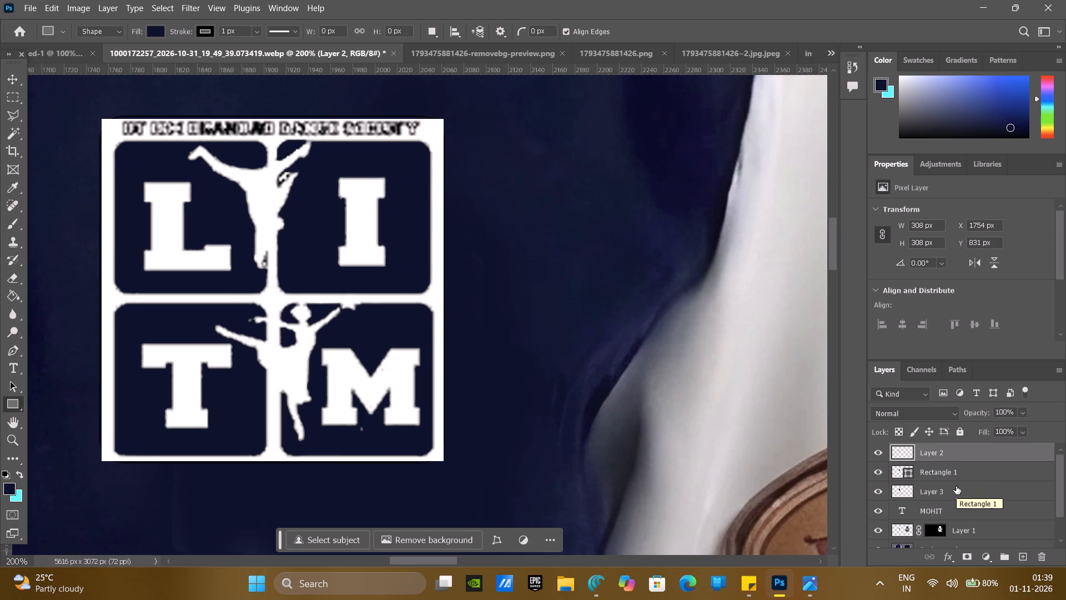
alt+drag(957, 460, 962, 473)
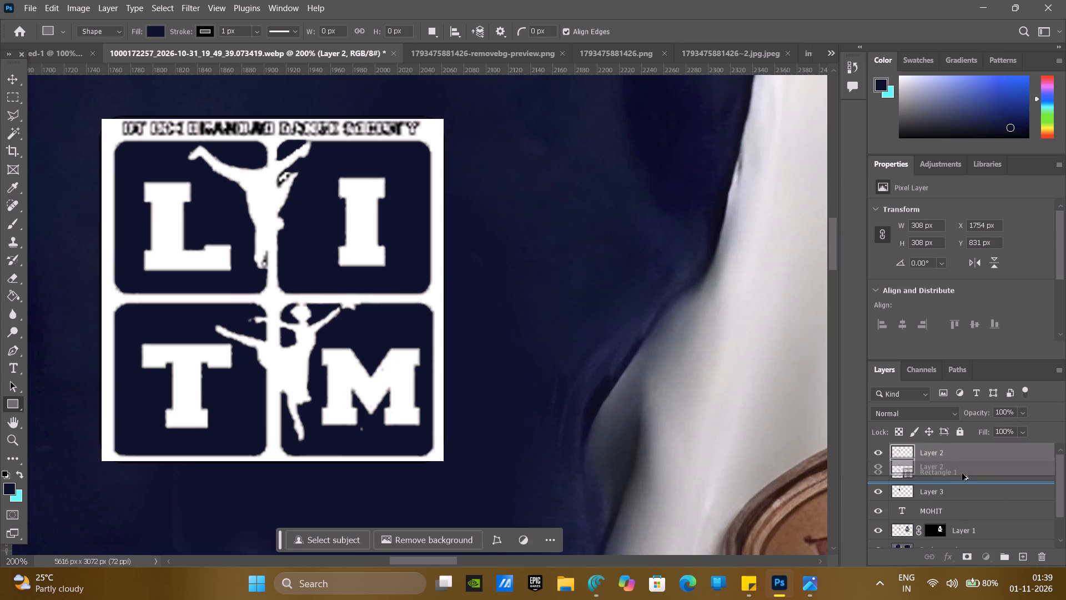
alt+drag(962, 473, 961, 472)
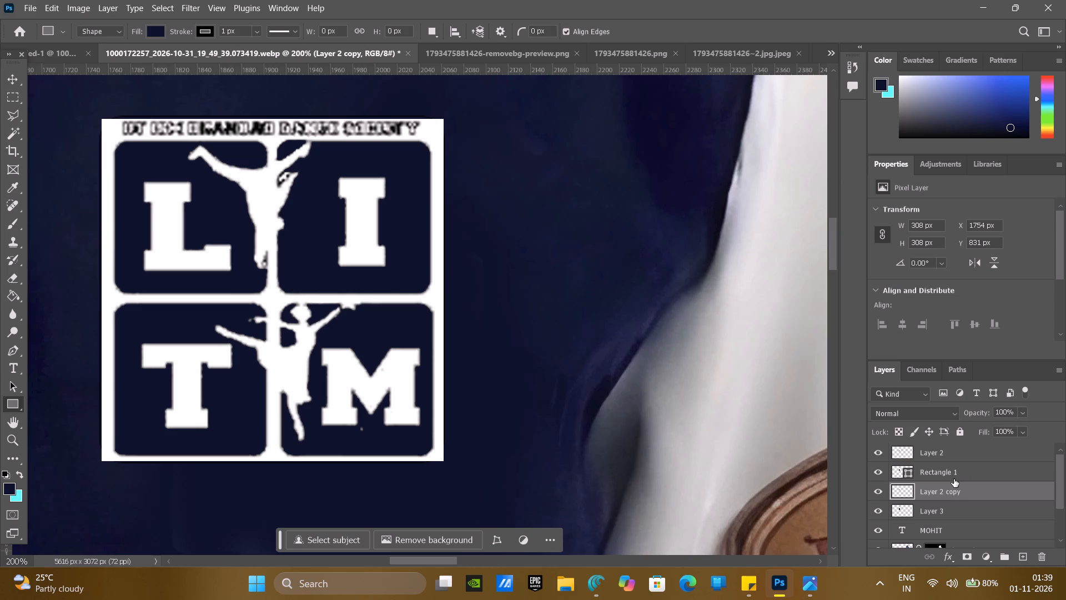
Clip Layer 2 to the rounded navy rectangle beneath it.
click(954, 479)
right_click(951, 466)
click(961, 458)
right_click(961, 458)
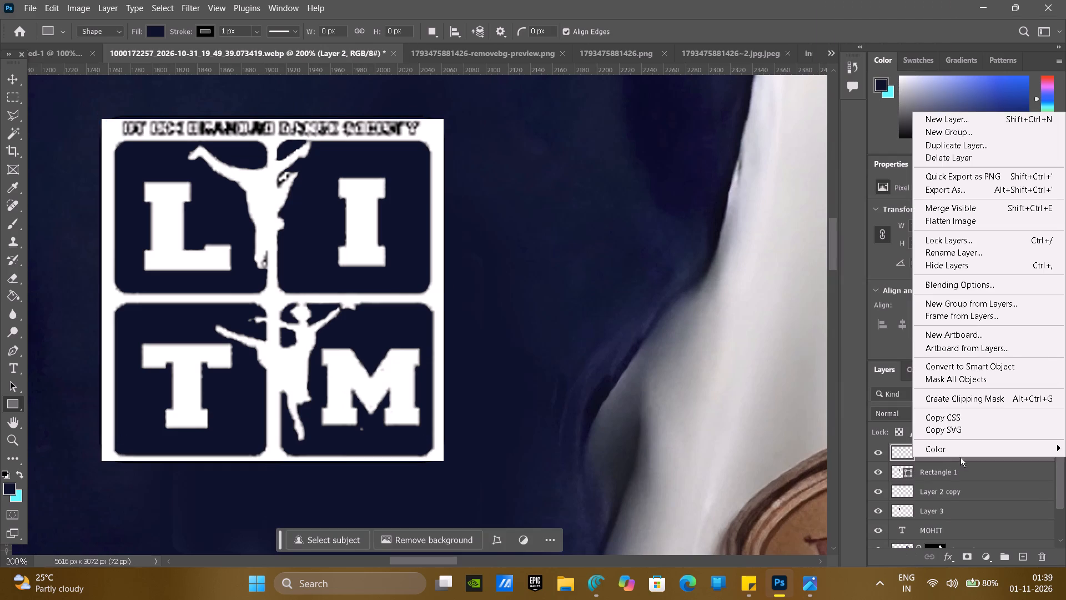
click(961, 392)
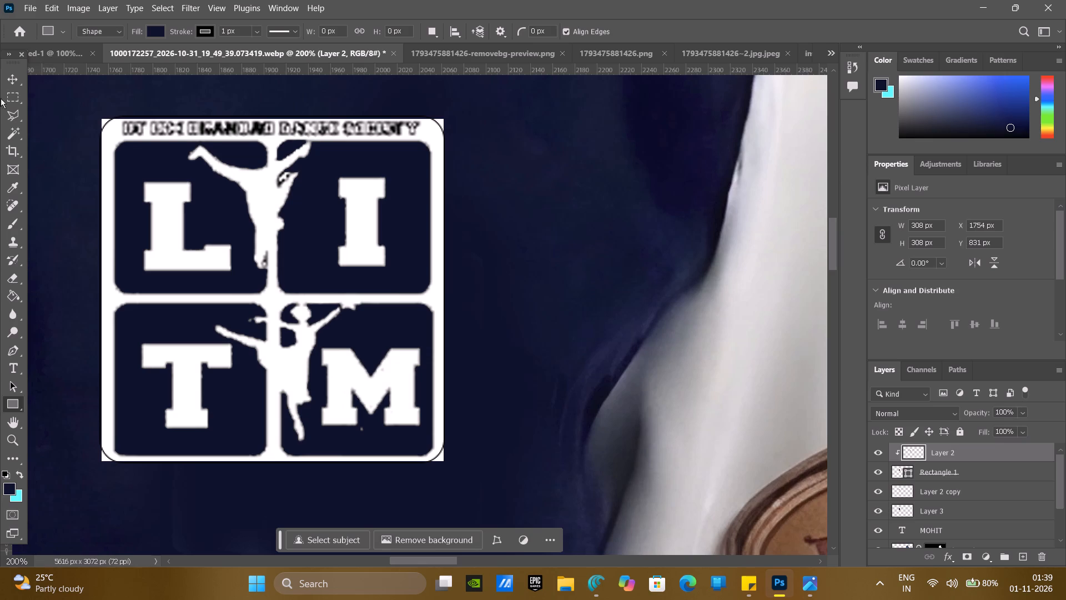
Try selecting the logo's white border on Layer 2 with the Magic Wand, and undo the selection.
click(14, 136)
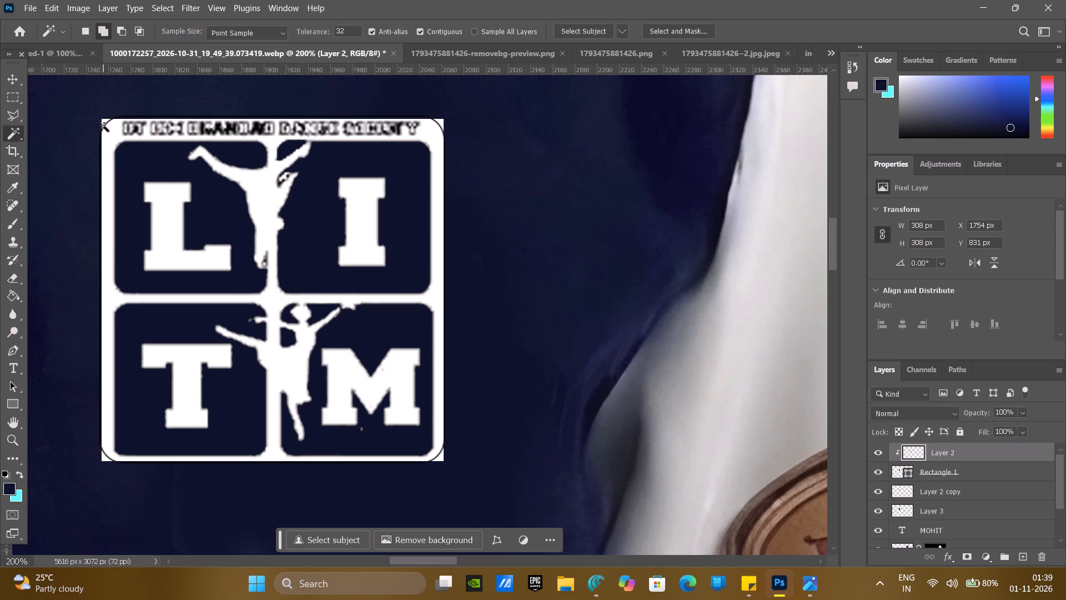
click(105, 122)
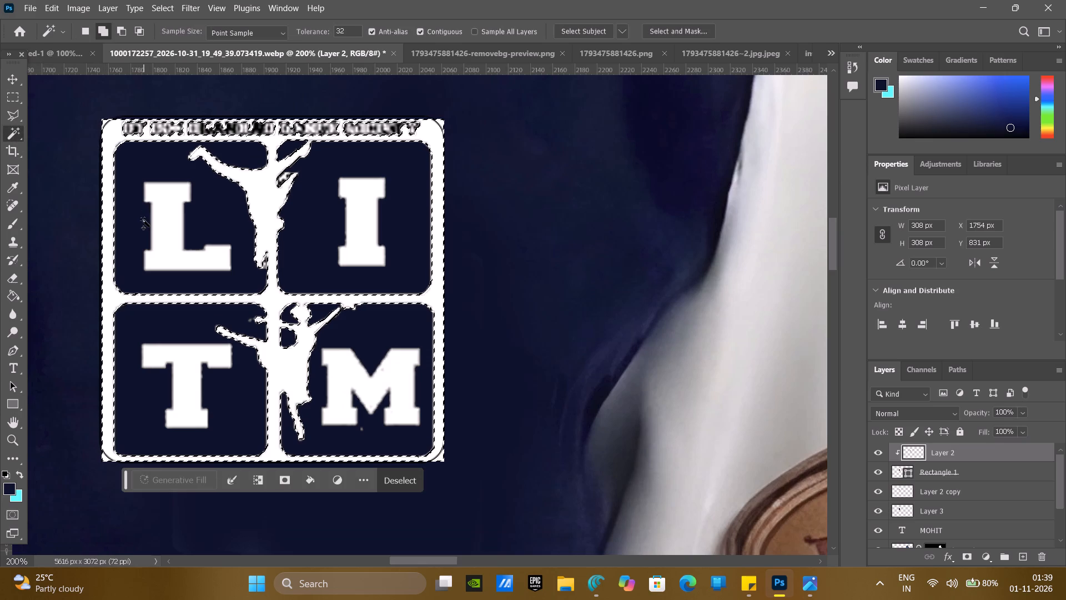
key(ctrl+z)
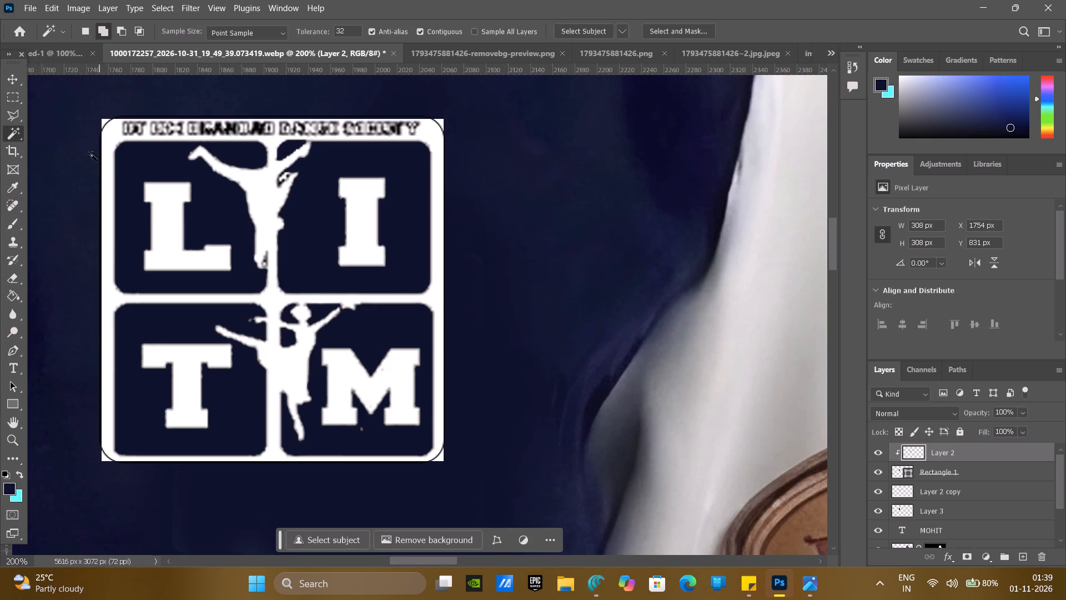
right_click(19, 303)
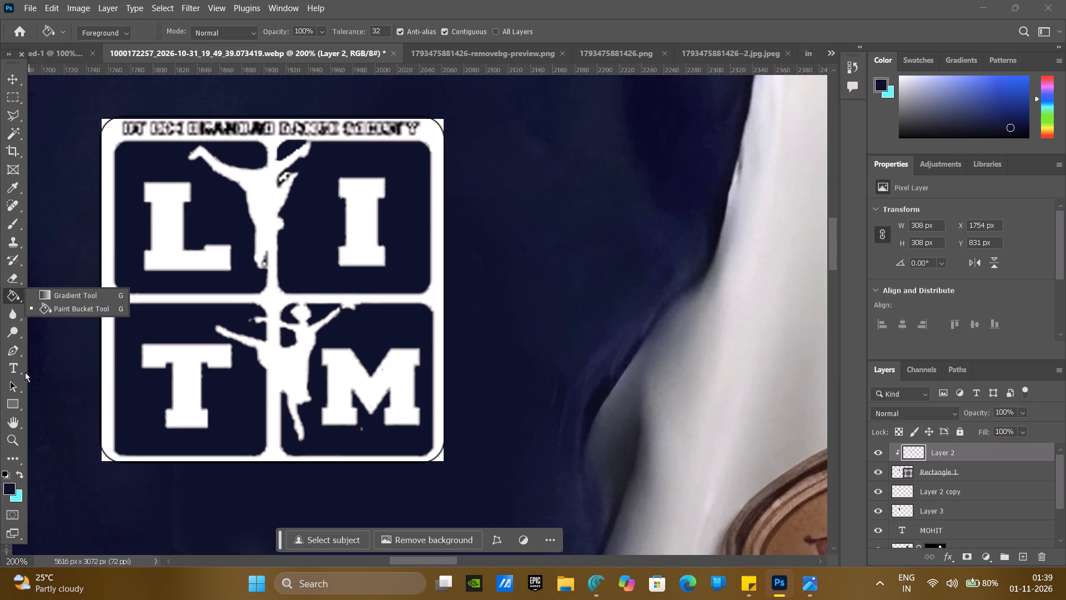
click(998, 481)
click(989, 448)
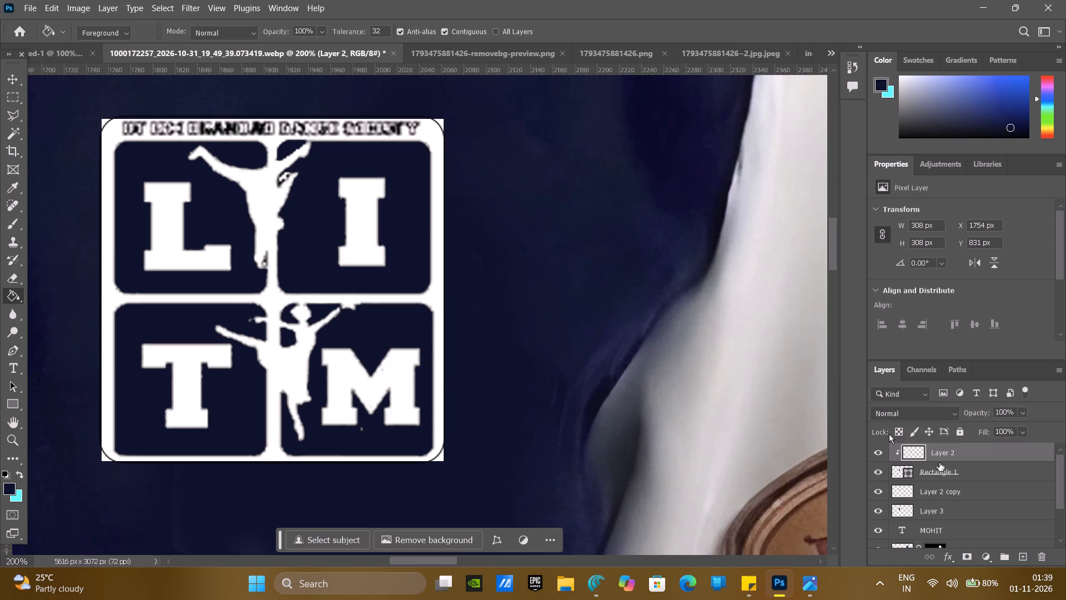
Delete the rounded navy rectangle's layer from between Layer 2 and its copy.
click(958, 467)
right_click(958, 467)
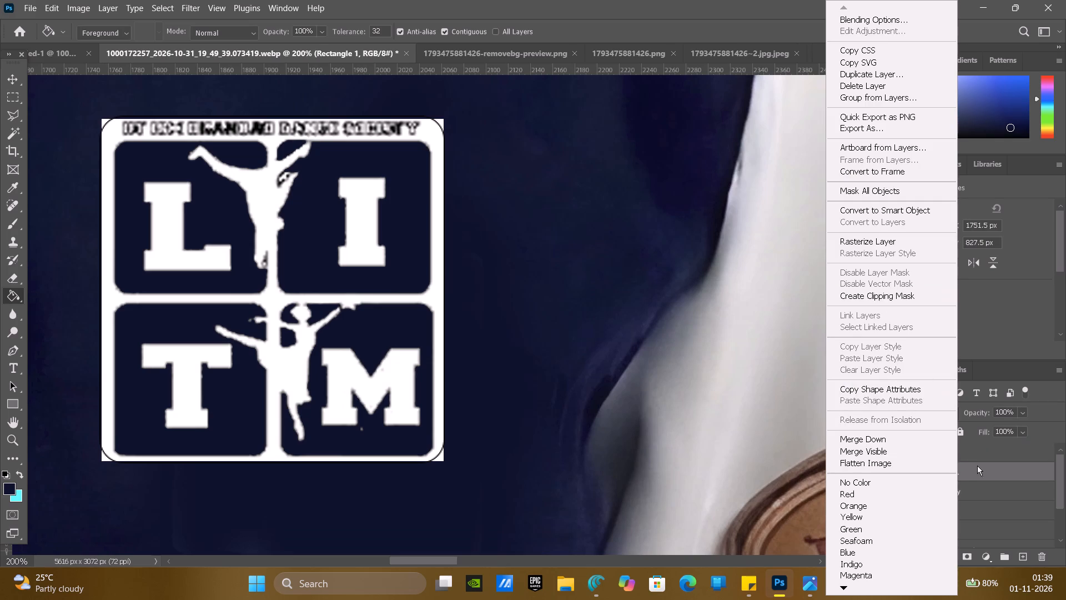
click(981, 468)
key(backslash)
key(BackSpace)
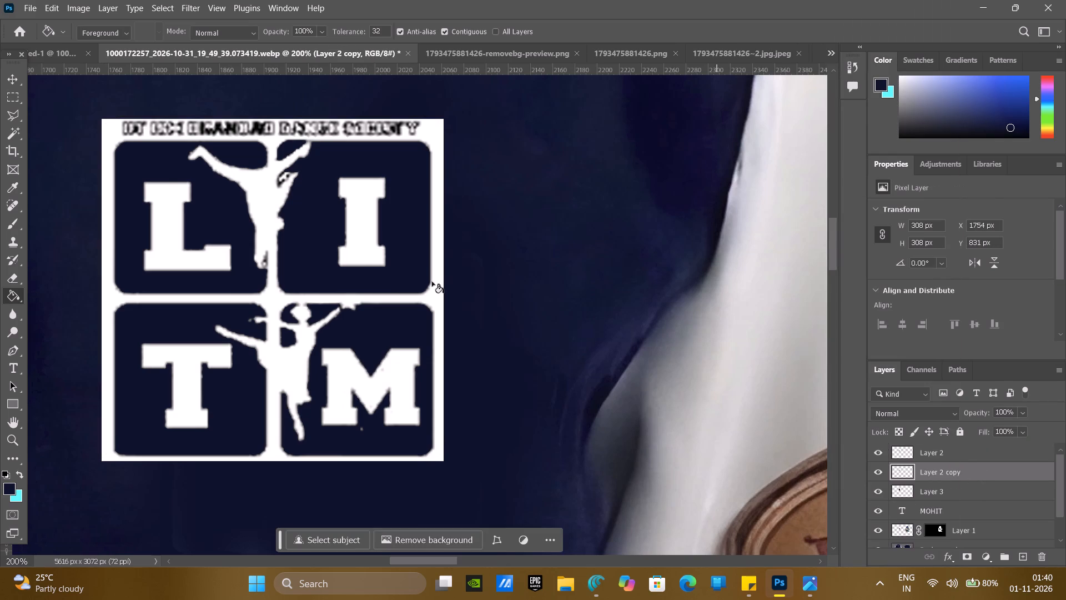
Draw a navy rectangle about 310 by 291 px over the LITM logo tiles, starting just below the caption.
click(9, 402)
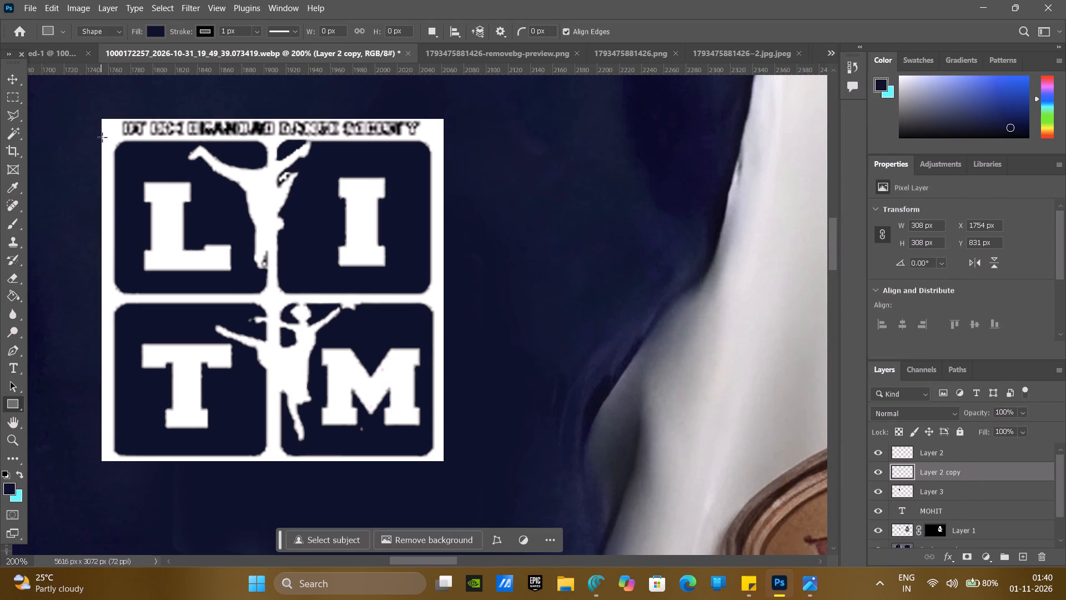
drag(100, 137, 424, 478)
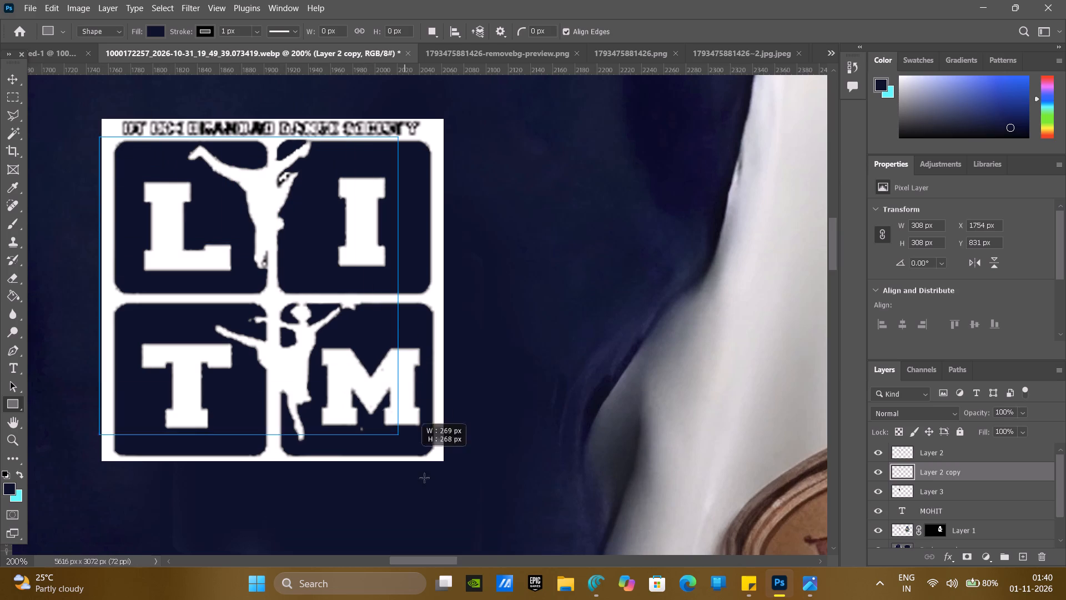
drag(424, 478, 442, 458)
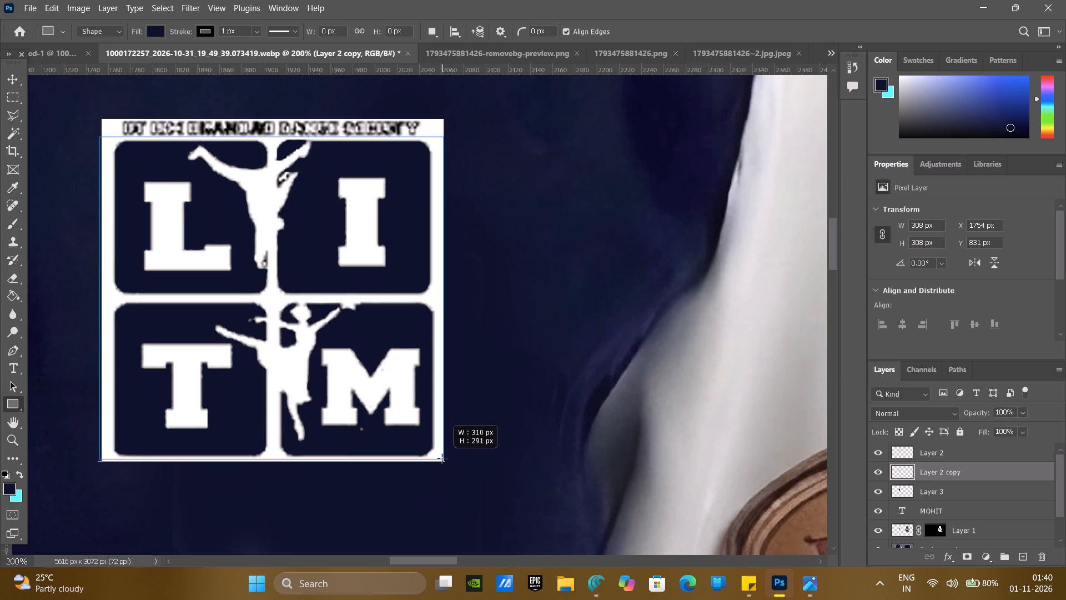
drag(442, 458, 441, 460)
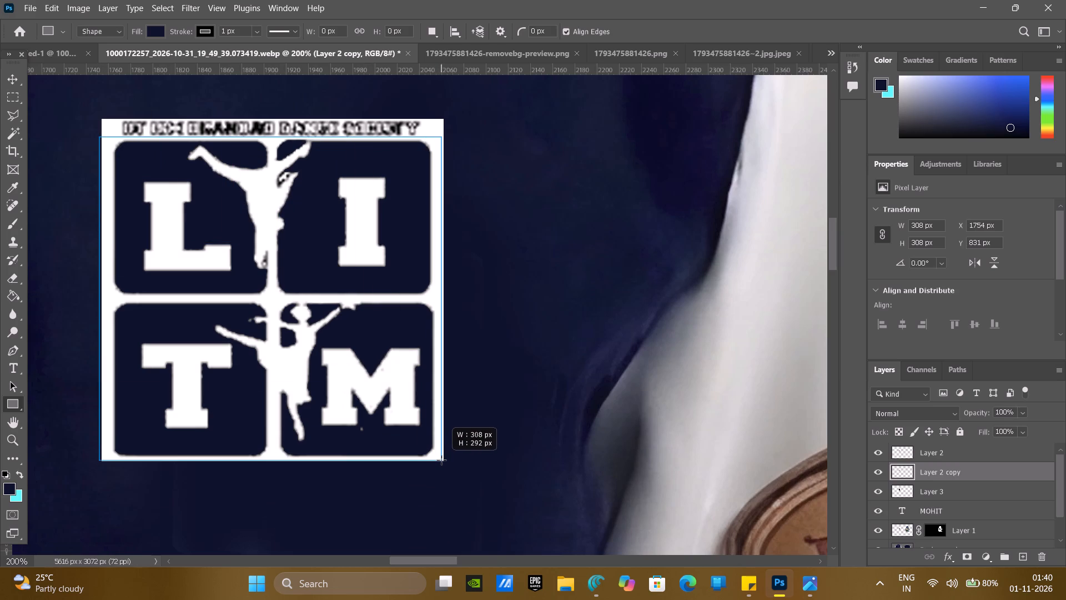
drag(441, 460, 443, 458)
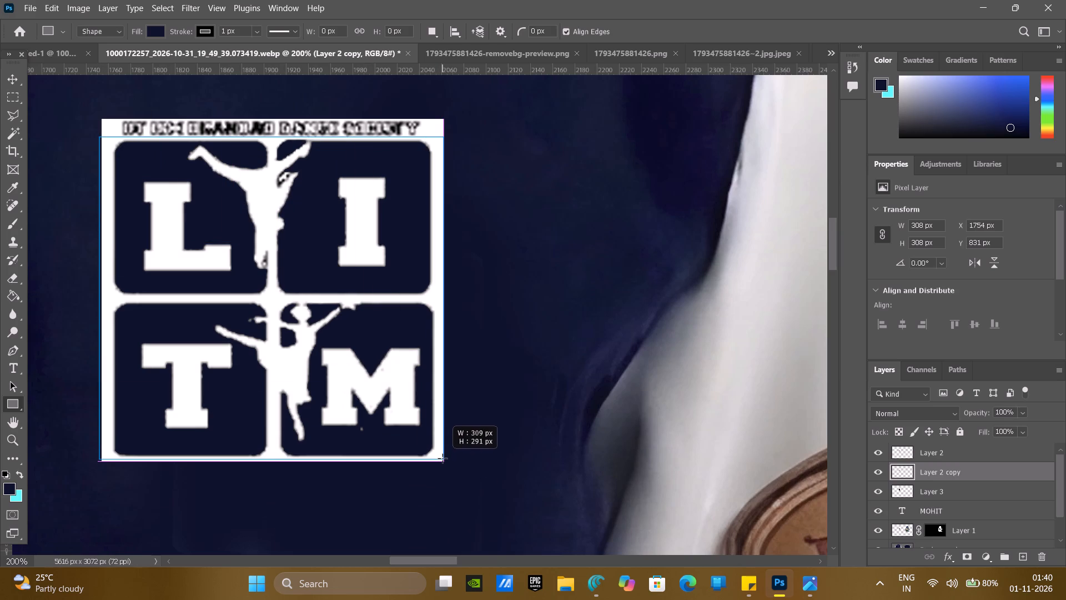
drag(443, 458, 442, 461)
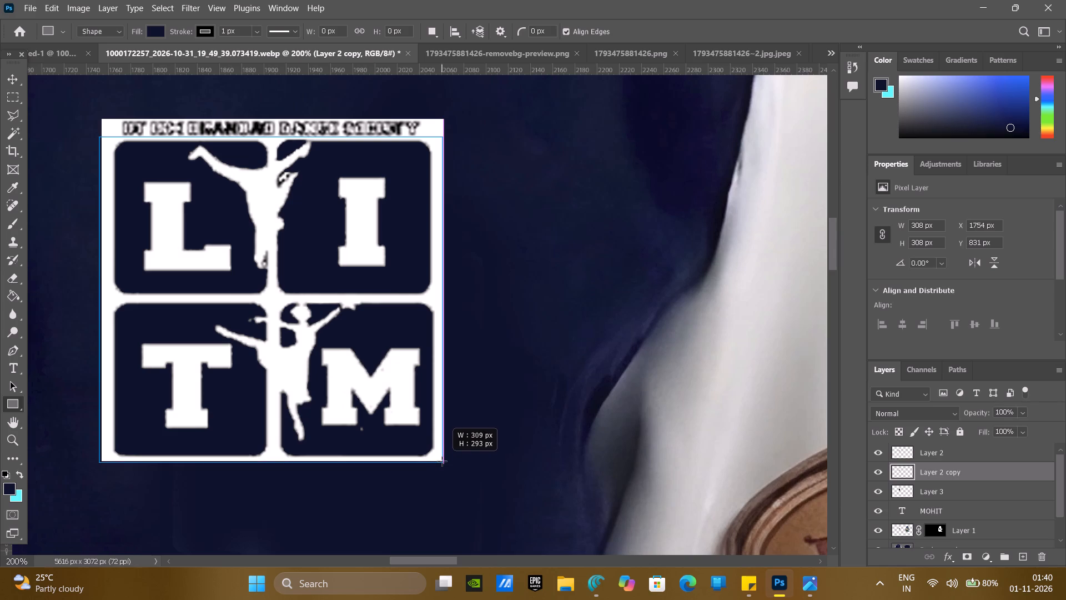
drag(442, 461, 441, 462)
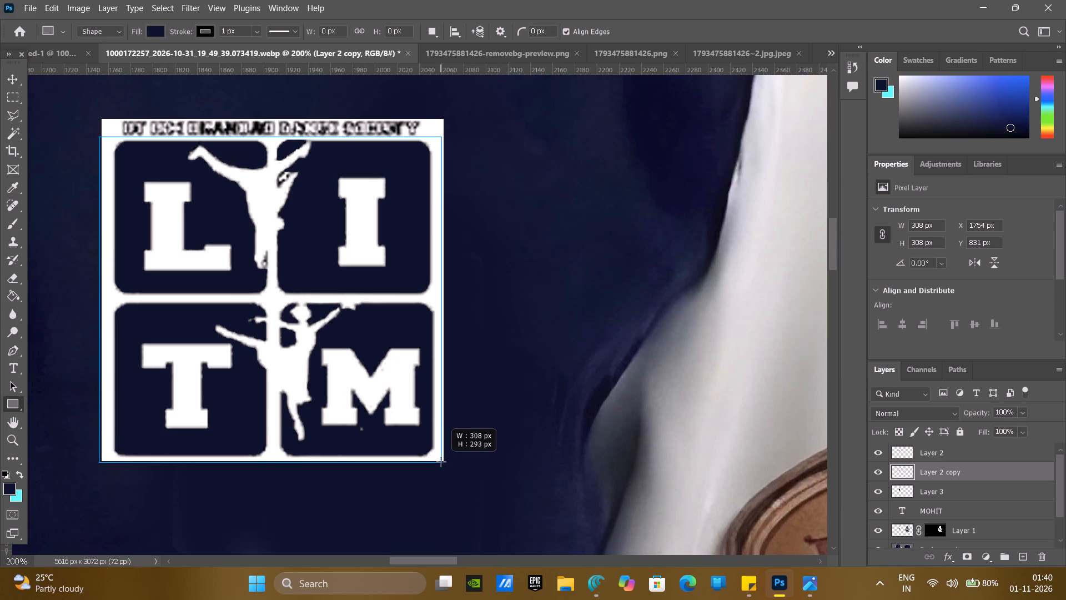
drag(441, 462, 443, 459)
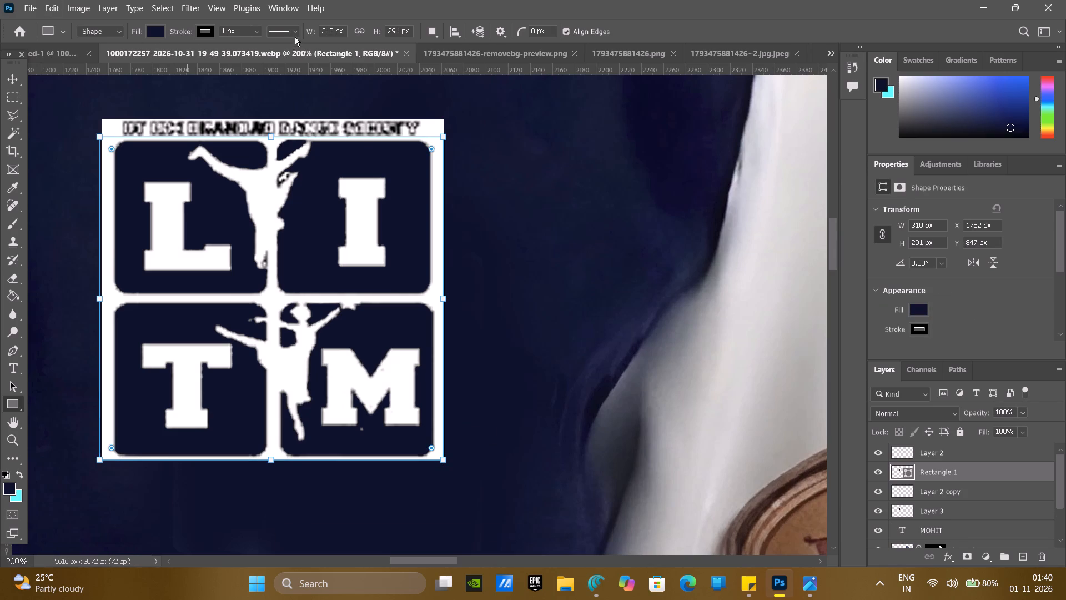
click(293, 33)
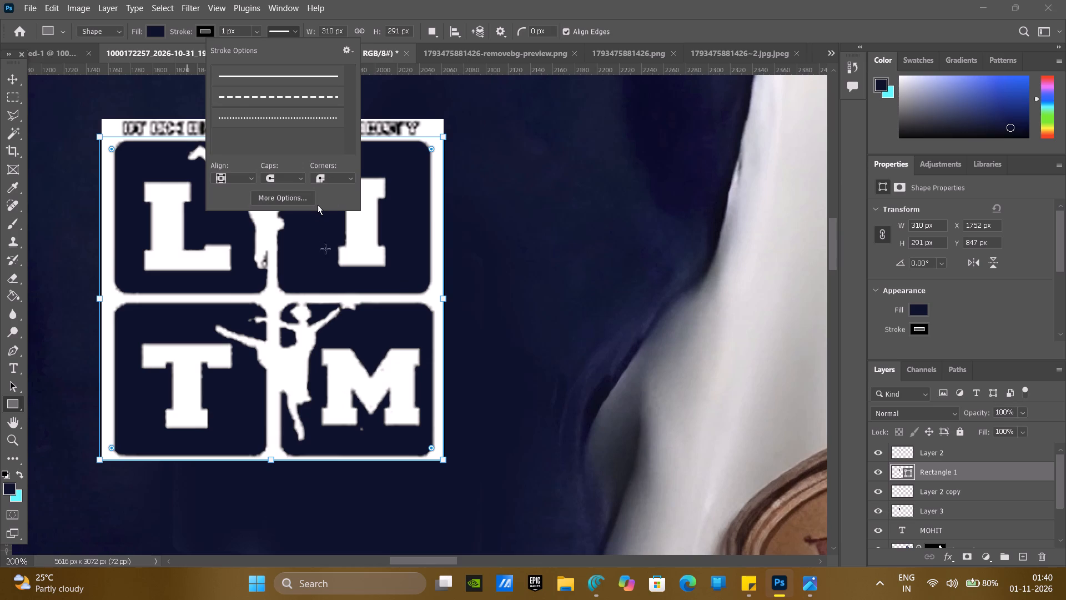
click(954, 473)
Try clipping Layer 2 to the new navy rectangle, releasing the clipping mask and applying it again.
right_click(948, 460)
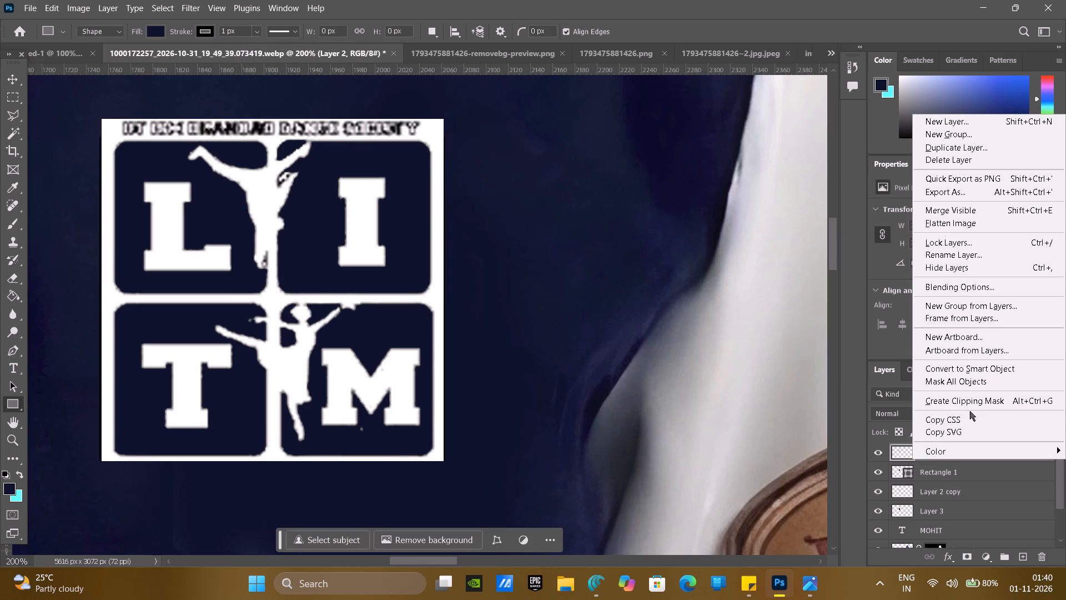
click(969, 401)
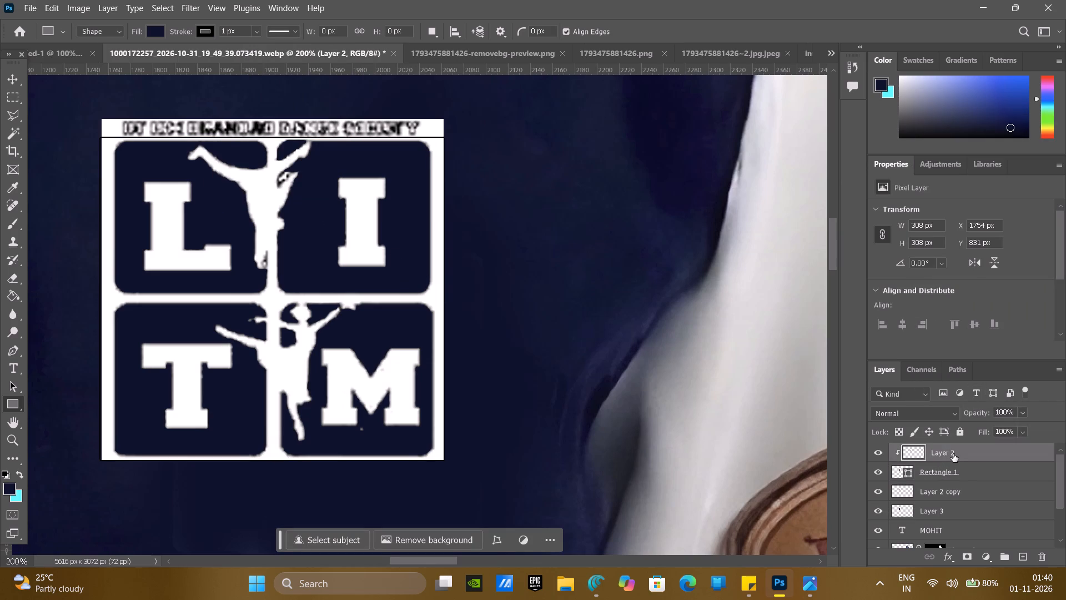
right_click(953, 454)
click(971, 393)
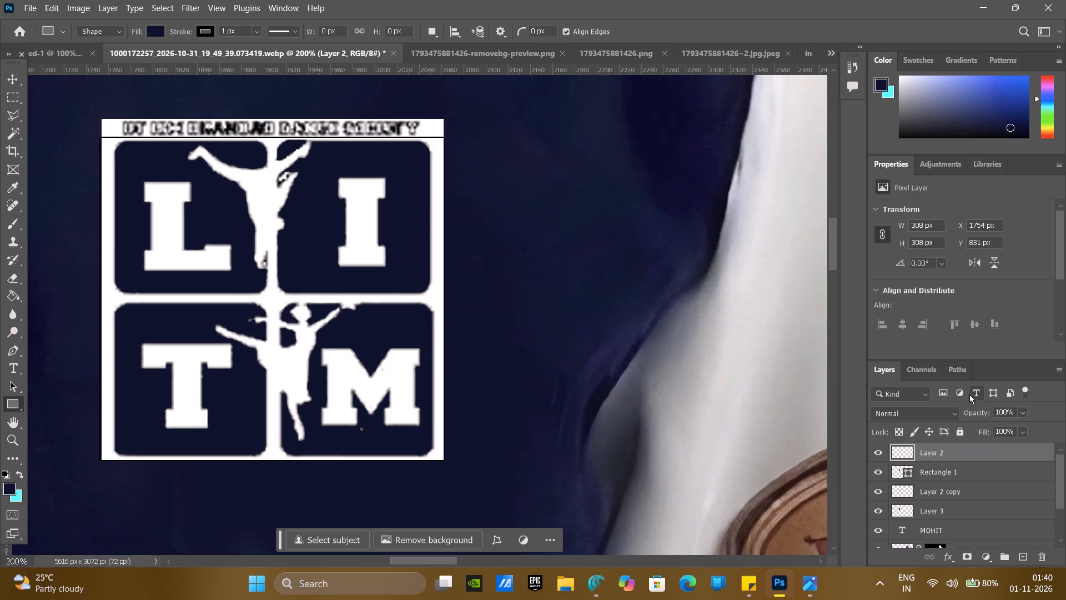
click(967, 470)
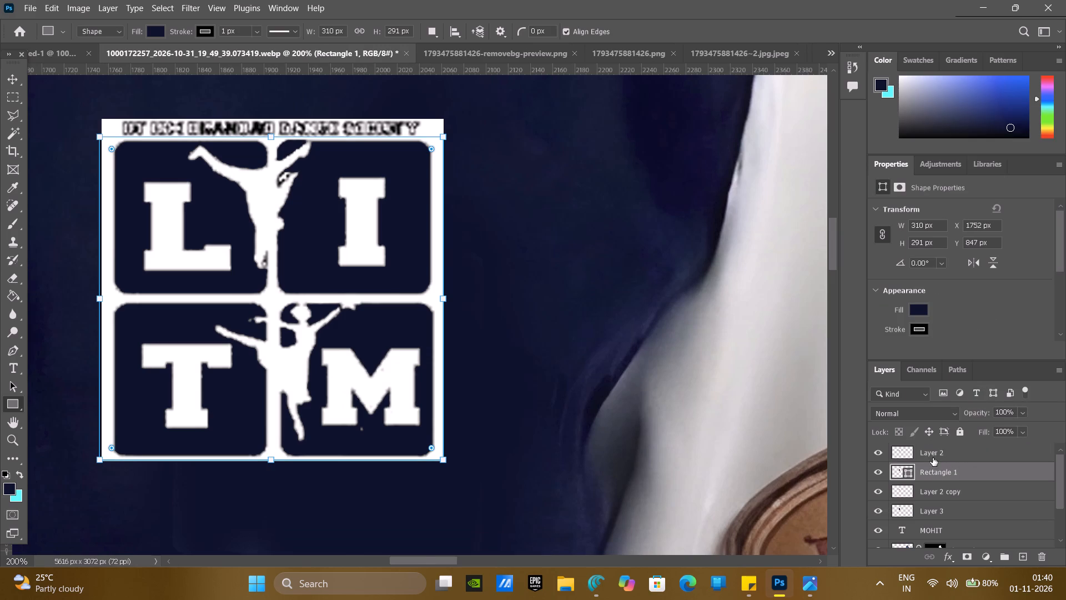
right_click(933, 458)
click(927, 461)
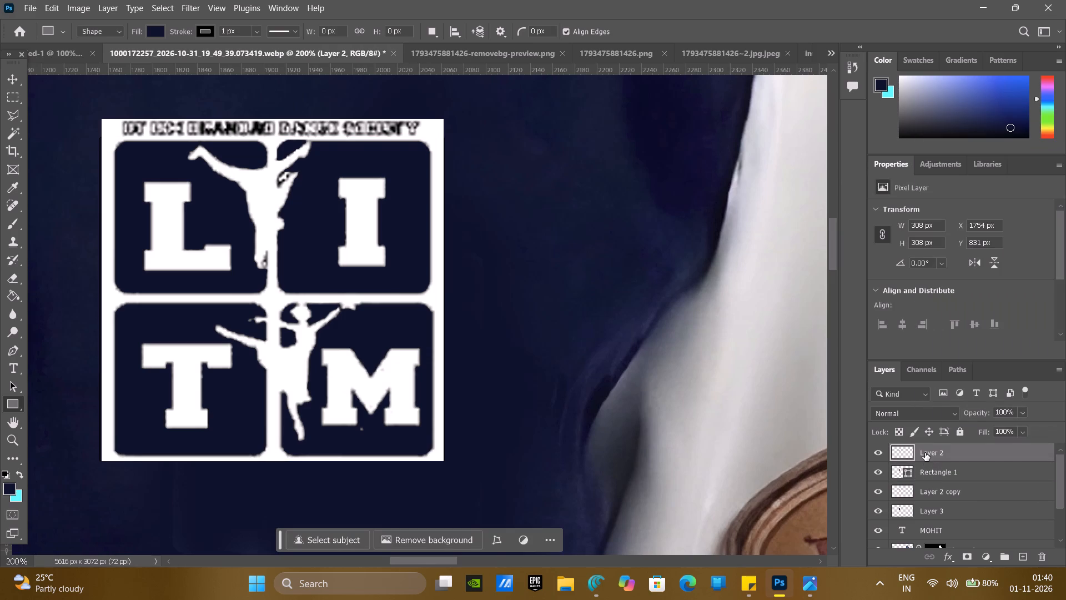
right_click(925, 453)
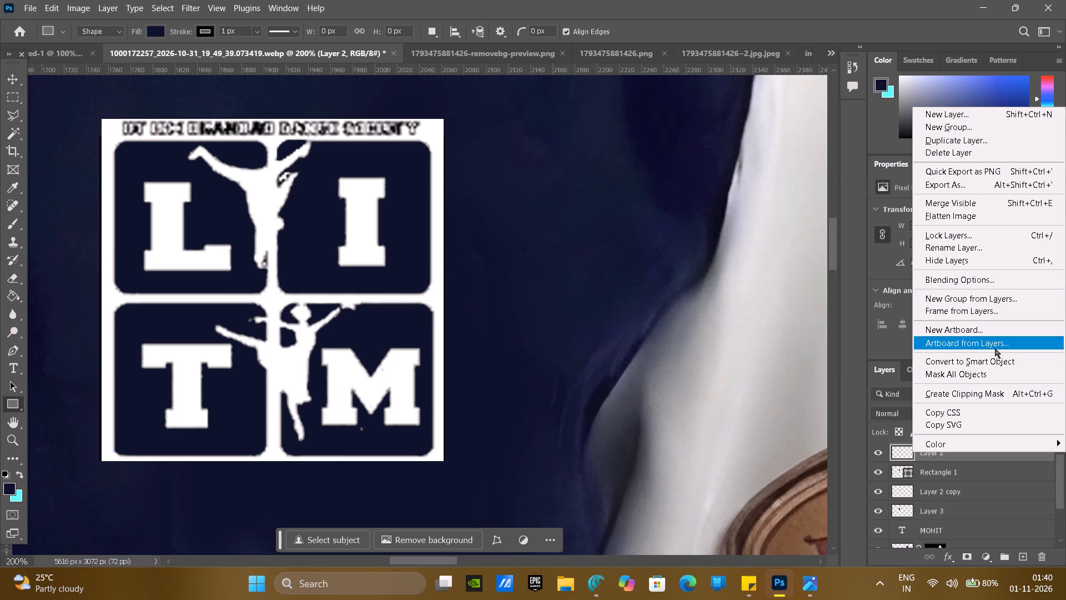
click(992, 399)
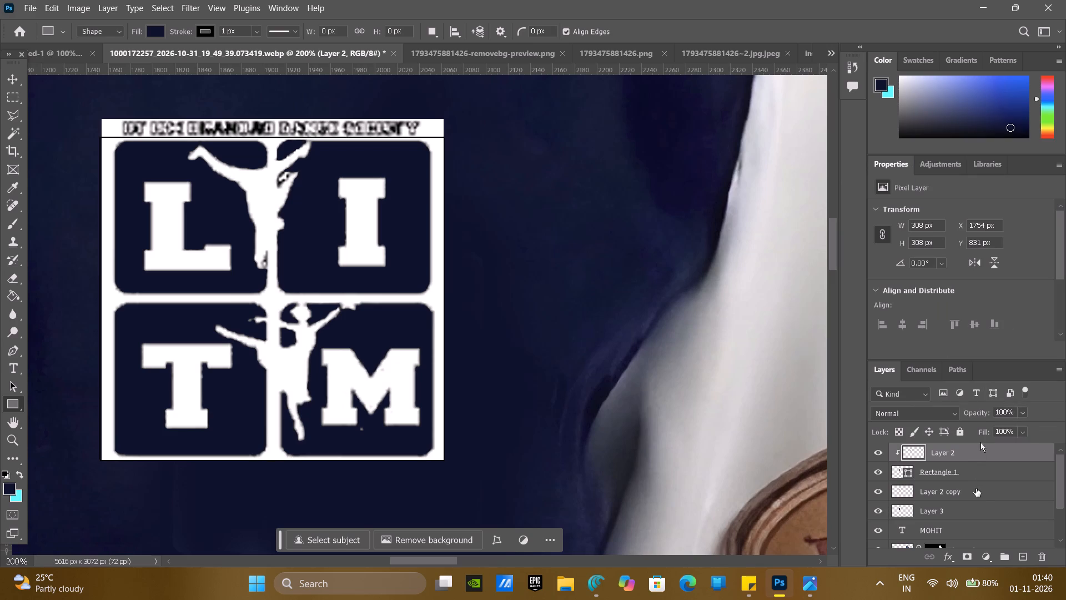
Move Layer 2 copy directly above the navy rectangle's layer, beneath Layer 2.
click(971, 499)
drag(969, 497, 969, 464)
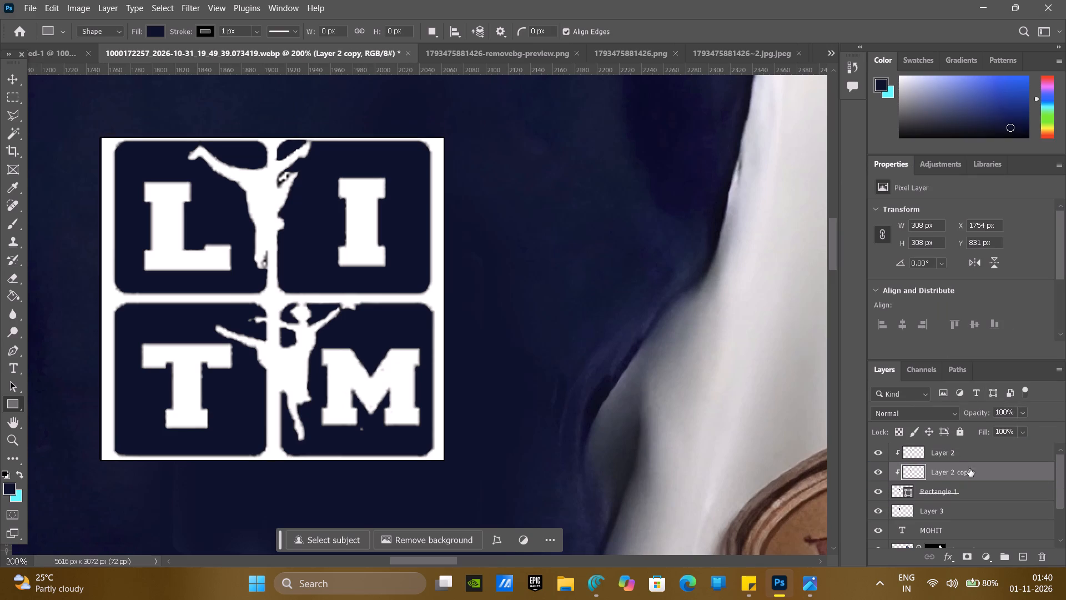
Release the clipping mask from Layer 2 copy, and clip only this copy to the navy rectangle again.
right_click(969, 470)
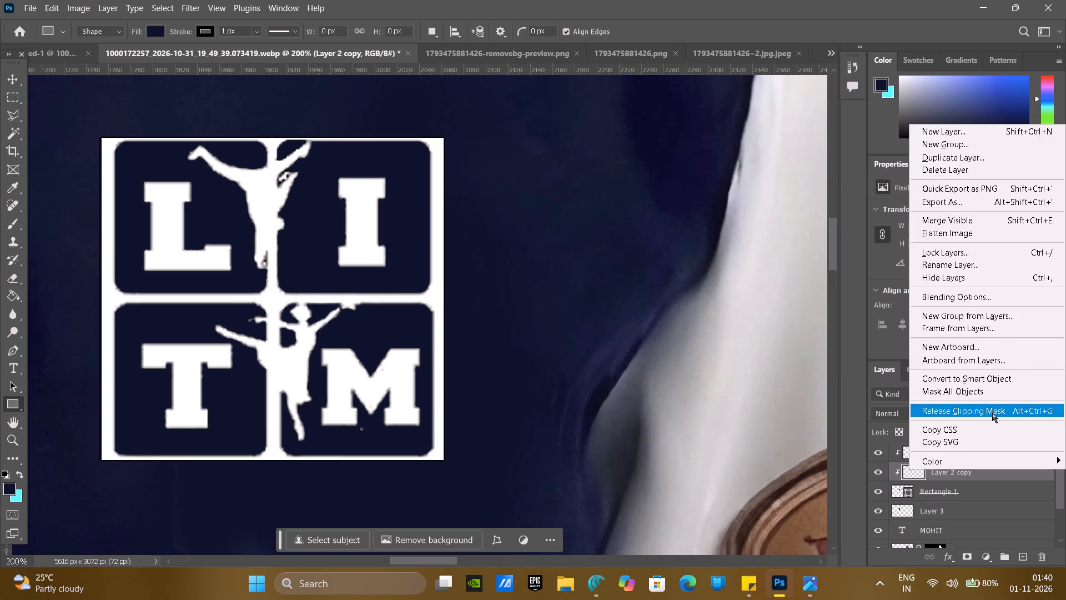
click(992, 411)
right_click(989, 464)
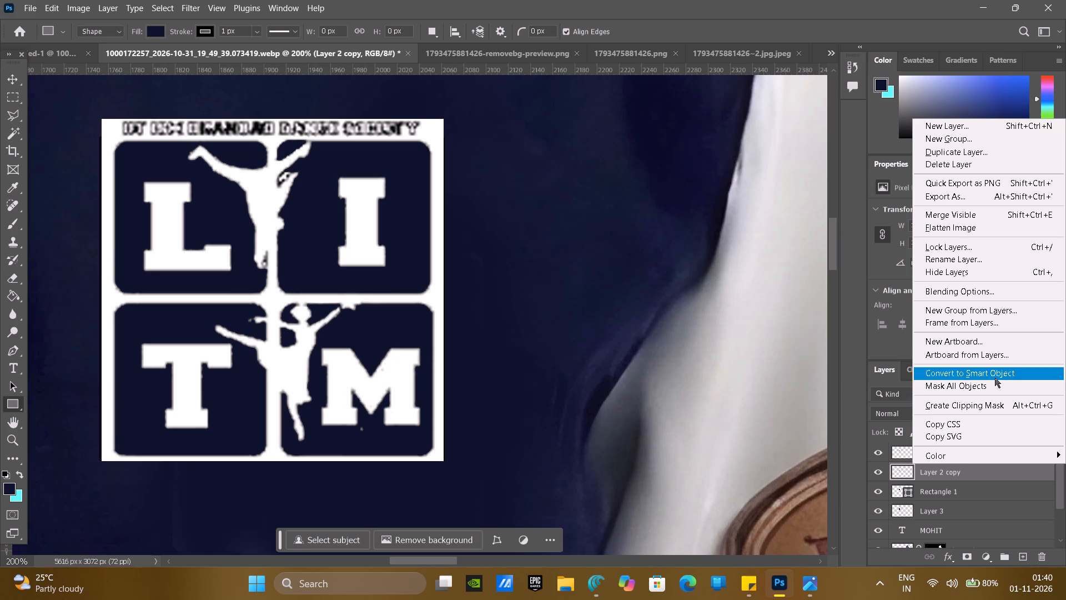
click(992, 401)
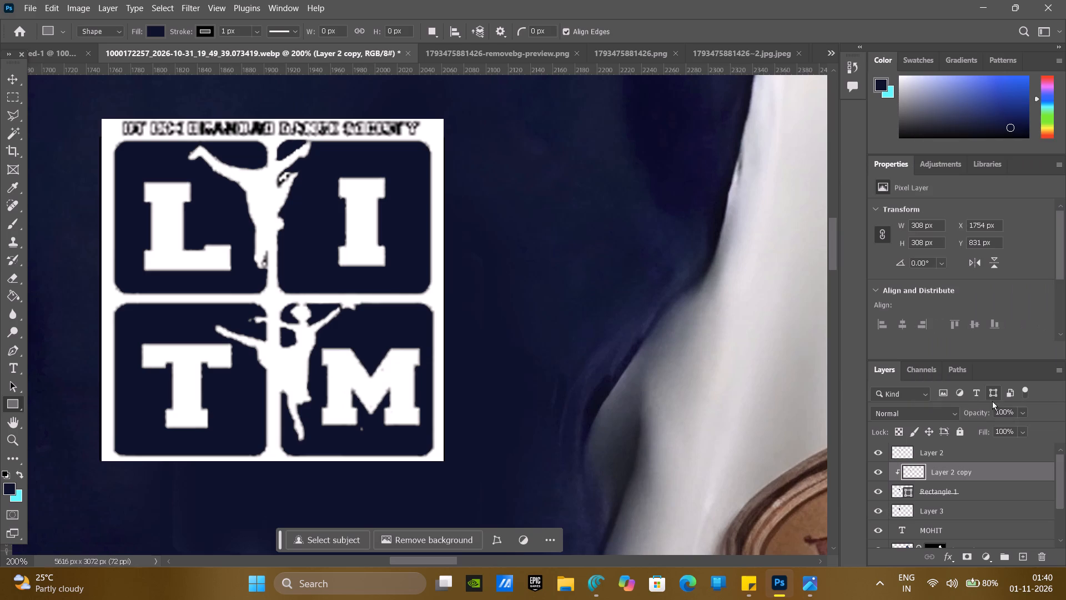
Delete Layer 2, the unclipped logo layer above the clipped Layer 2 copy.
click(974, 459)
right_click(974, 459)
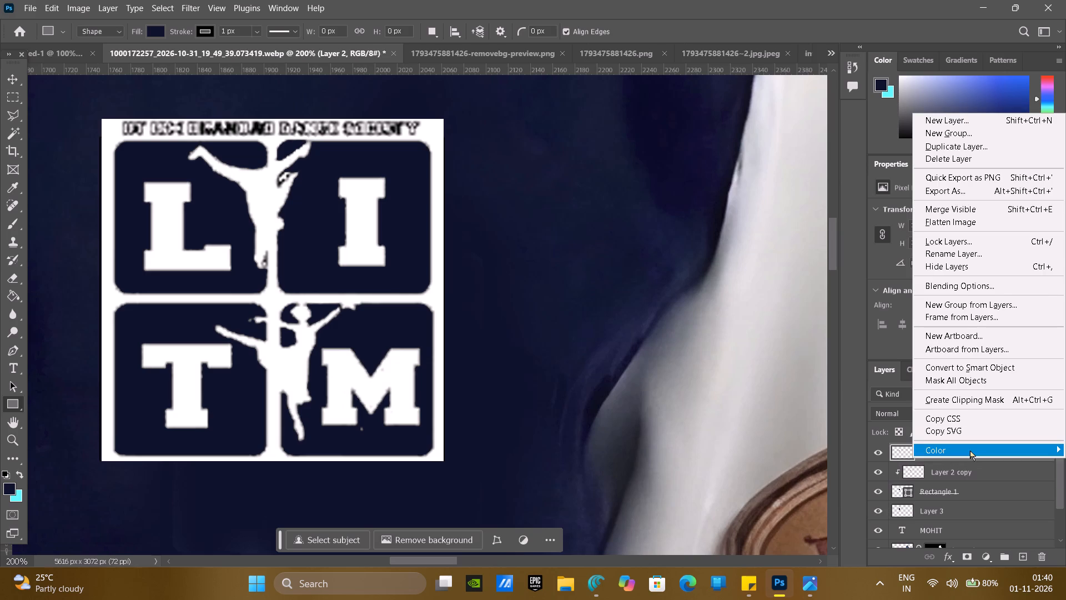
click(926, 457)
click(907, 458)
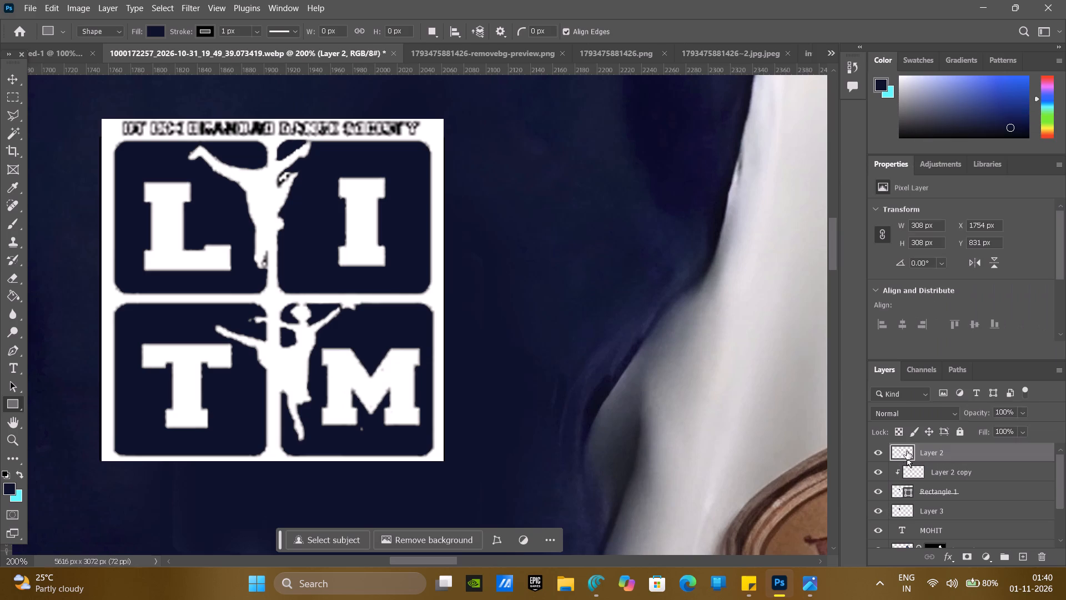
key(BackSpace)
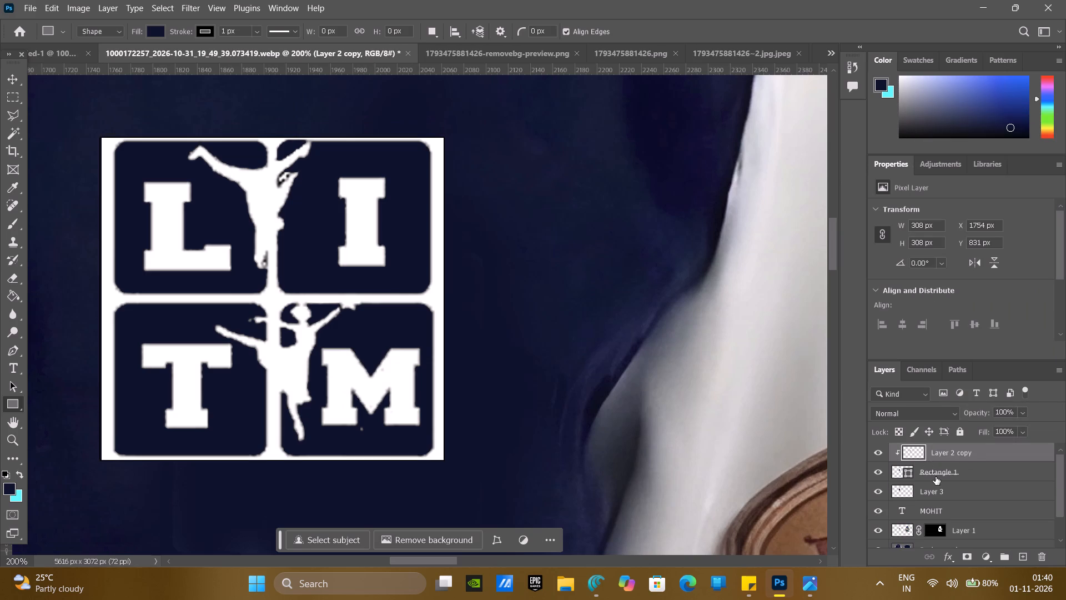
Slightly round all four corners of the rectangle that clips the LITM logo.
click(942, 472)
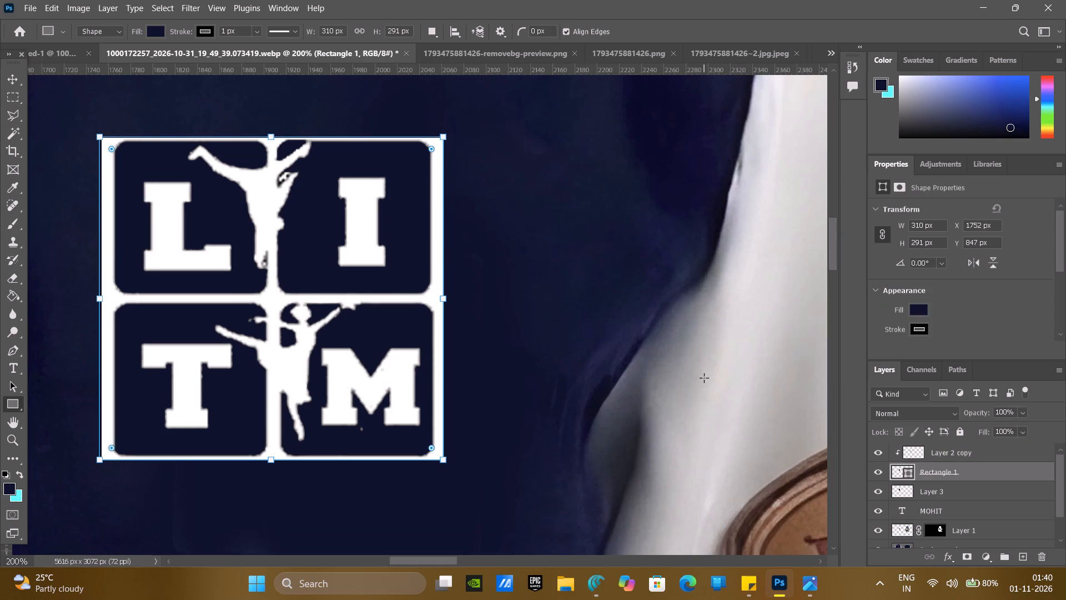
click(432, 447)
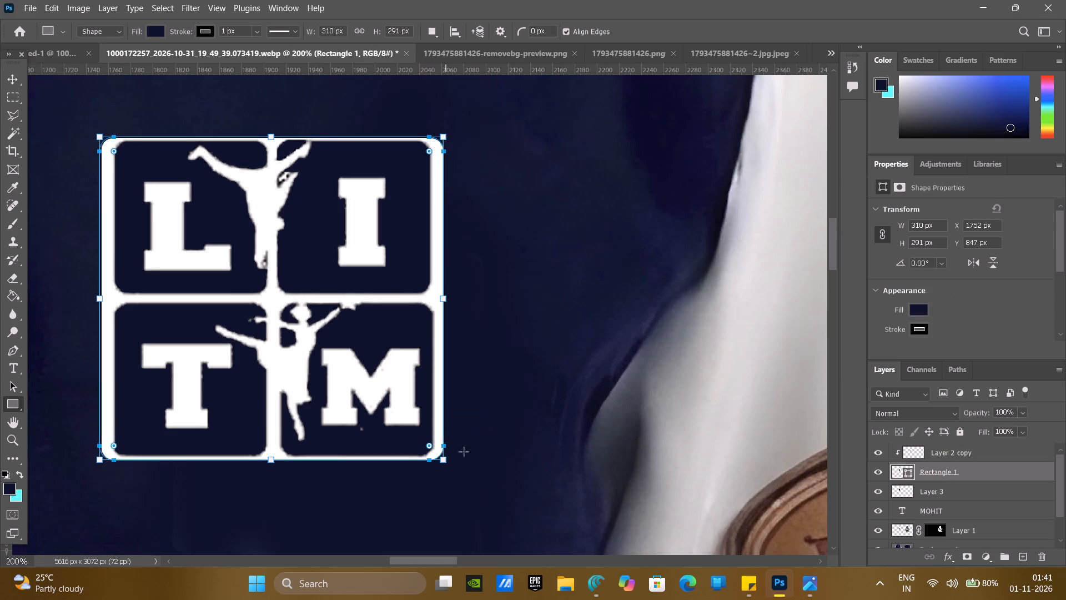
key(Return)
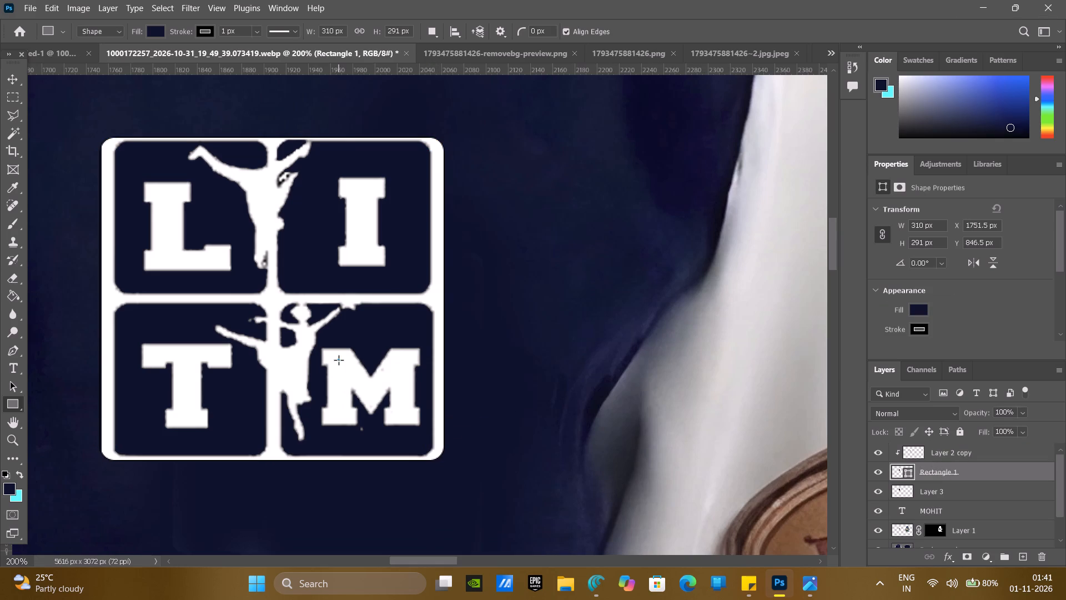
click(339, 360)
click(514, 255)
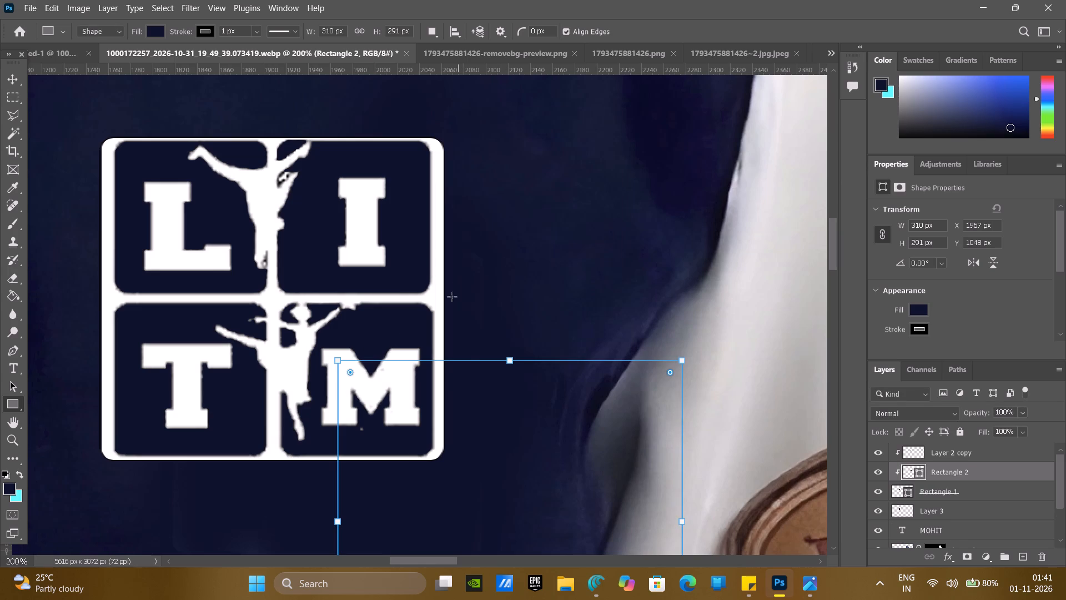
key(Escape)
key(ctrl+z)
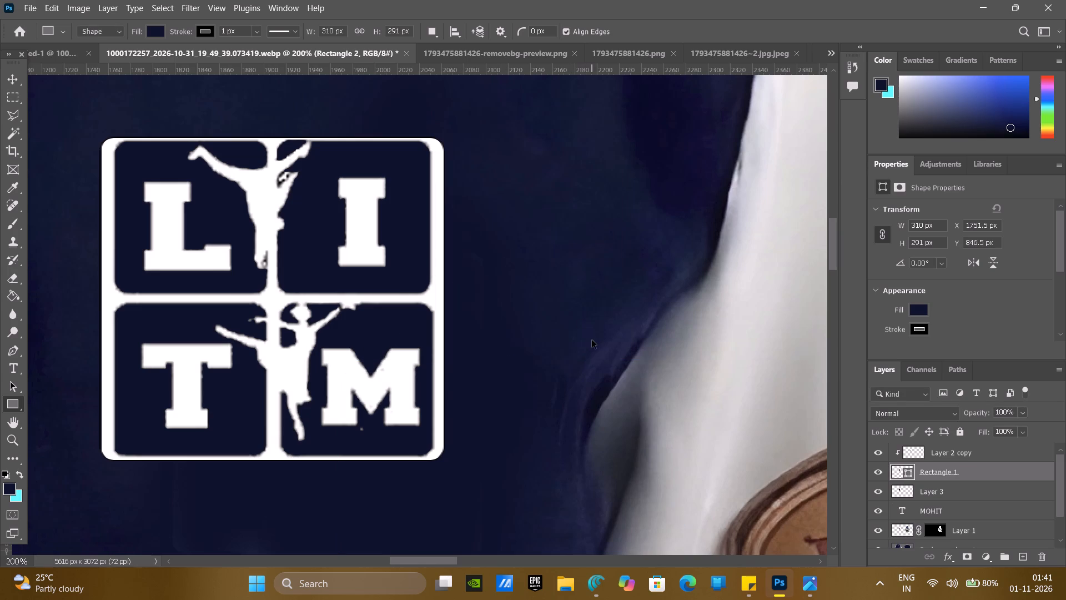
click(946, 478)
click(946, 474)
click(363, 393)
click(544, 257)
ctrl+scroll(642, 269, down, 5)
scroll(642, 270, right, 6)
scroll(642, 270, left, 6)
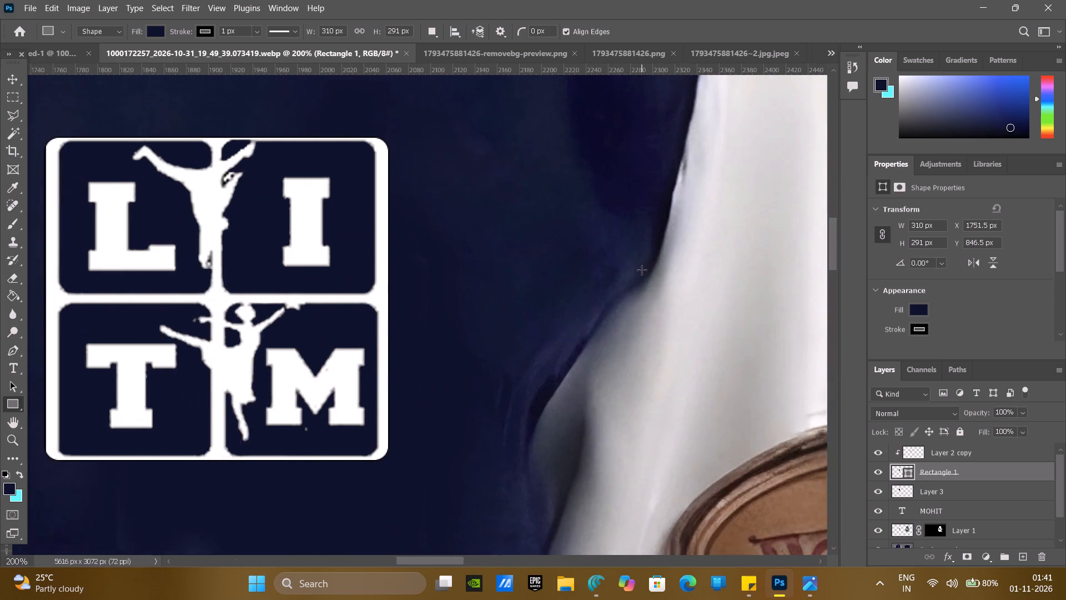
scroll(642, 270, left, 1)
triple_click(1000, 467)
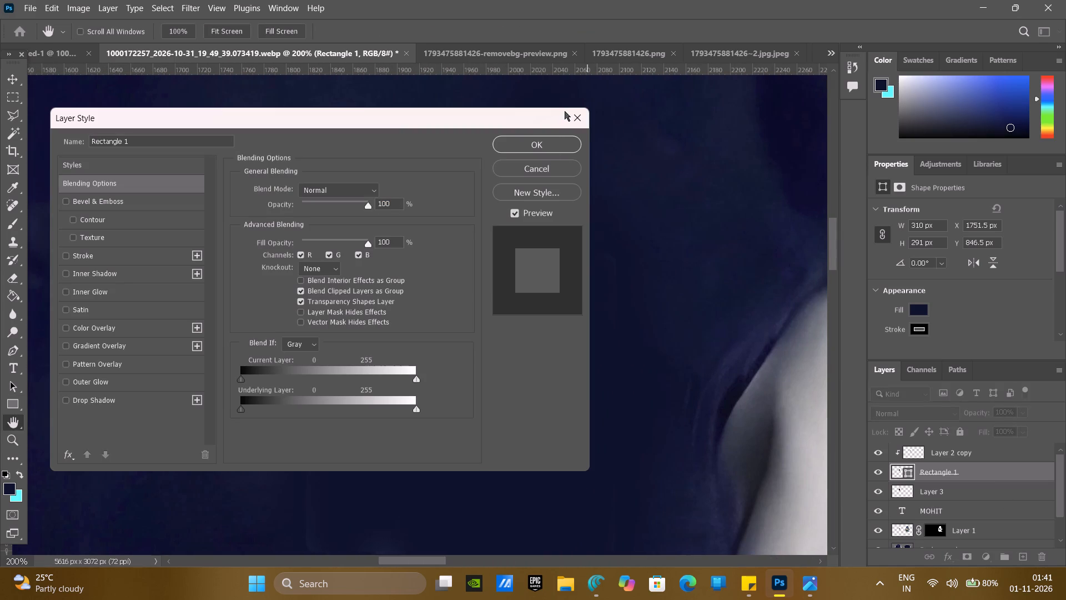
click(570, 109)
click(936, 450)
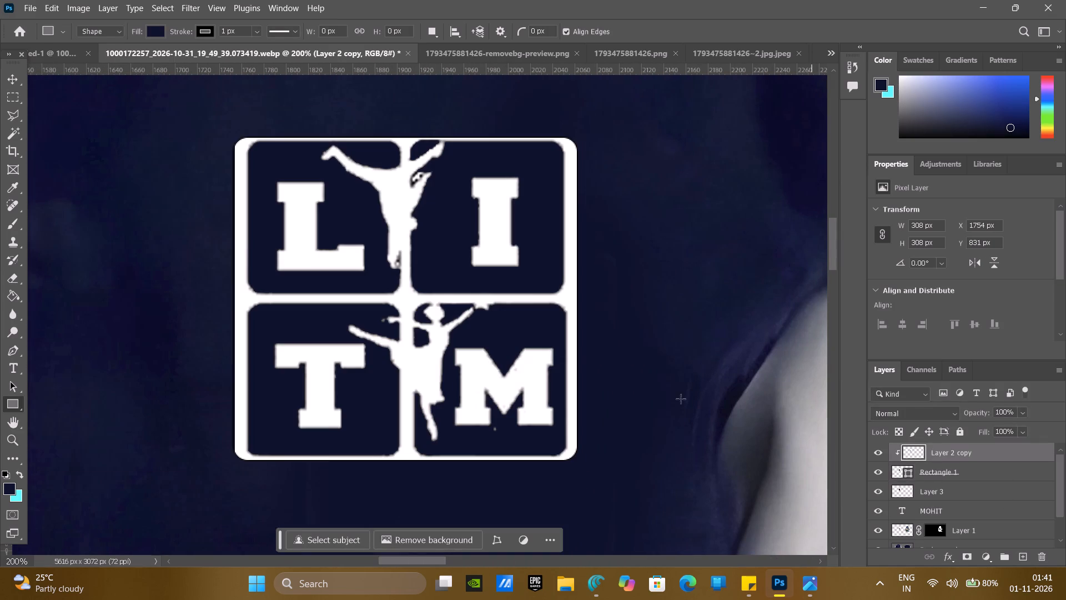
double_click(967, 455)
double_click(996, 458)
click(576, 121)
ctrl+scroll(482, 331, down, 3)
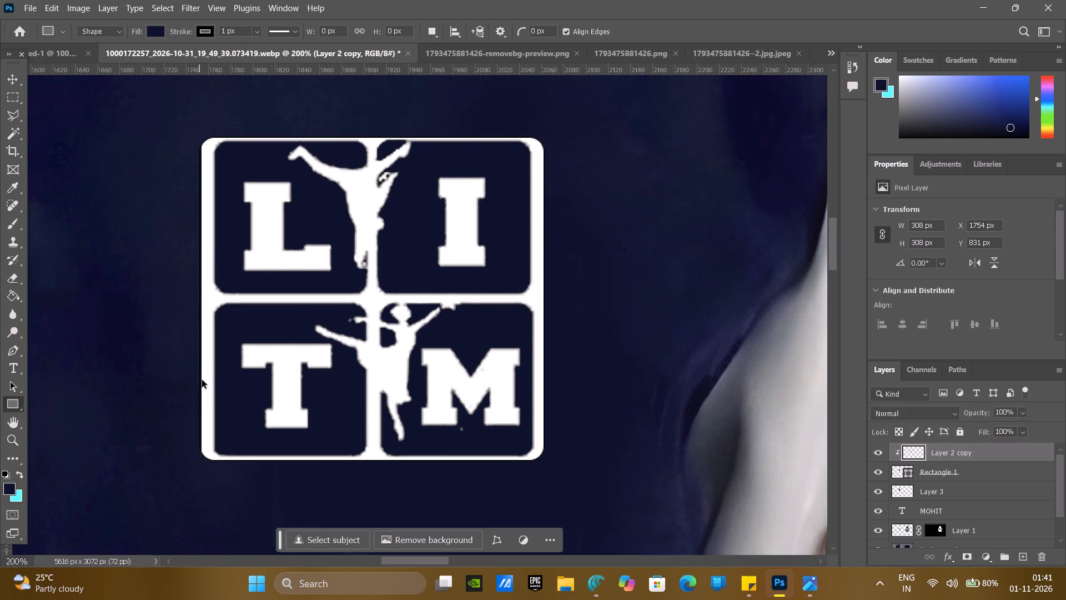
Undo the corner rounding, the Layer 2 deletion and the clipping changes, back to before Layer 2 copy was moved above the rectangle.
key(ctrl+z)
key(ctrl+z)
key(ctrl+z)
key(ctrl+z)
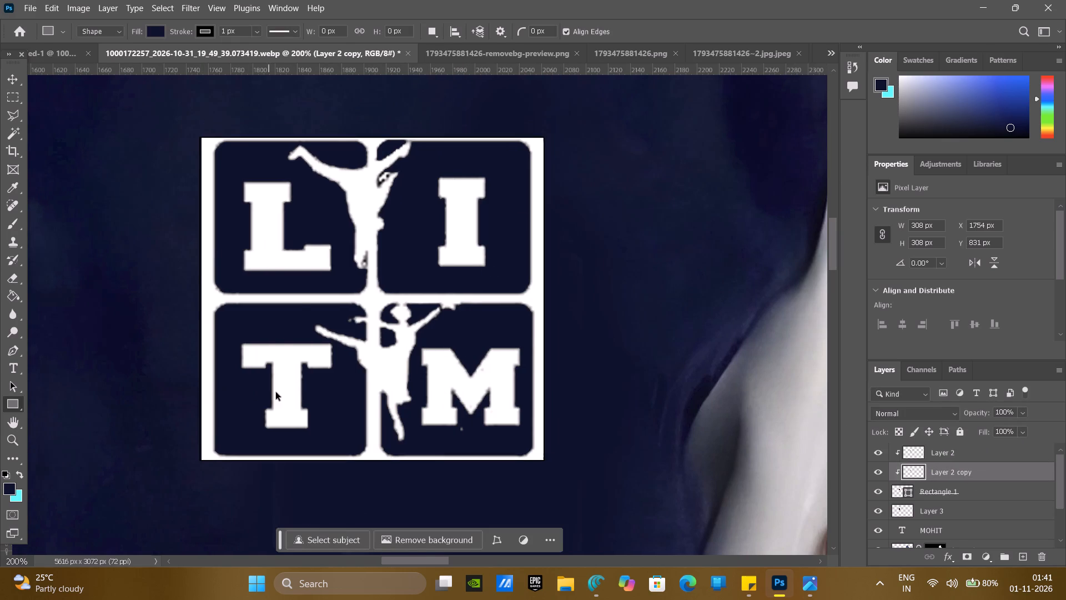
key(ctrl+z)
Delete the Rectangle 1 layer that was drawn over the LITM logo.
click(964, 474)
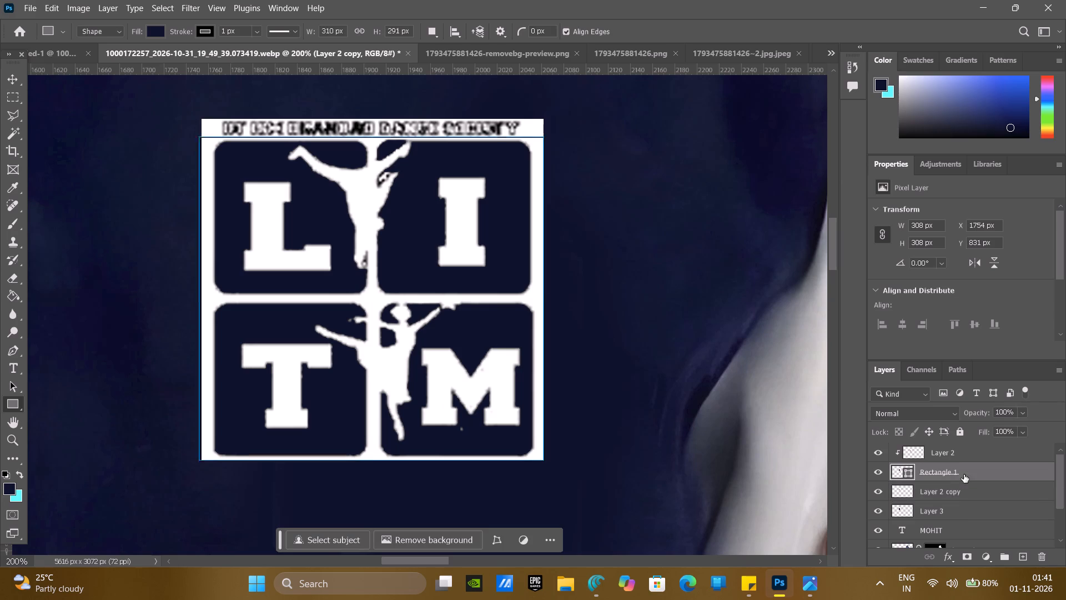
key(BackSpace)
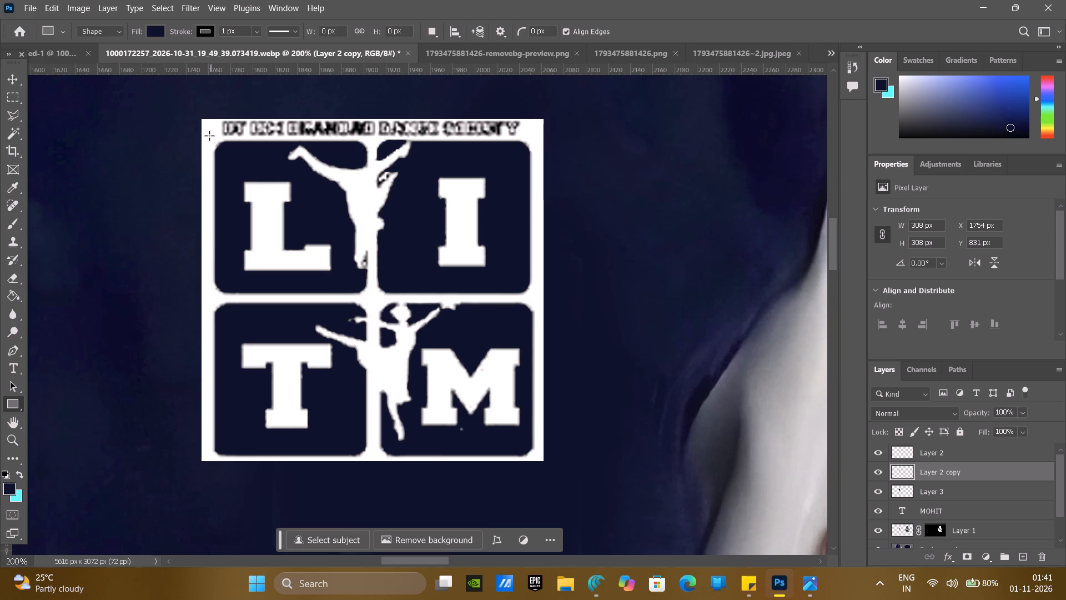
Draw a navy rectangle about 299 by 292 px around the four LITM tiles, below the caption, with slightly rounded corners.
drag(207, 138, 411, 334)
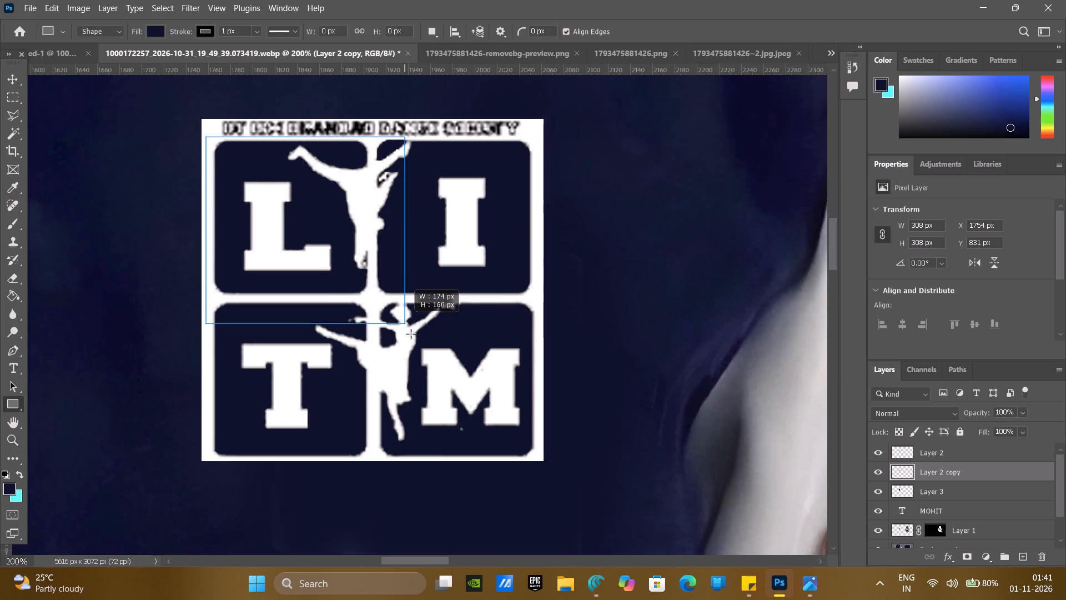
drag(411, 334, 534, 462)
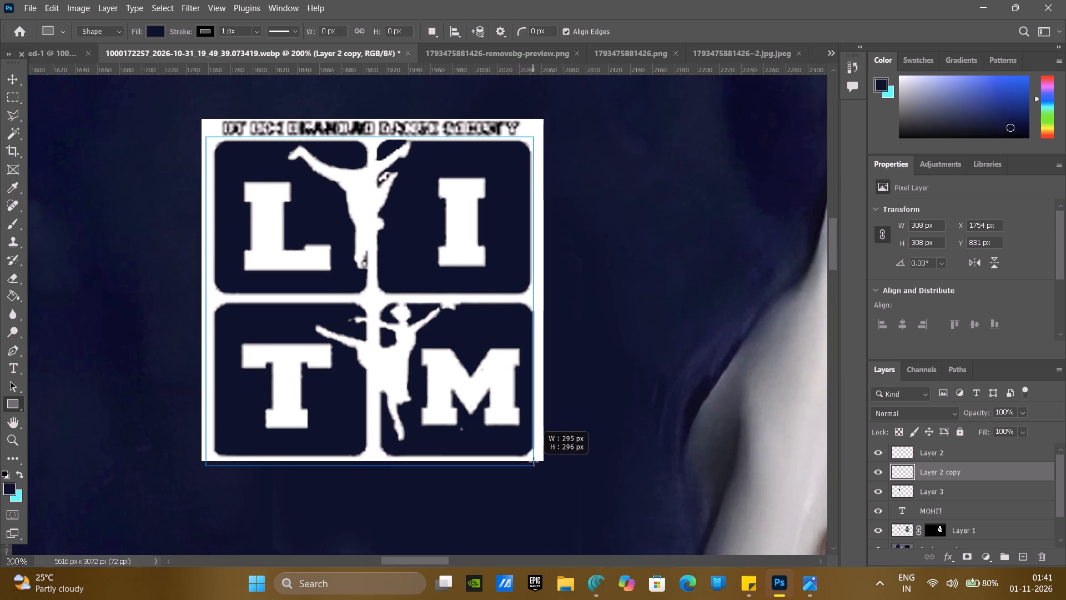
drag(534, 462, 537, 461)
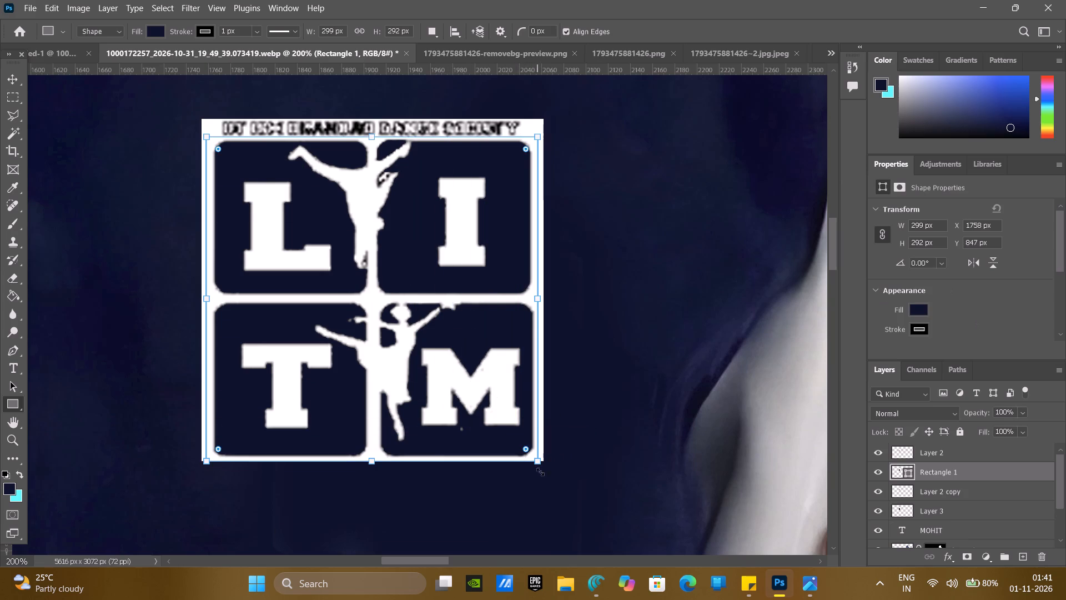
click(527, 449)
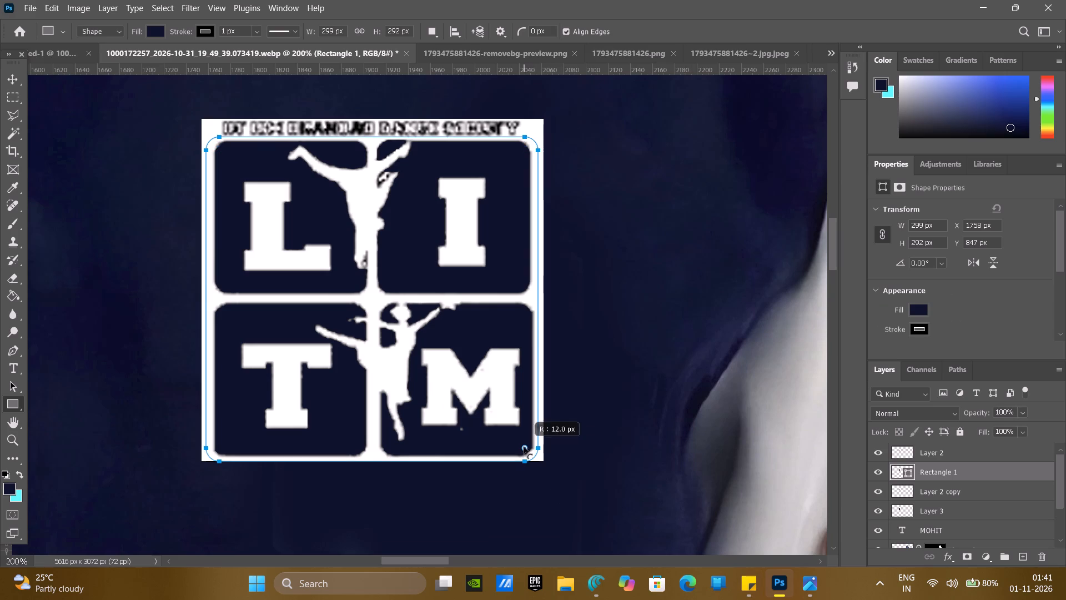
Move Layer 2 copy directly above the new rectangle's layer and clip it to that rectangle.
drag(929, 492, 929, 463)
right_click(927, 475)
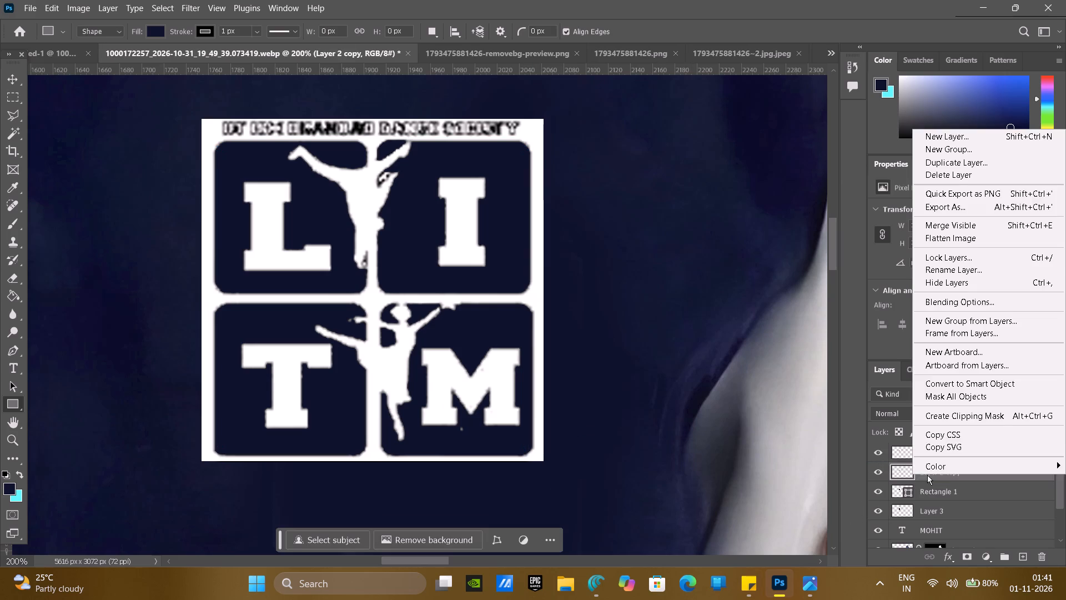
click(961, 416)
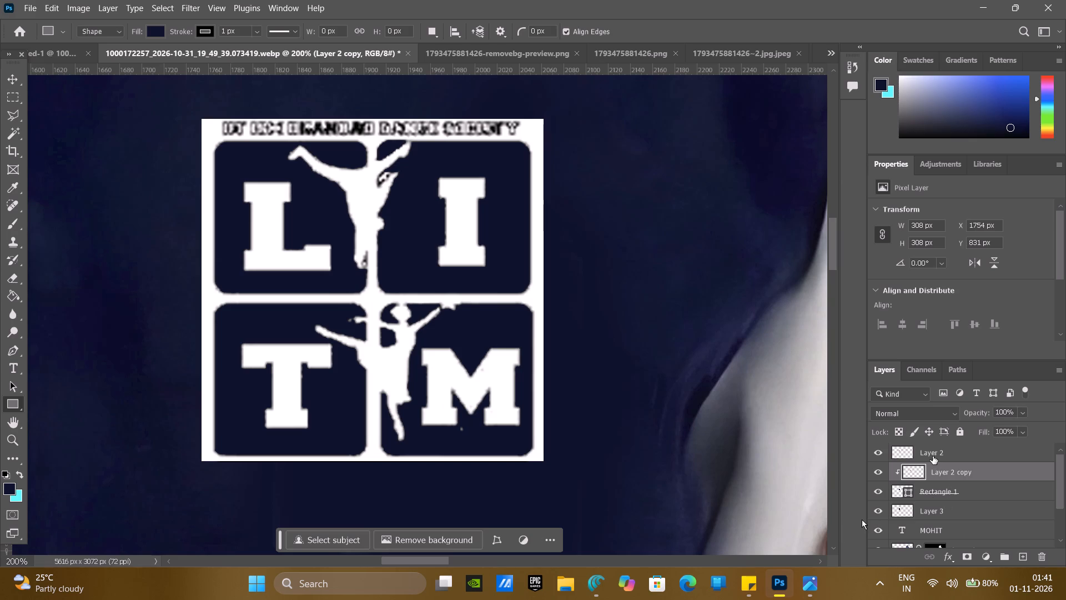
Delete Layer 2, the unclipped logo layer above Layer 2 copy.
click(933, 456)
key(BackSpace)
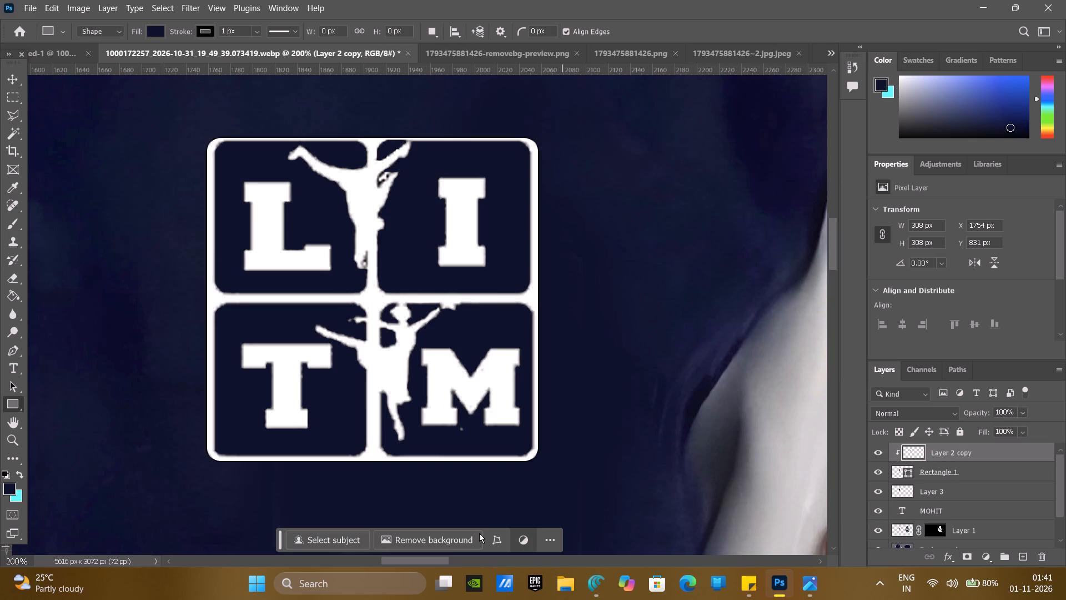
Examine the clipped logo on the whole jacket mockup, front and back, at 20% zoom.
scroll(477, 532, left, 1)
ctrl+scroll(477, 532, down, 1)
ctrl+scroll(477, 532, left, 1)
ctrl+scroll(477, 532, down, 2)
scroll(477, 532, right, 5)
scroll(477, 532, left, 11)
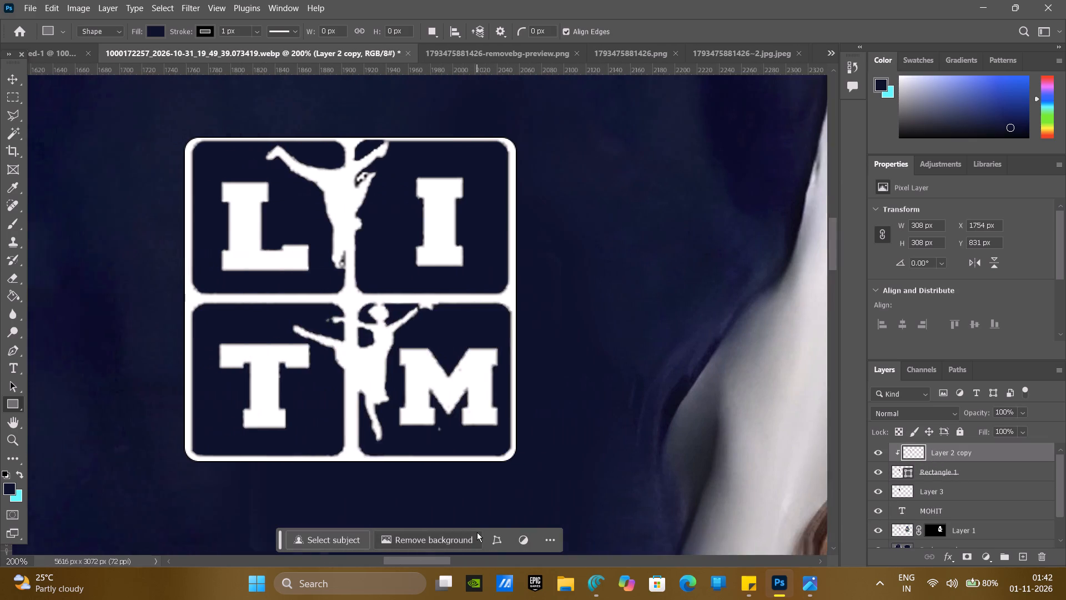
scroll(477, 532, left, 1)
click(17, 561)
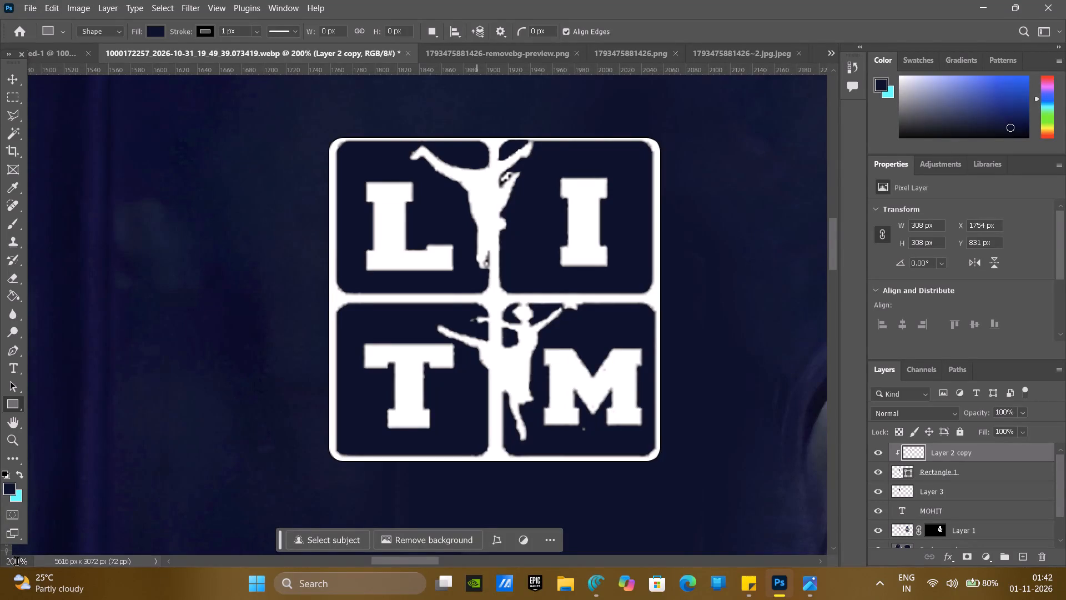
drag(17, 561, 0, 559)
key(1)
key(BackSpace)
text(20)
key(Return)
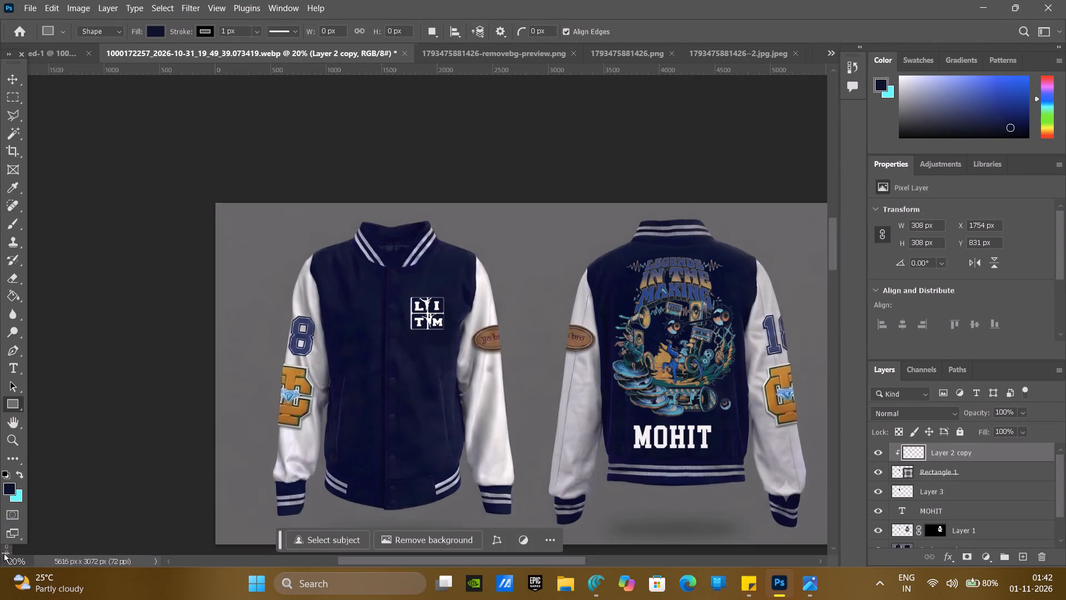
scroll(150, 599, up, 1)
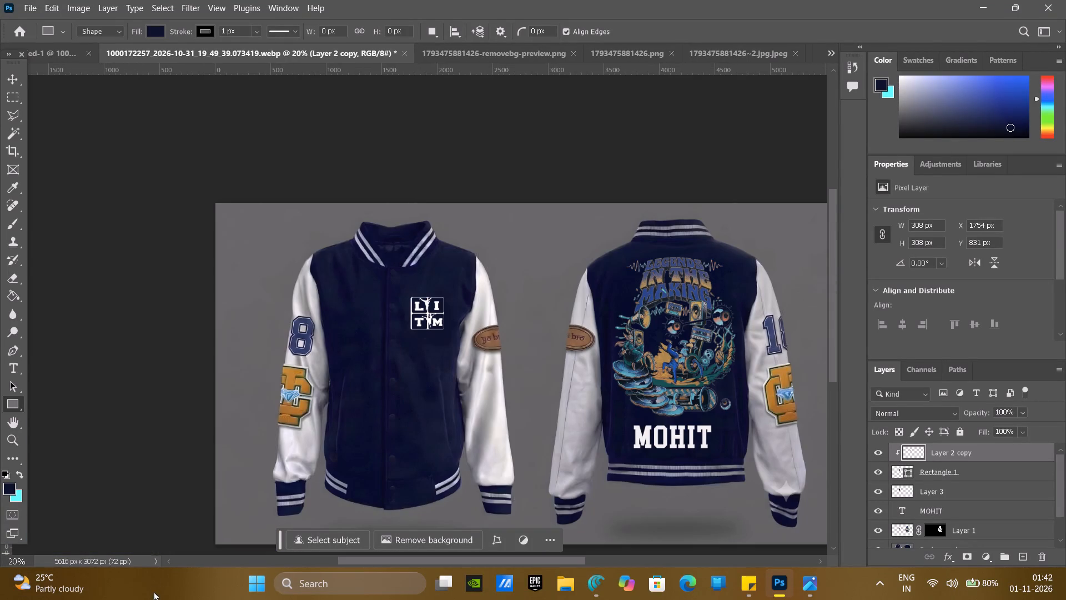
scroll(355, 487, left, 4)
scroll(355, 487, right, 4)
scroll(355, 487, down, 1)
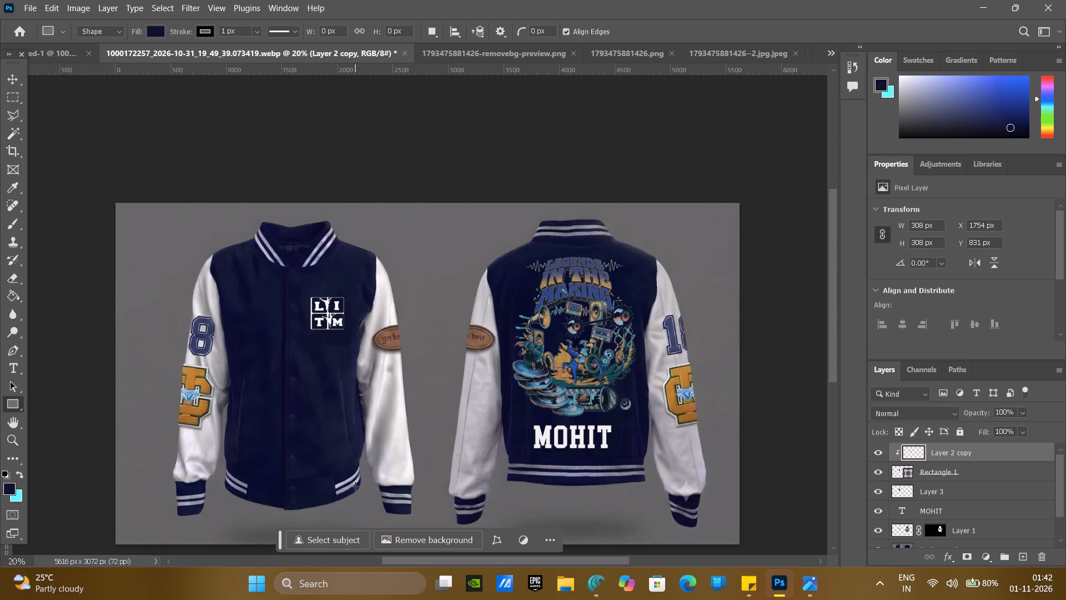
scroll(355, 487, down, 3)
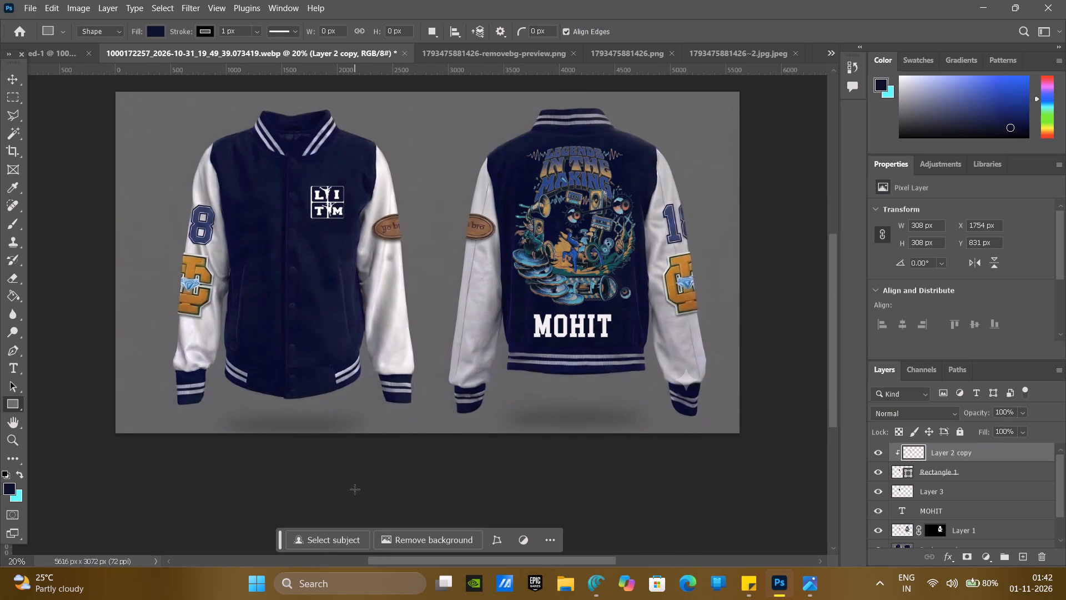
ctrl+scroll(355, 489, up, 2)
ctrl+scroll(414, 293, up, 2)
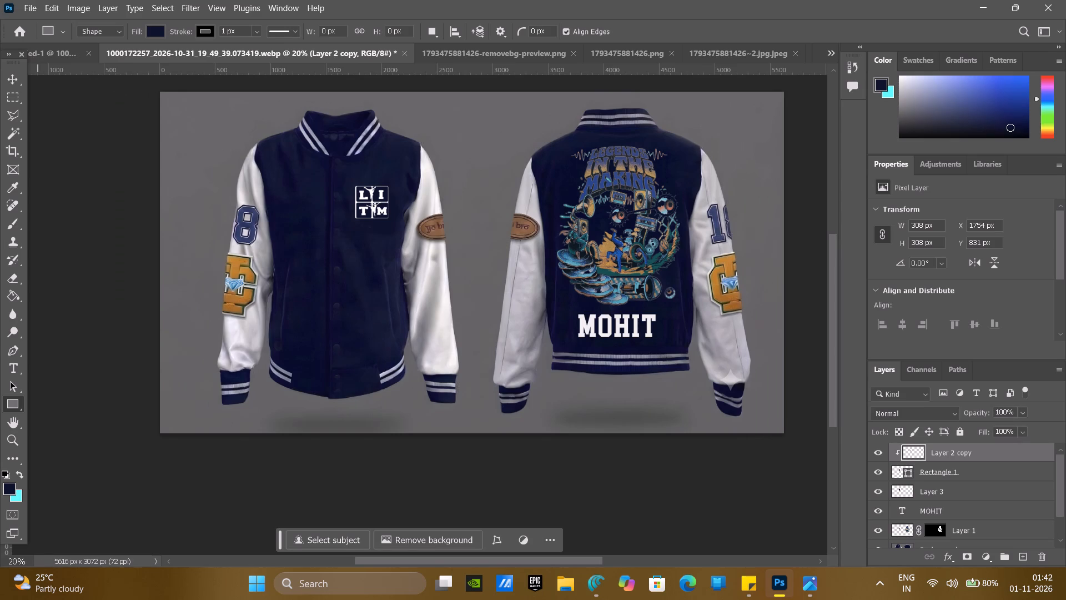
Examine the clipped LITM chest logo and the adjacent sleeve patch at 100% zoom.
double_click(14, 561)
key(1)
text(00)
key(Return)
scroll(35, 485, up, 9)
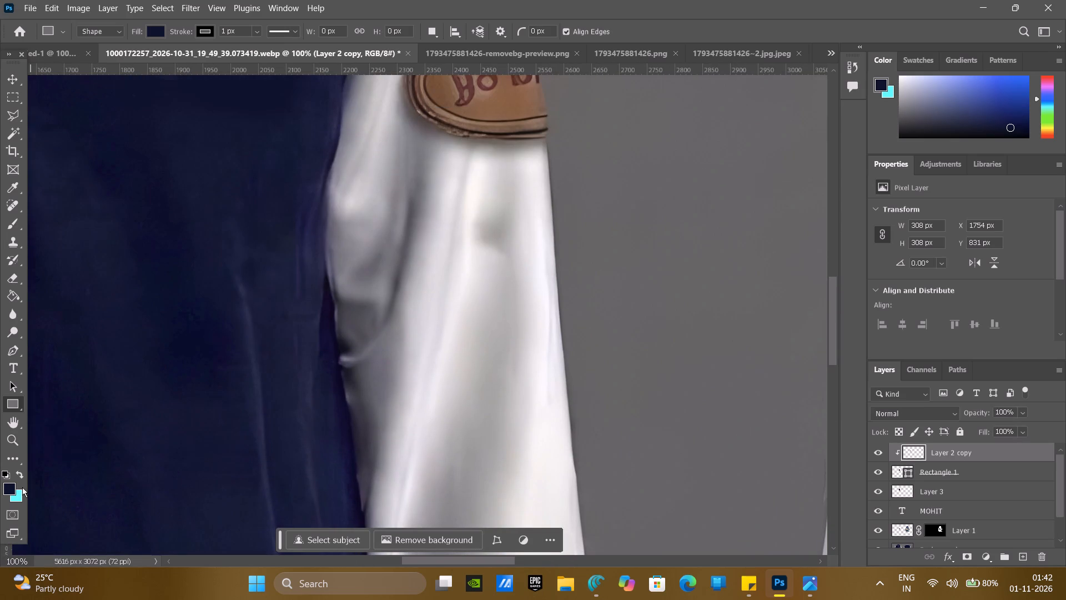
scroll(191, 214, up, 8)
scroll(185, 226, down, 6)
scroll(220, 238, up, 1)
scroll(828, 321, up, 1)
drag(833, 312, 840, 251)
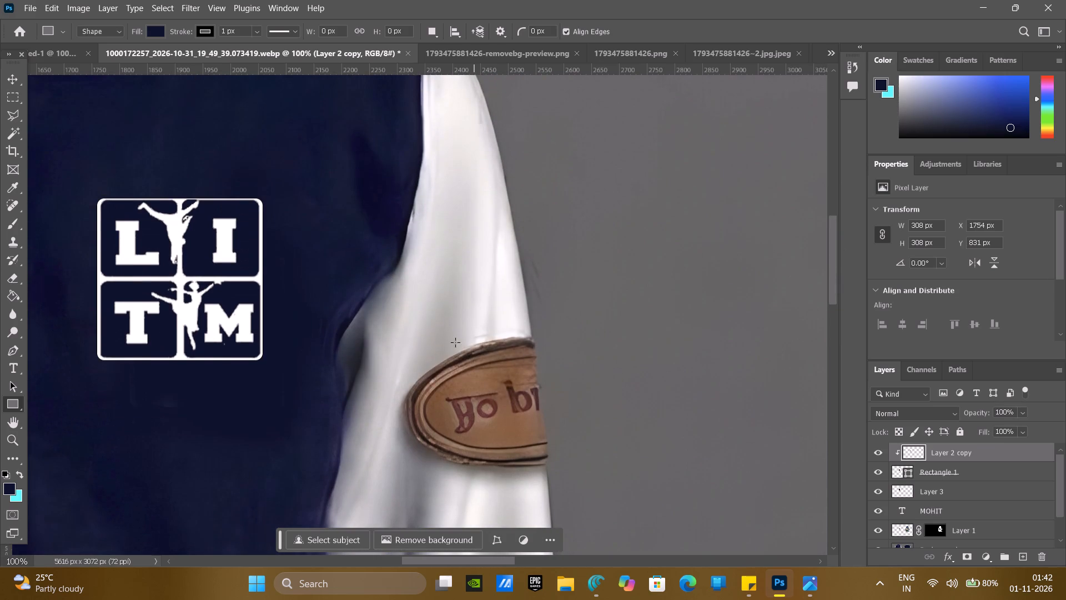
ctrl+scroll(451, 334, down, 4)
scroll(461, 336, right, 3)
scroll(461, 337, left, 4)
scroll(6, 99, left, 2)
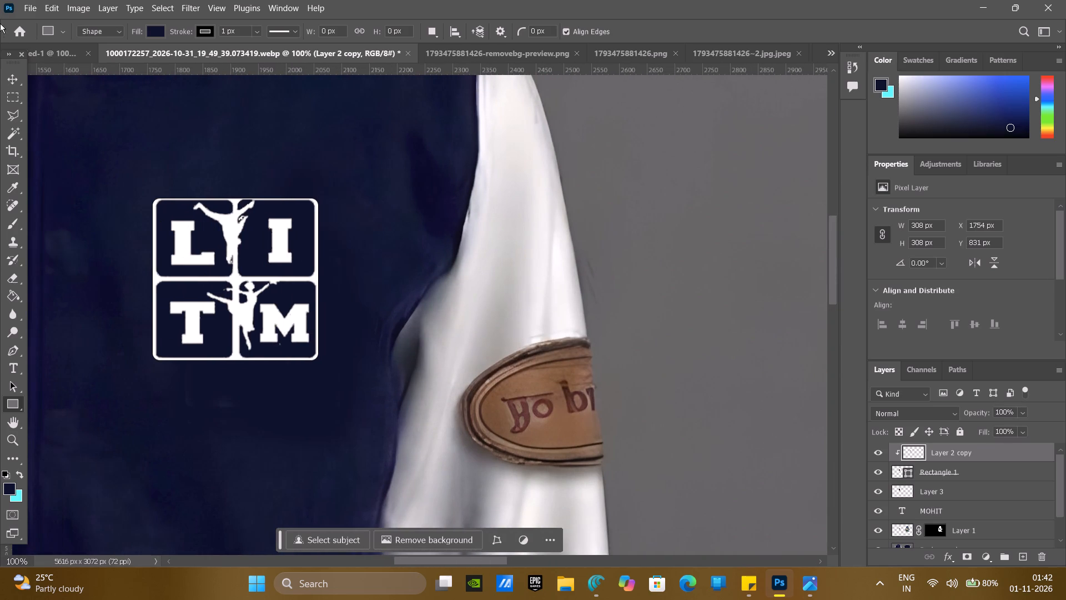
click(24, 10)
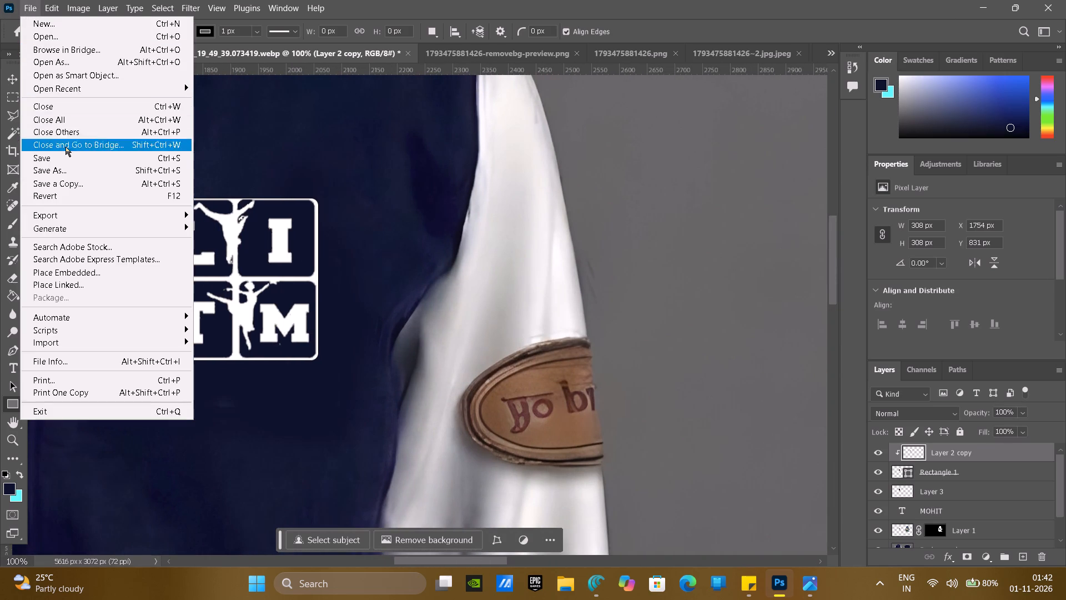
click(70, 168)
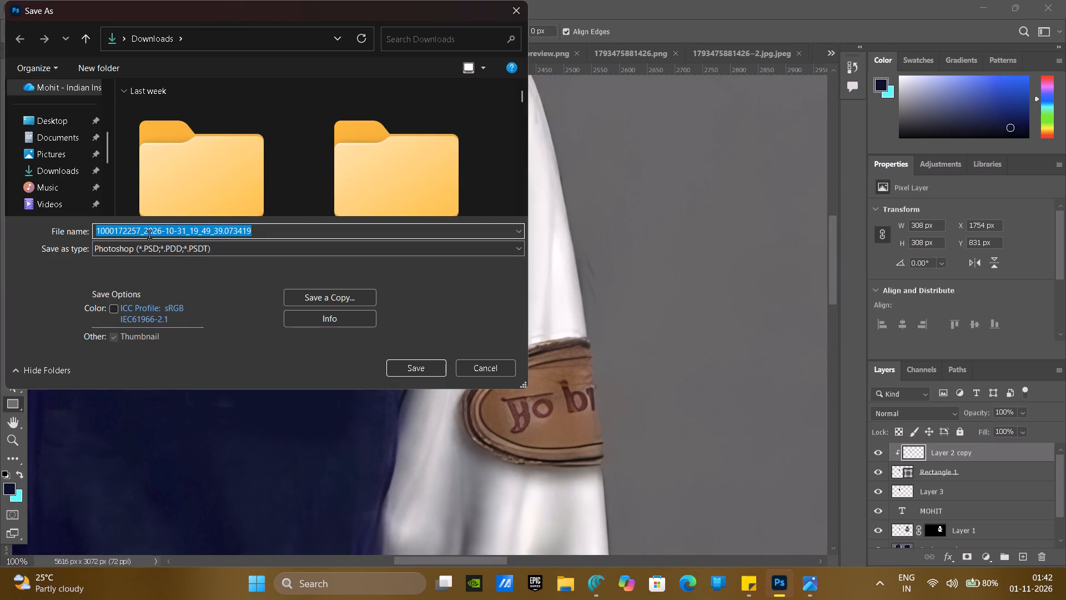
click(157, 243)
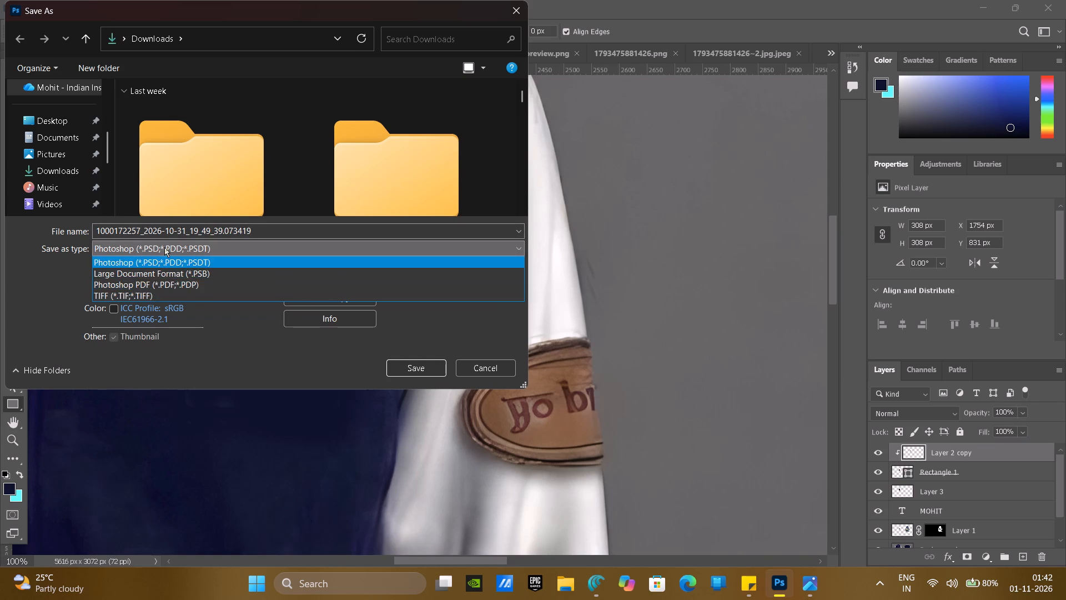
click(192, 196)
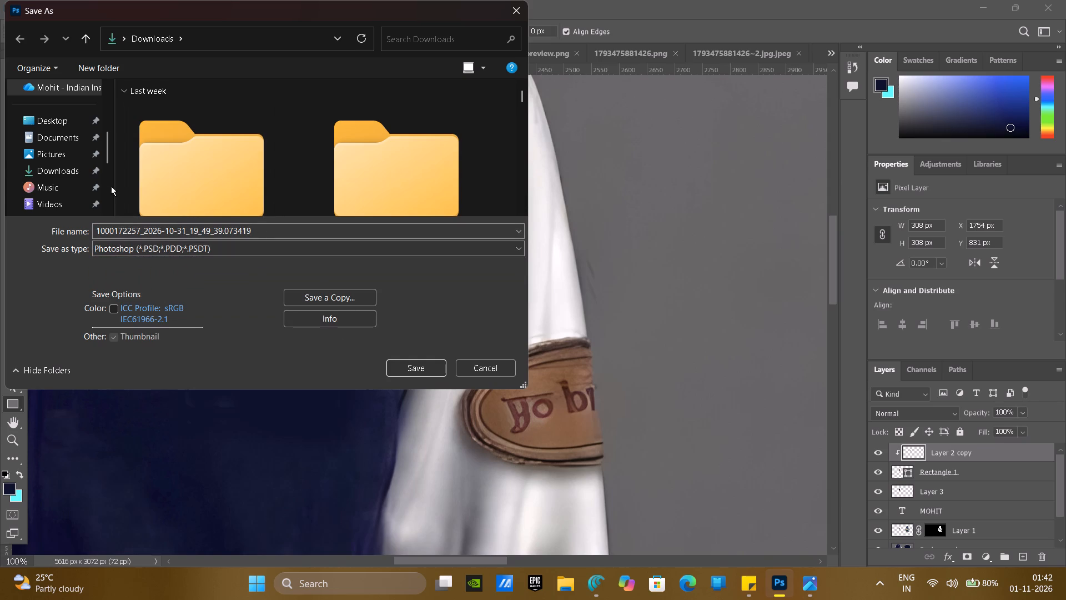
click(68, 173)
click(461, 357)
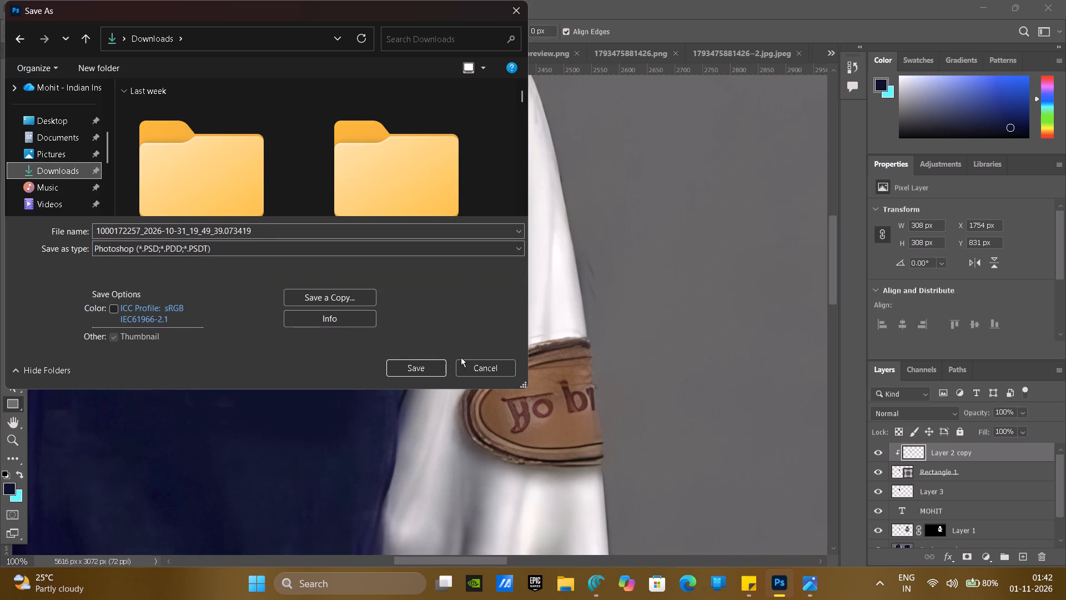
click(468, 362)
Save a copy of the jacket mockup in JPEG format to the Downloads folder, keeping the suggested file name.
click(26, 12)
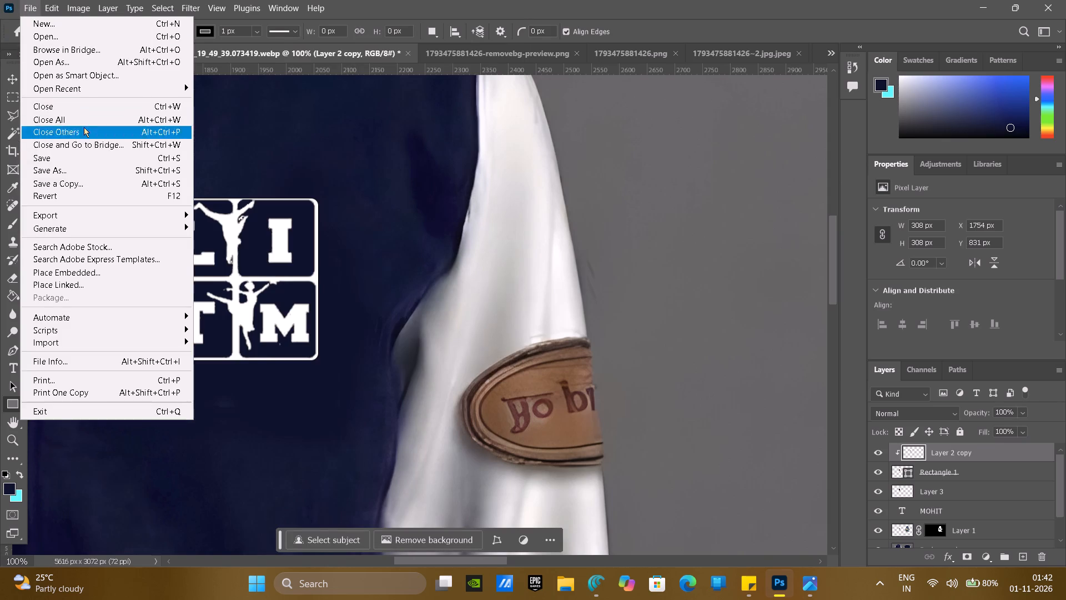
click(103, 181)
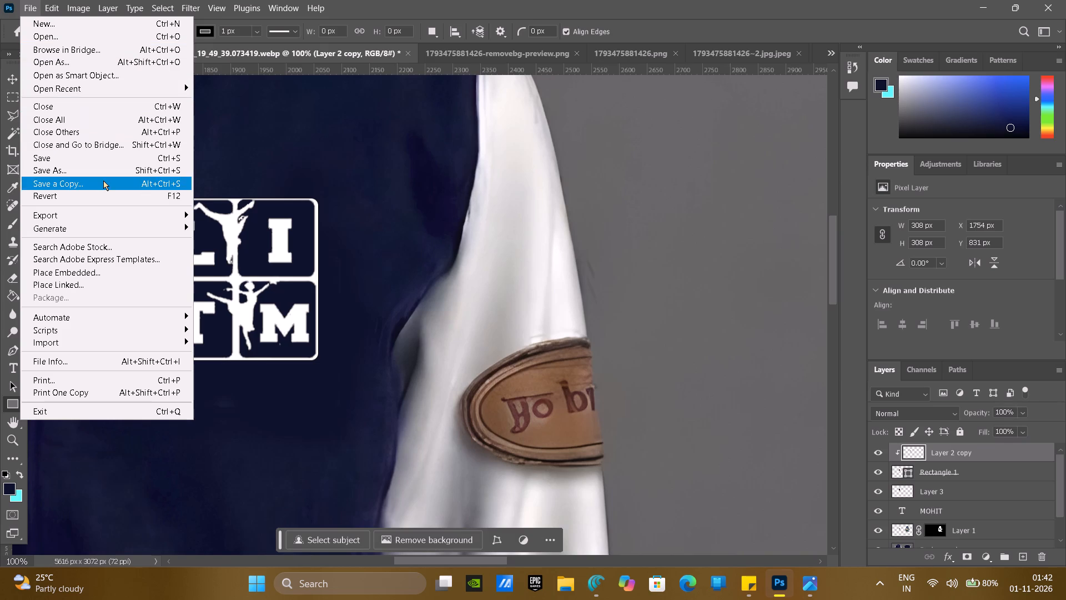
click(182, 244)
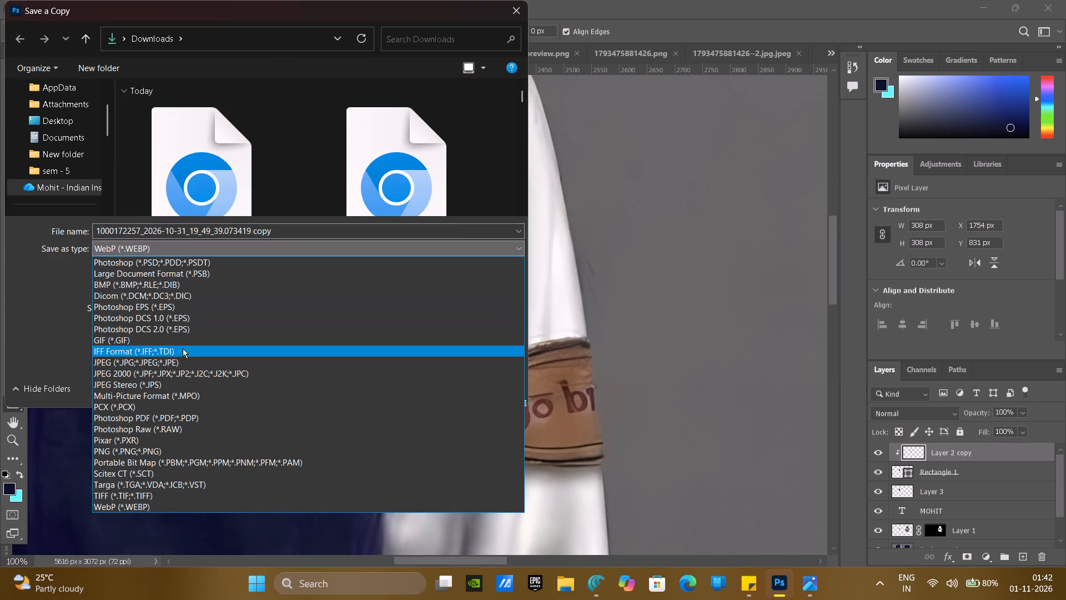
click(171, 362)
scroll(59, 121, down, 4)
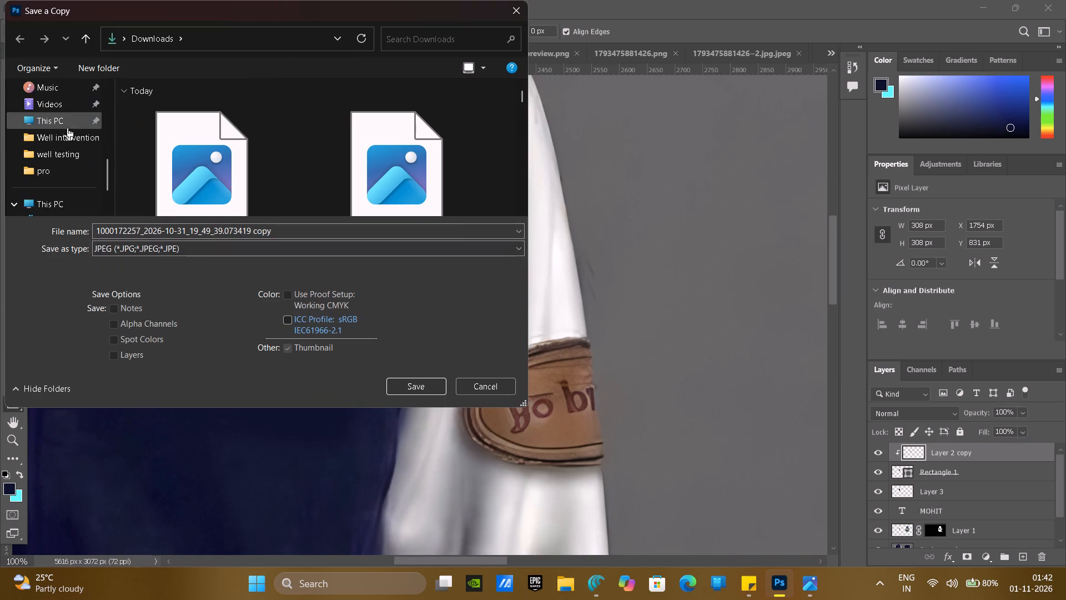
scroll(67, 128, down, 3)
scroll(74, 166, up, 2)
click(69, 119)
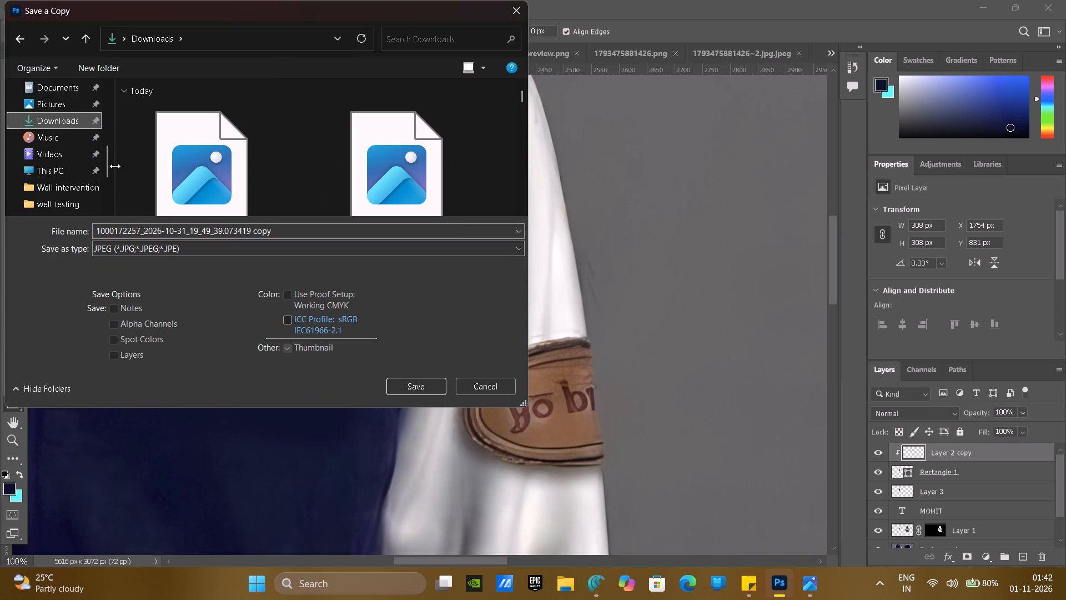
Finish saving the JPEG copy of the jacket mockup to Downloads at Maximum quality 12 with the Baseline ("Standard") format option.
click(423, 375)
click(423, 386)
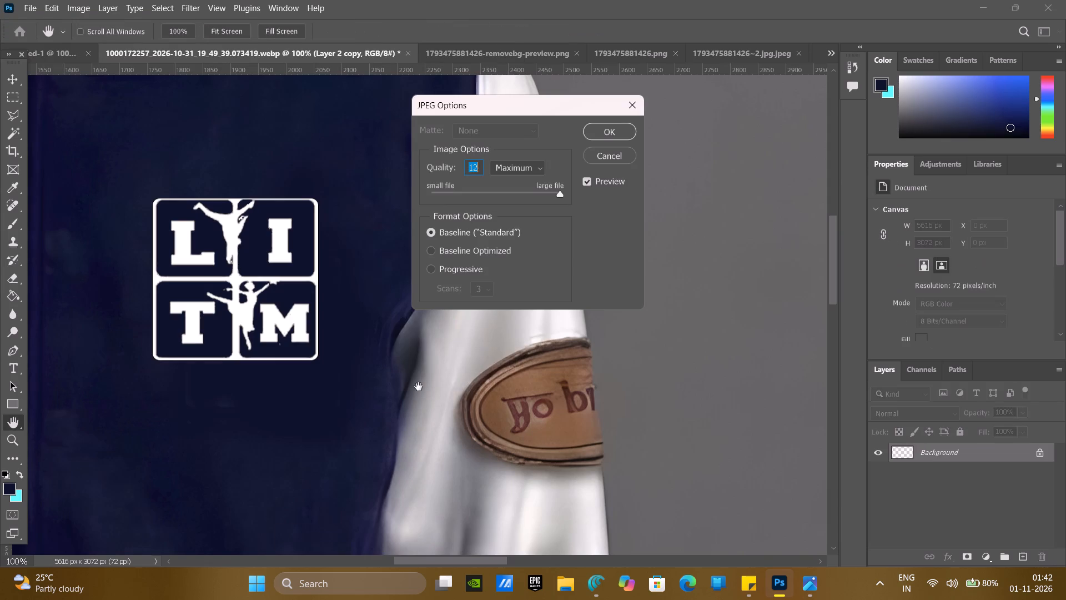
scroll(418, 370, up, 1)
click(621, 134)
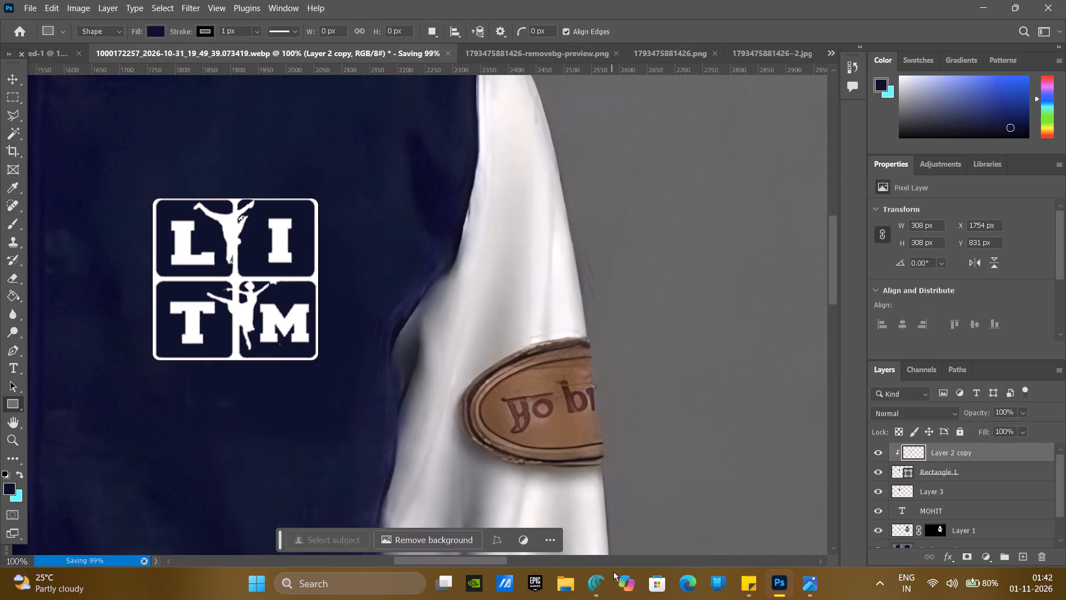
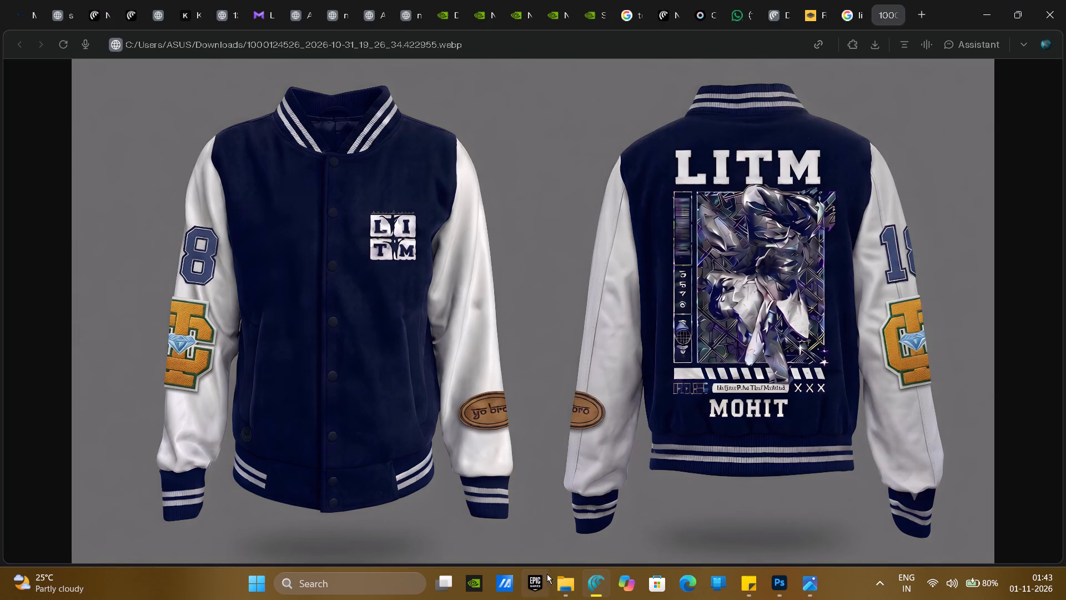
Switch to Photoshop and close every document except the jacket mockup, discarding the unsaved changes in the others.
click(554, 586)
click(562, 596)
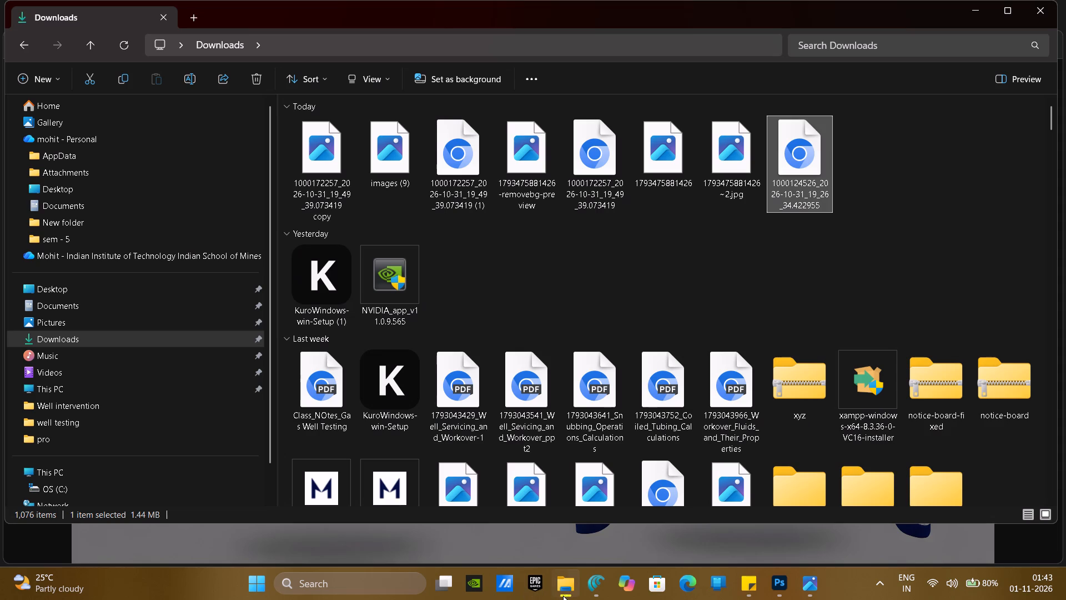
click(777, 589)
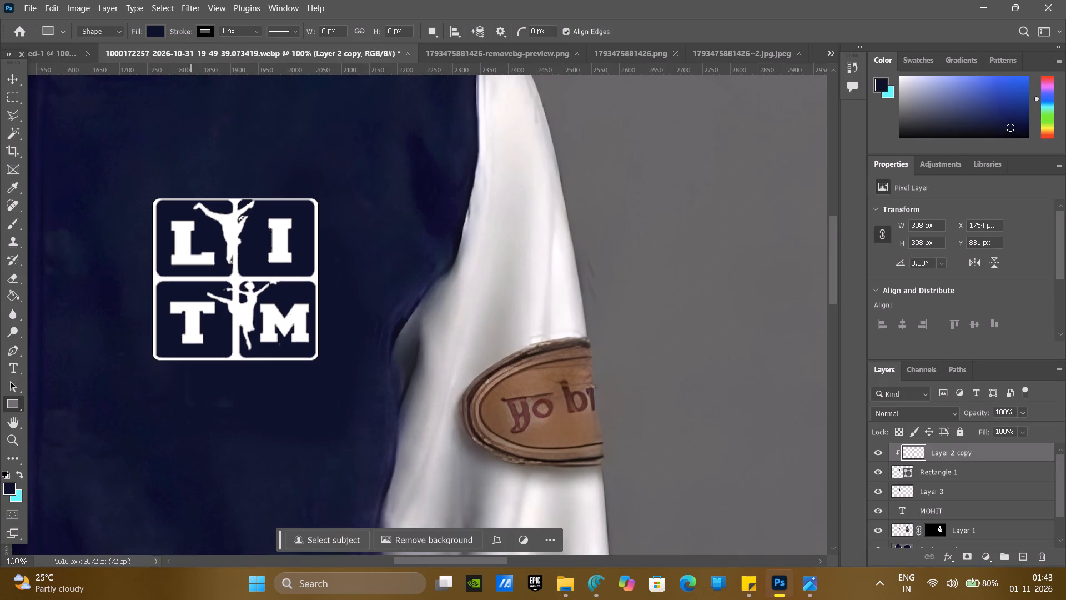
click(37, 9)
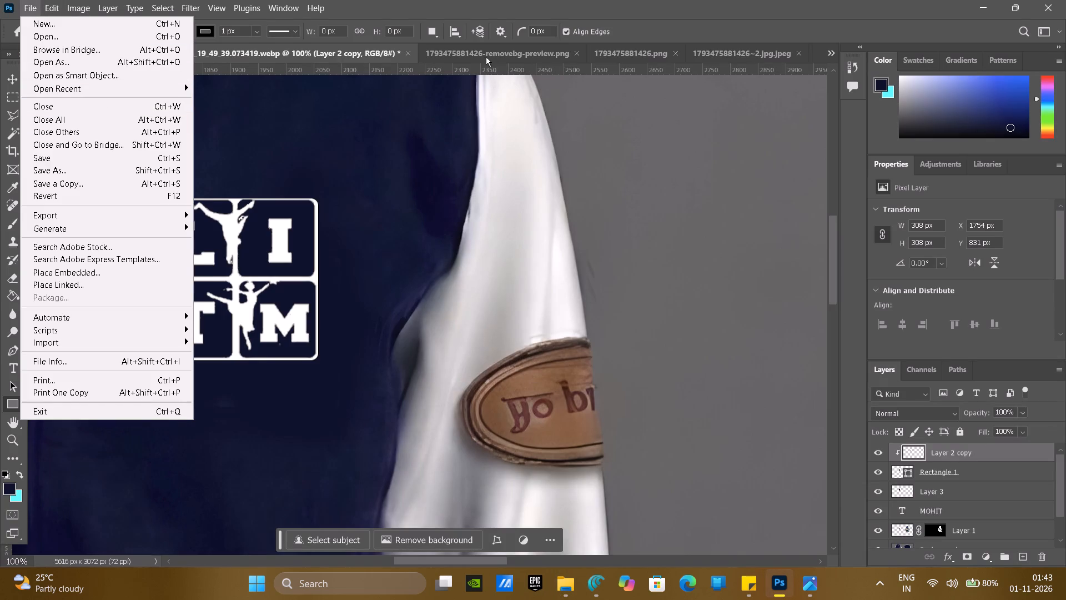
right_click(361, 56)
click(325, 66)
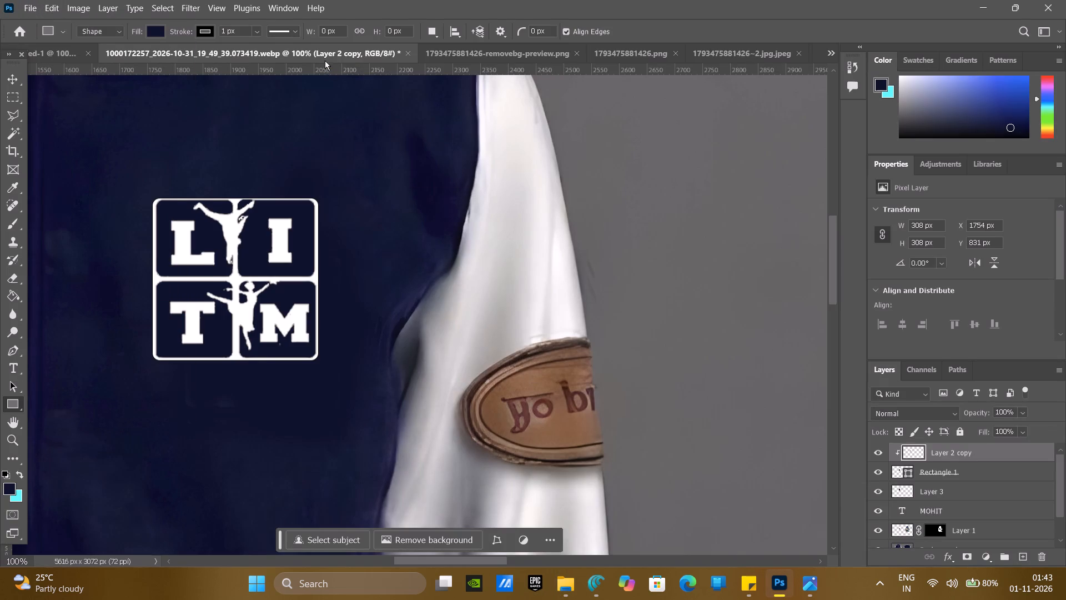
right_click(325, 47)
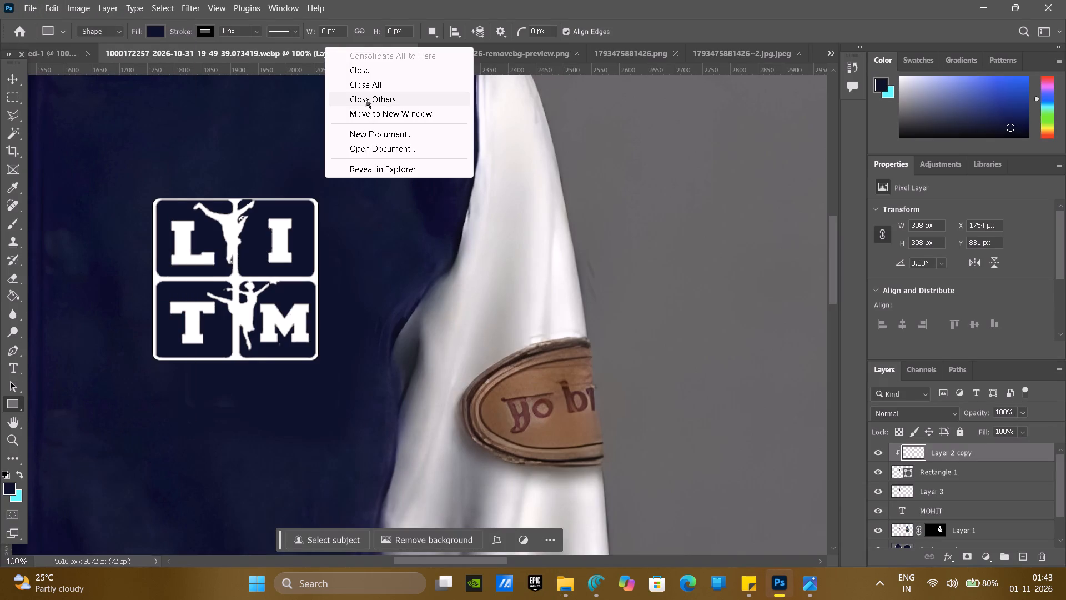
click(365, 97)
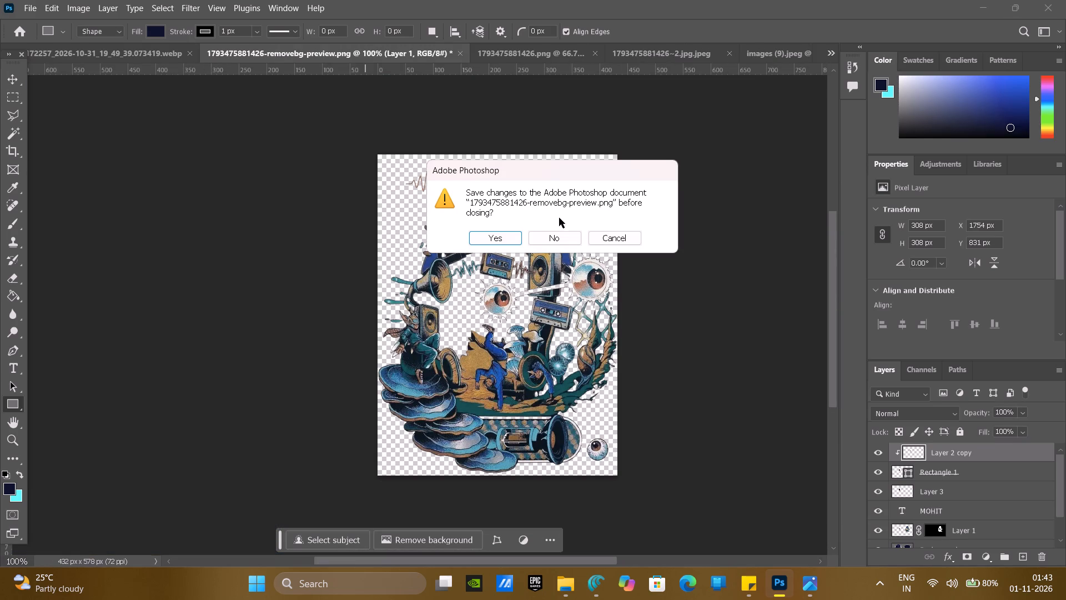
click(560, 234)
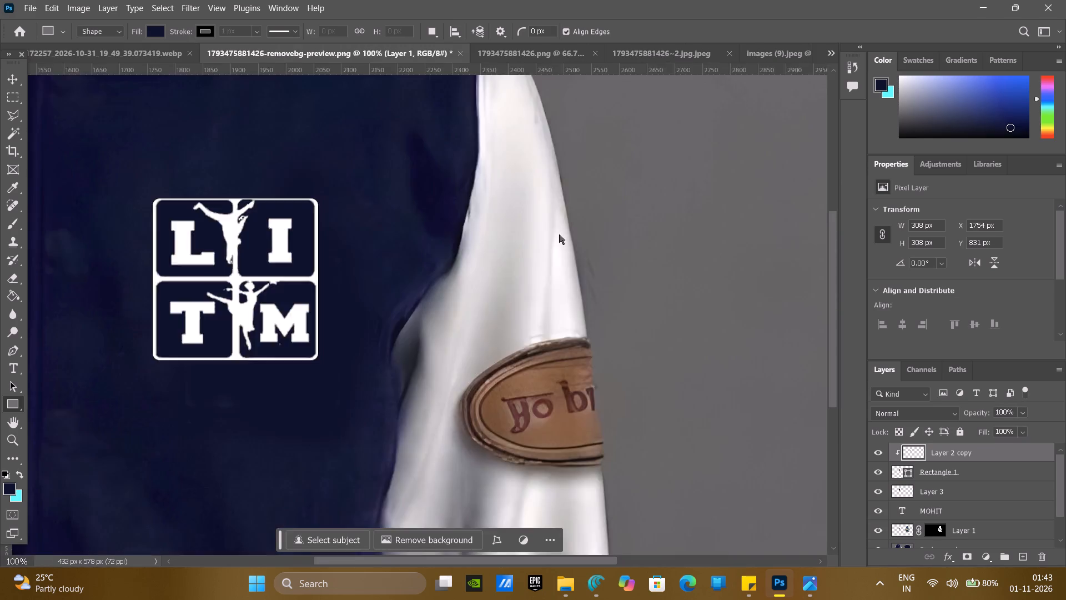
click(554, 233)
click(554, 230)
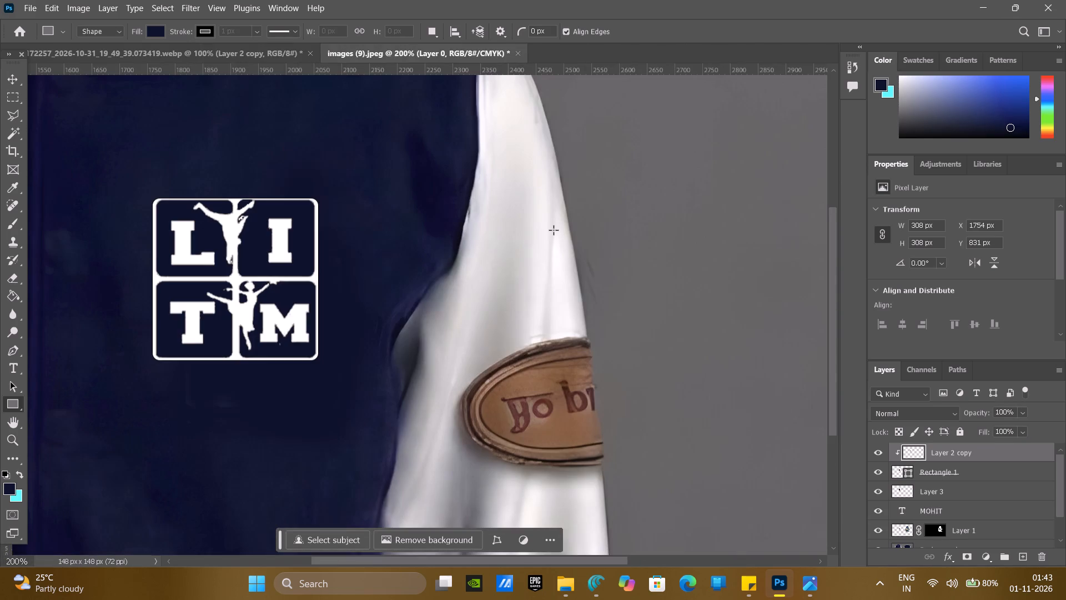
Save a copy of the jacket mockup as design1 in JPEG format in the Downloads folder.
click(20, 11)
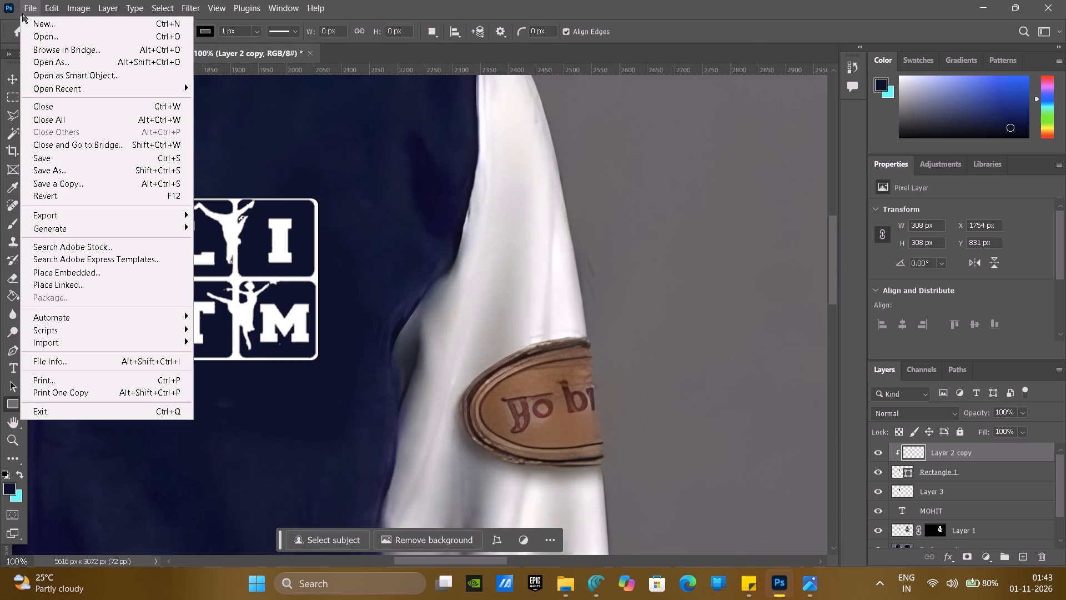
click(69, 179)
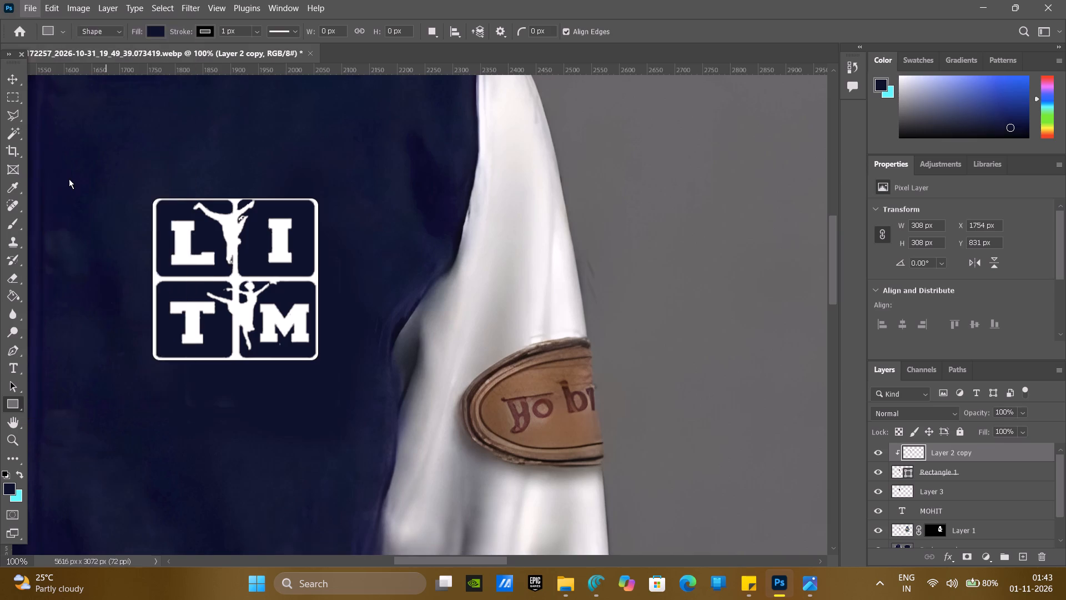
key(BackSpace)
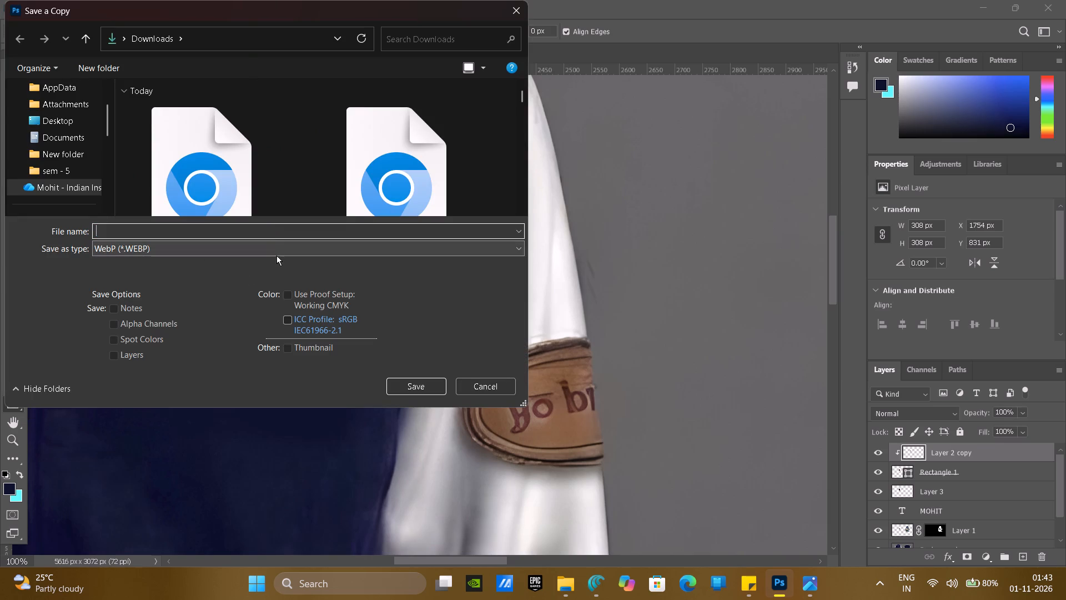
key(d)
key(e)
text(si)
text(gn1)
double_click(244, 260)
click(244, 252)
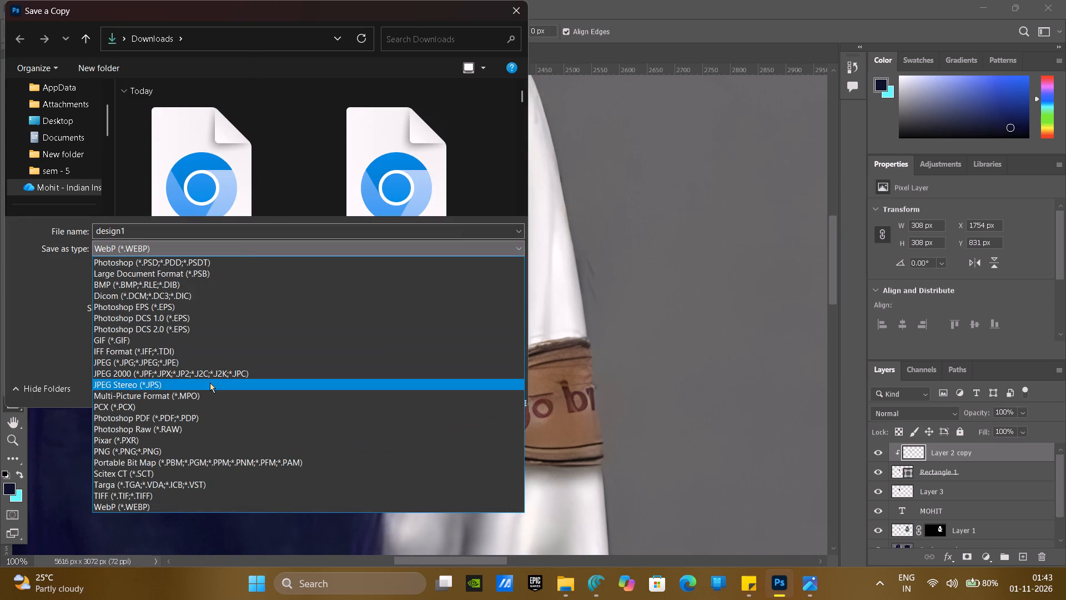
click(199, 357)
click(414, 386)
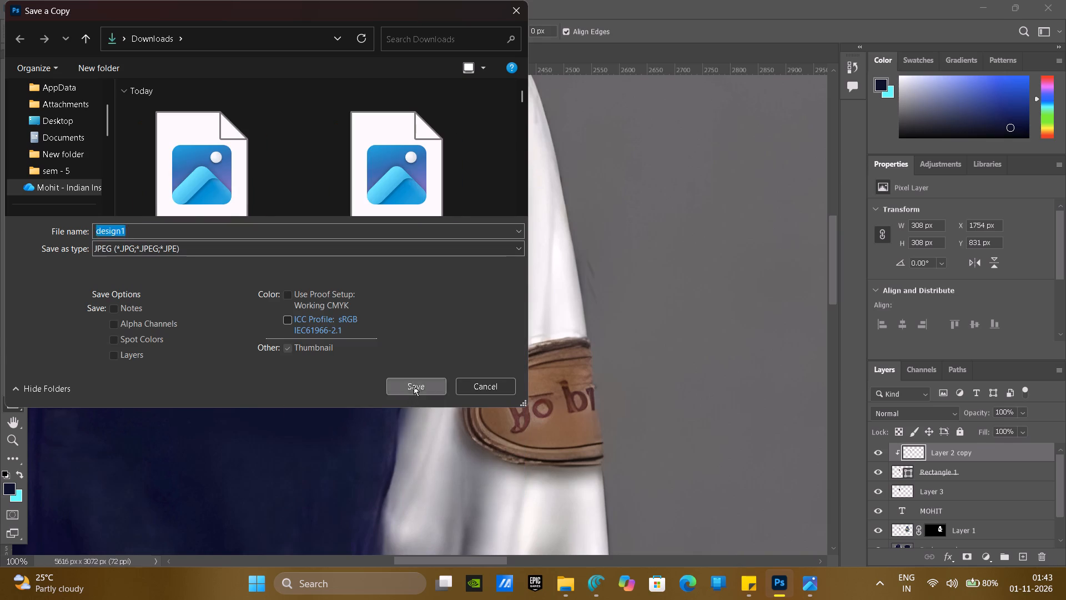
click(592, 136)
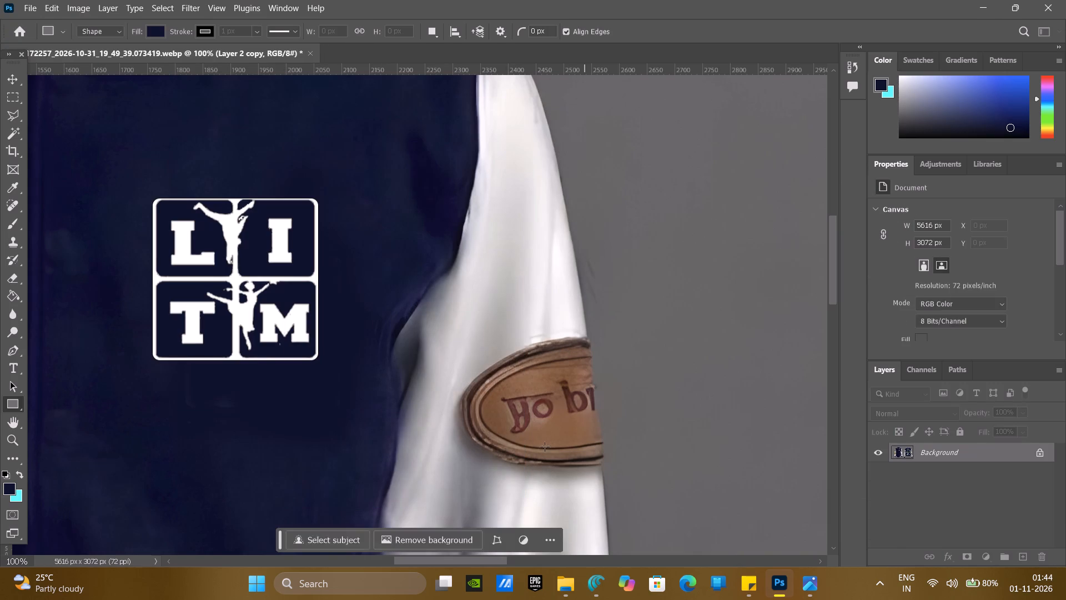
Open design1 from the Downloads folder in File Explorer and copy the image to the clipboard.
click(572, 588)
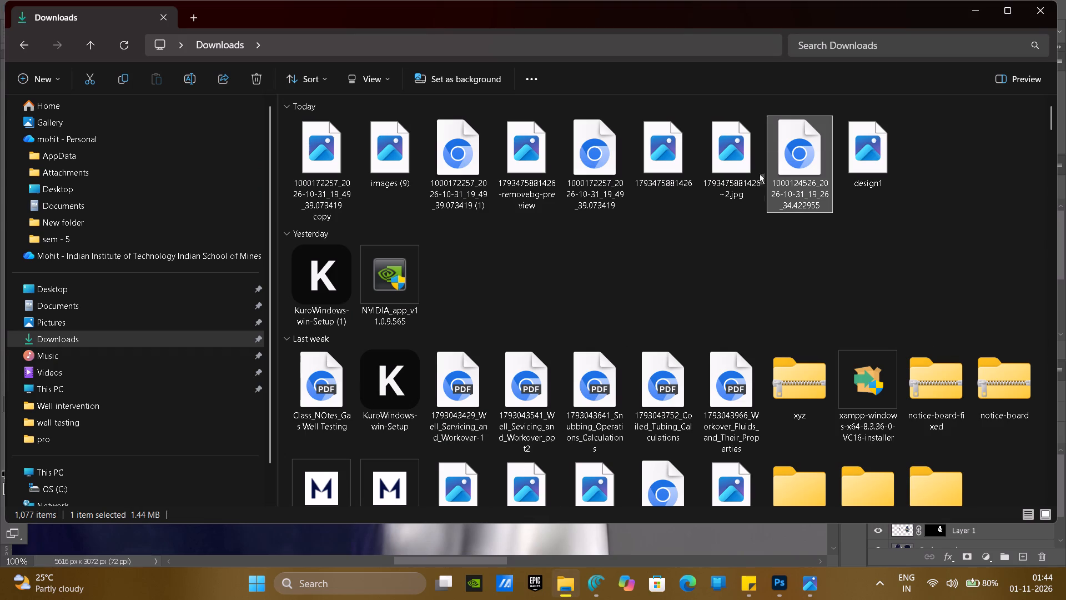
double_click(902, 155)
double_click(881, 154)
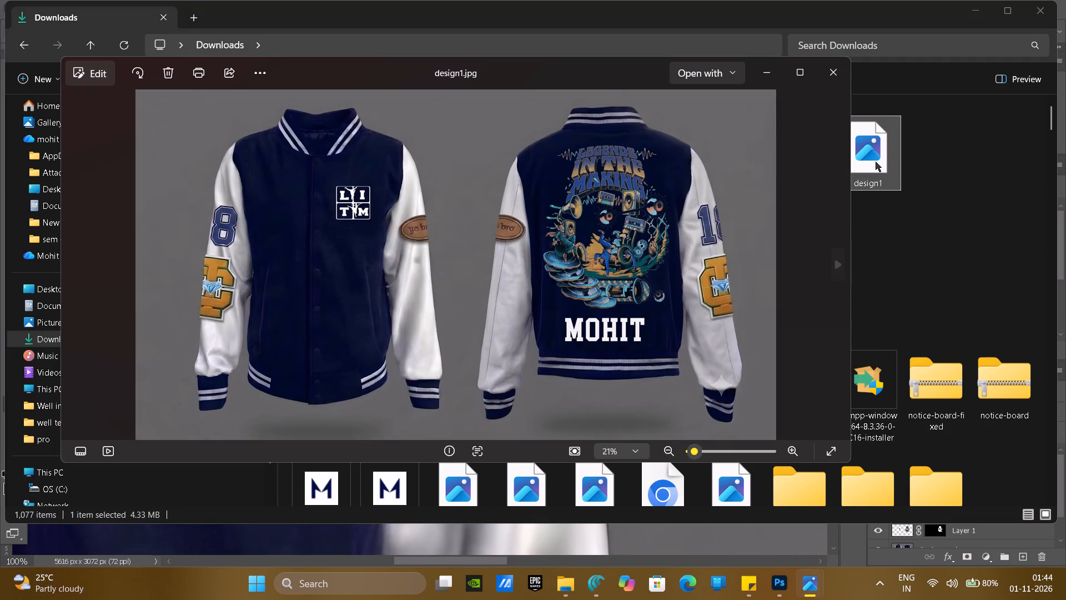
key(ctrl+c)
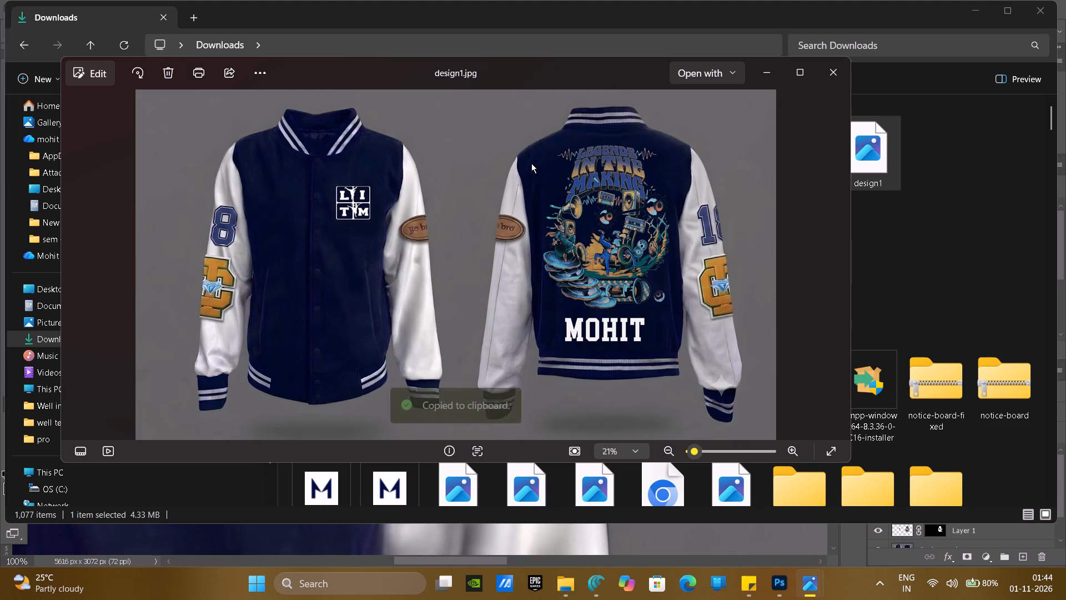
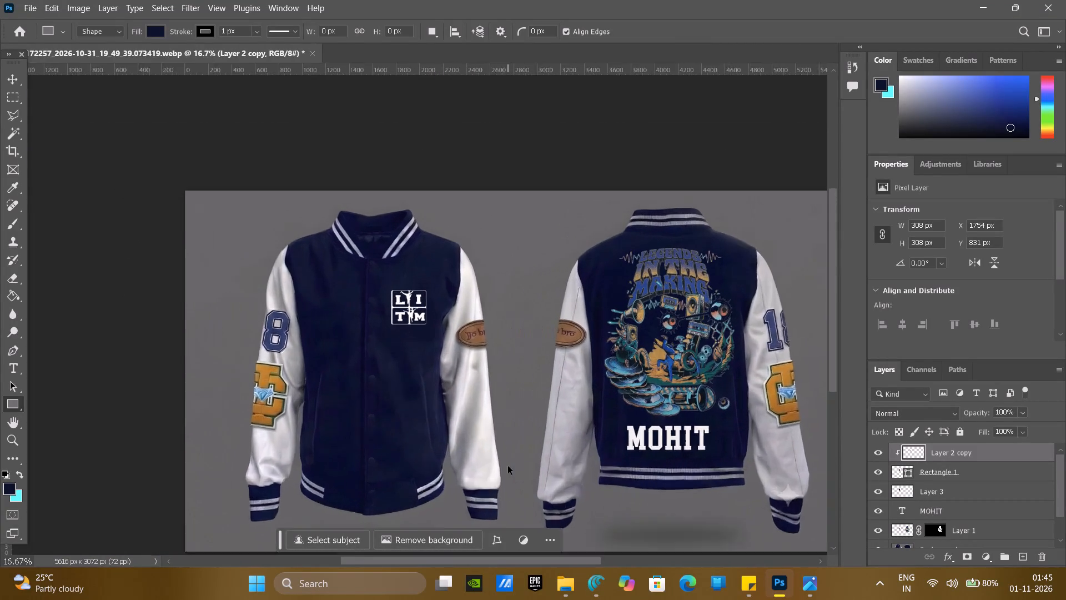
Inspect the front and back of the varsity jacket mockup, including the LITM logo, back artwork and MOHIT name.
scroll(508, 466, up, 1)
scroll(508, 466, down, 9)
scroll(508, 466, up, 1)
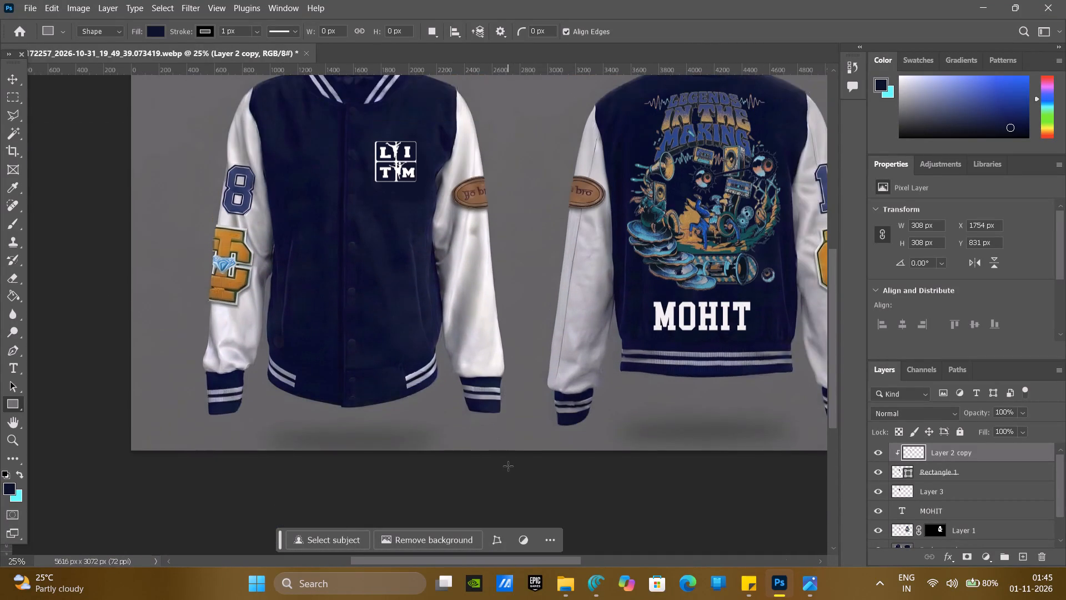
scroll(508, 466, up, 1)
scroll(508, 466, right, 4)
scroll(508, 466, up, 2)
scroll(508, 466, down, 2)
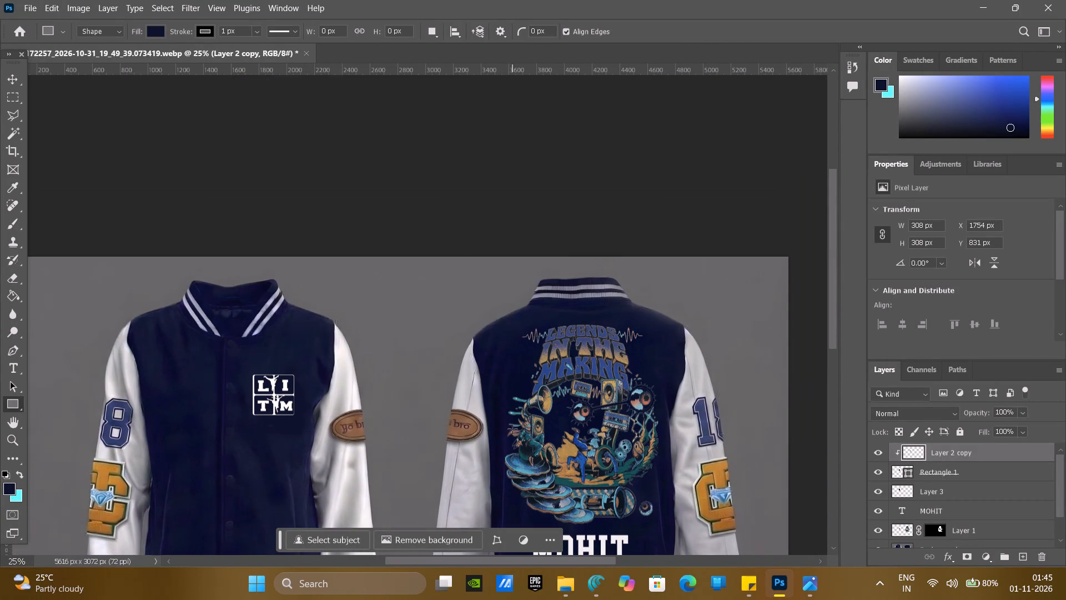
scroll(512, 429, down, 2)
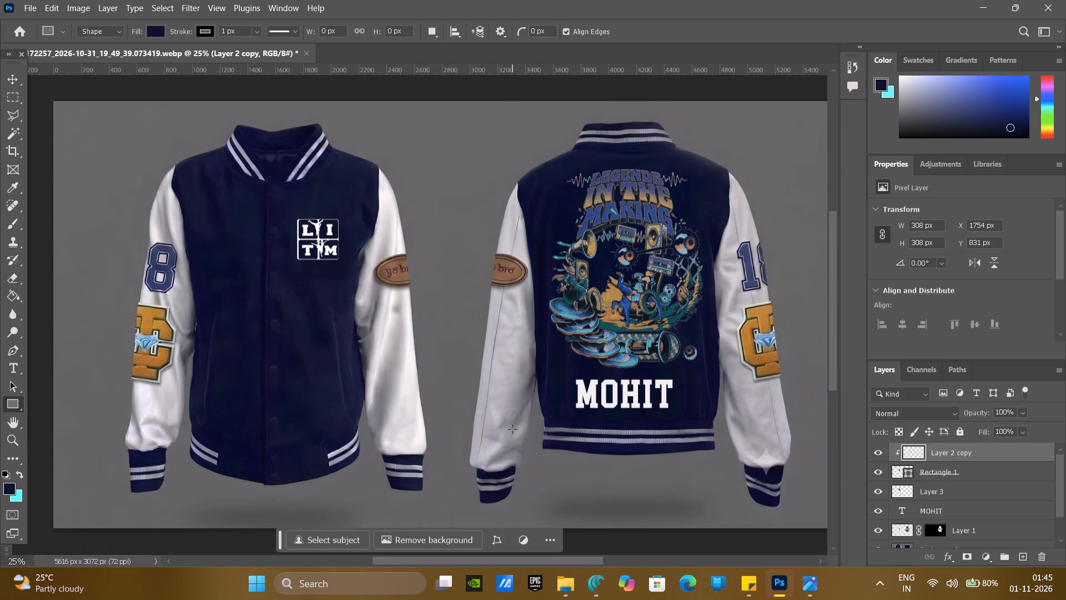
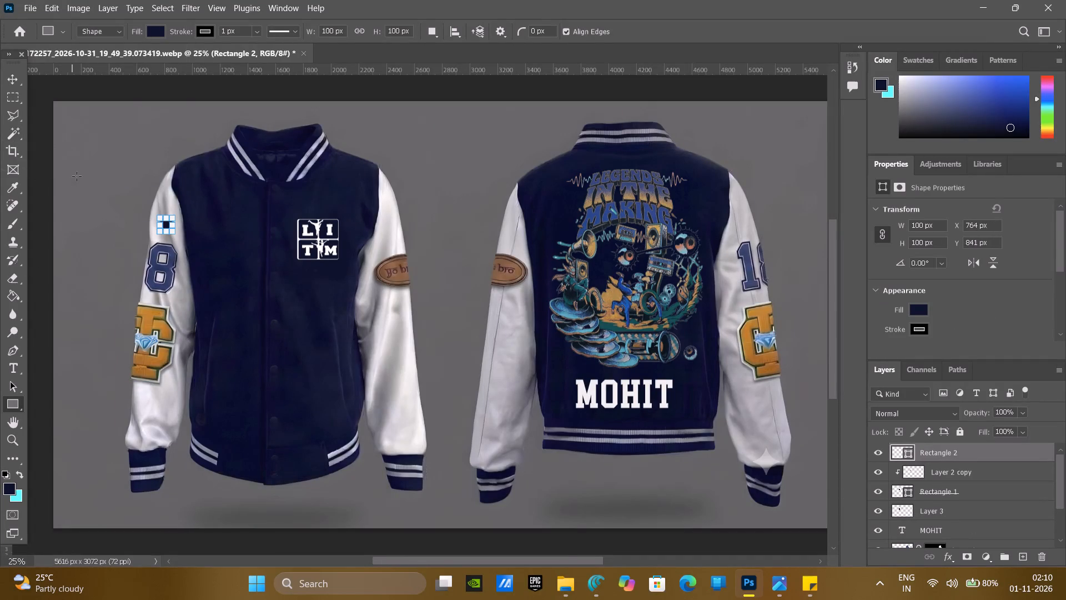
Activate the Magic Wand tool and undo the small 100 px square shape drawn on the front view's sleeve.
click(13, 134)
key(ctrl+z)
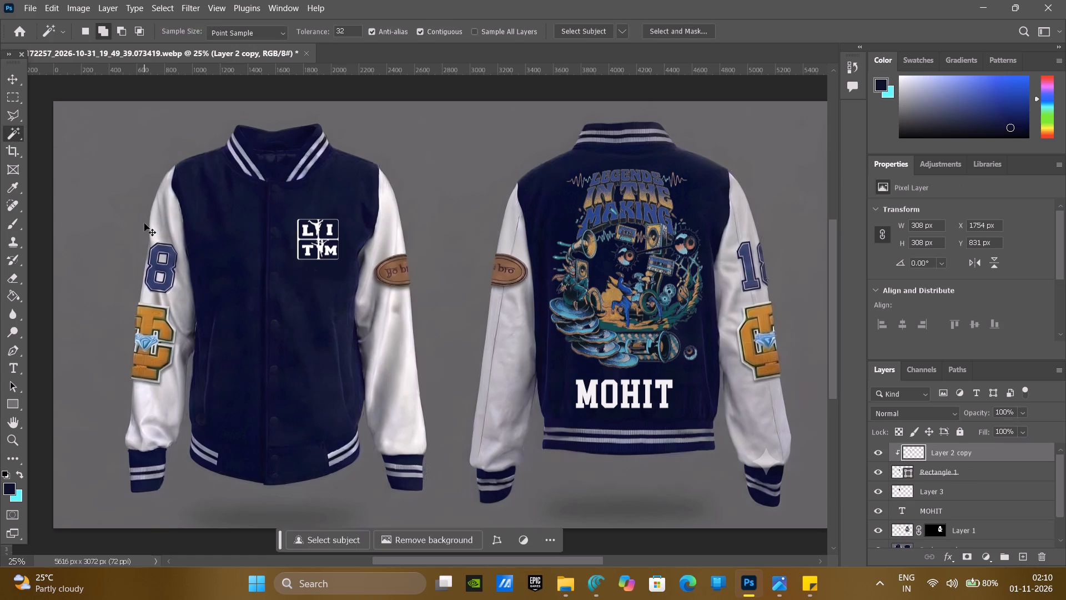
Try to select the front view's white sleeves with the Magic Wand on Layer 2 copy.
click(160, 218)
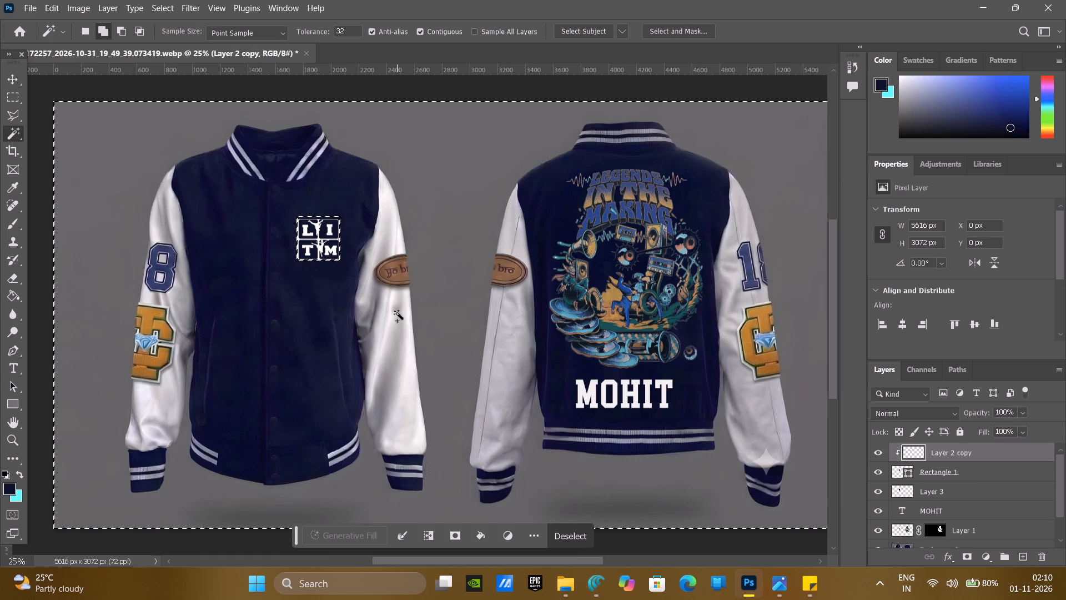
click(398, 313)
Make Background copy the active layer and clear the existing selection.
scroll(972, 534, down, 2)
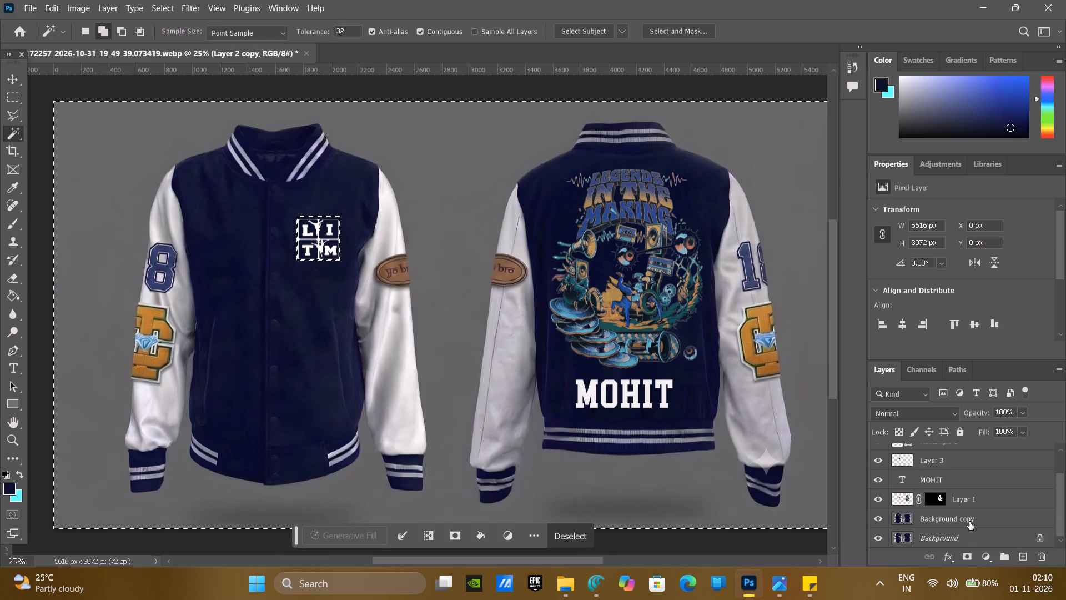
click(971, 524)
click(174, 298)
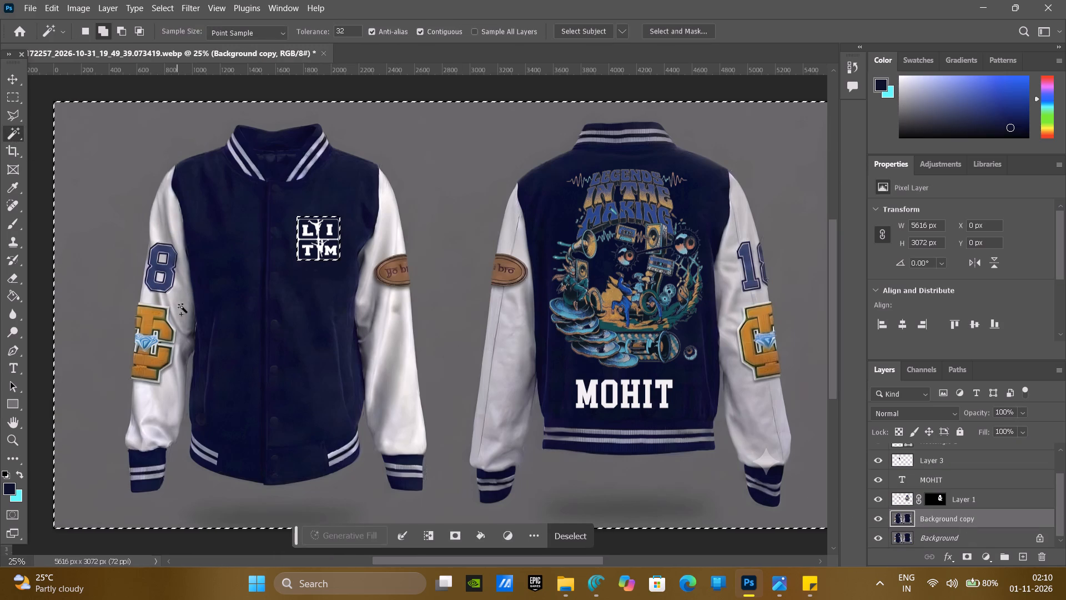
key(ctrl+z)
key(ctrl+z)
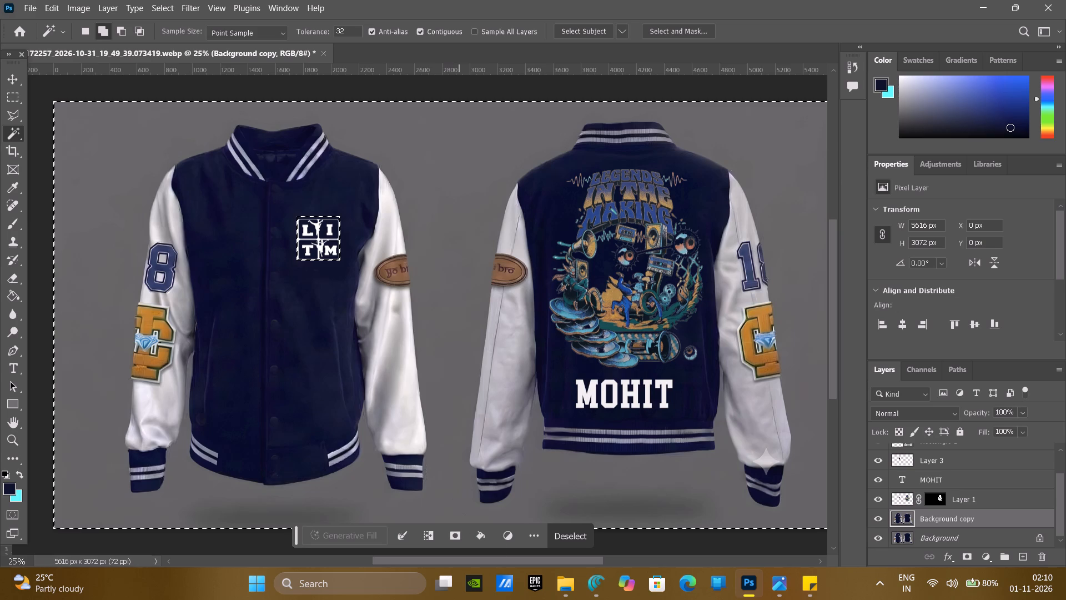
click(556, 537)
click(579, 538)
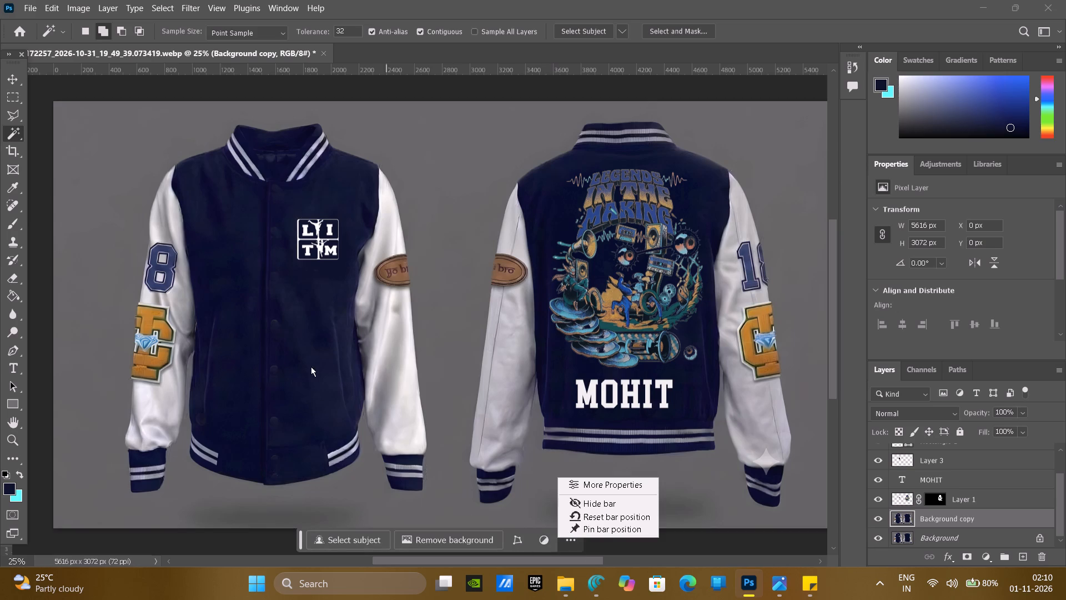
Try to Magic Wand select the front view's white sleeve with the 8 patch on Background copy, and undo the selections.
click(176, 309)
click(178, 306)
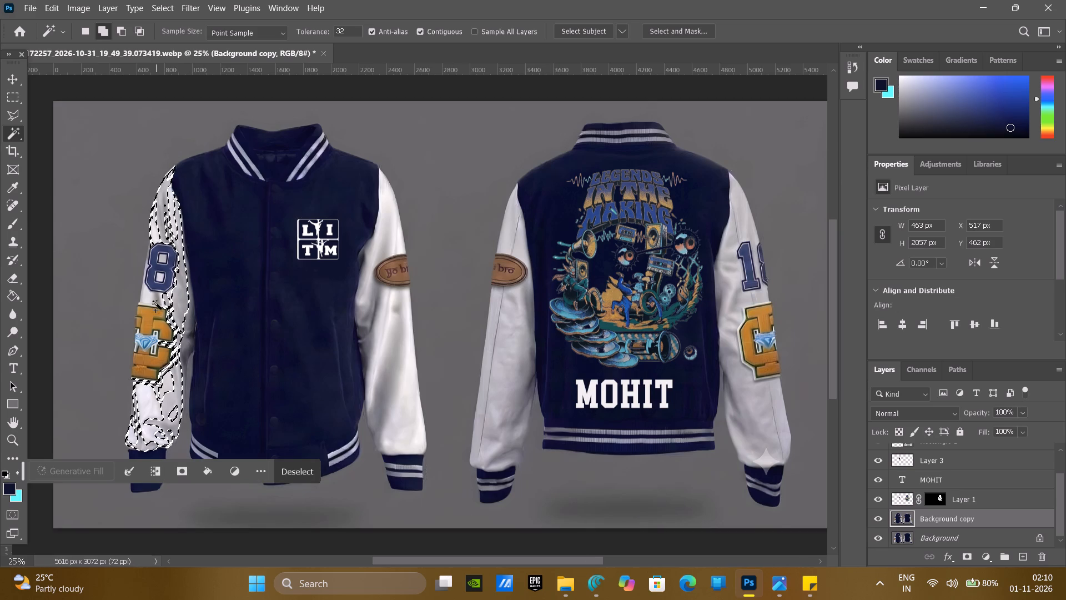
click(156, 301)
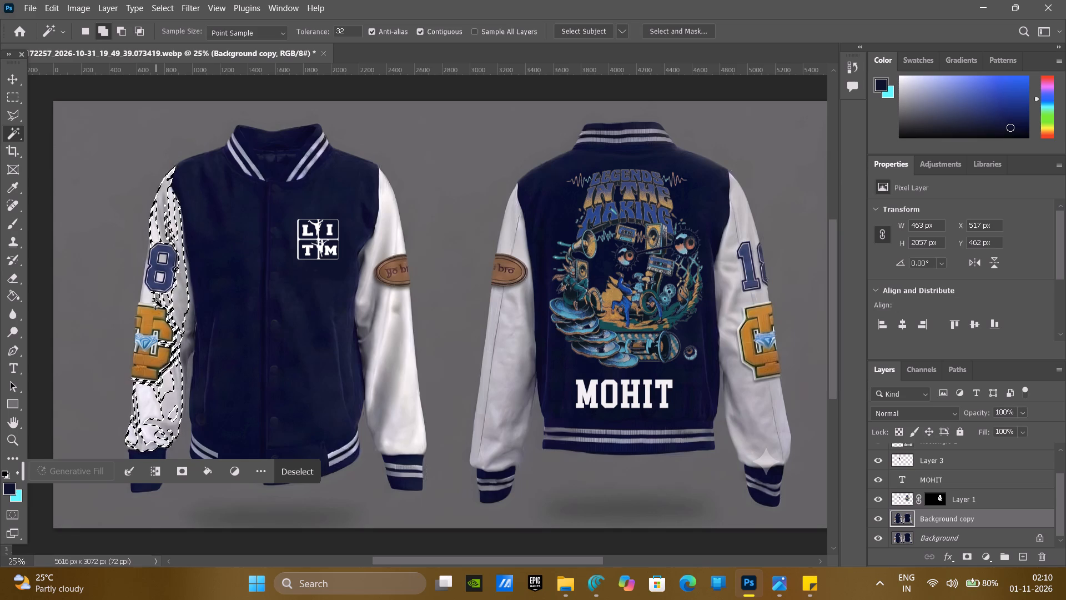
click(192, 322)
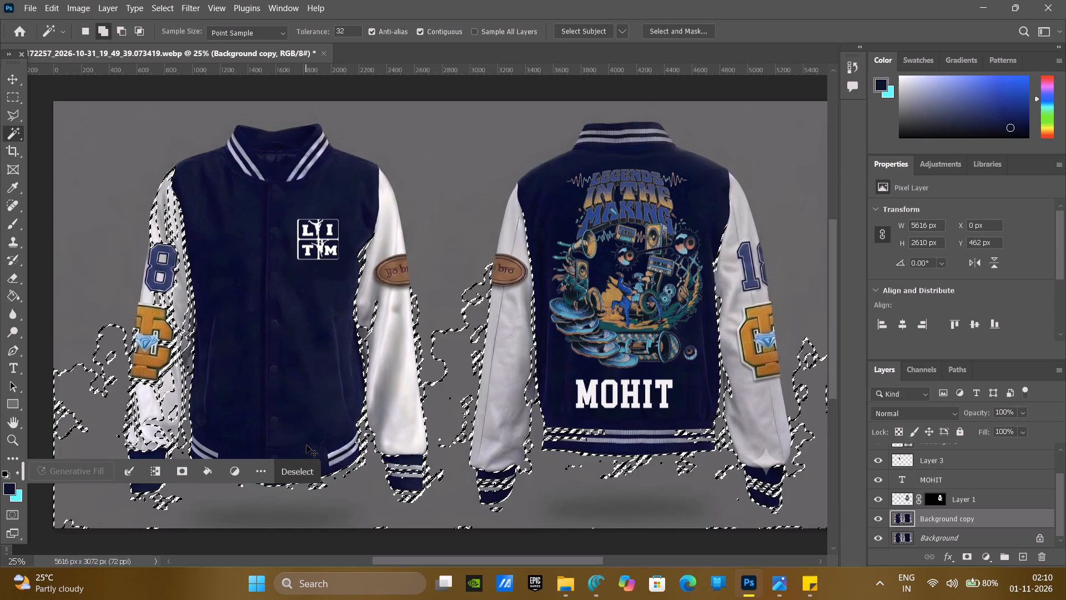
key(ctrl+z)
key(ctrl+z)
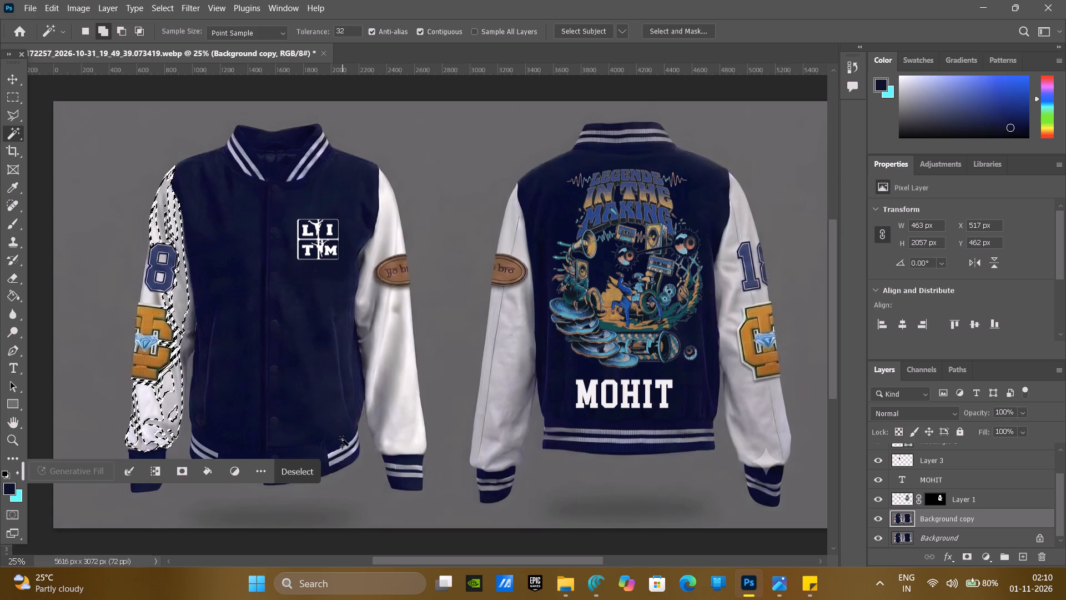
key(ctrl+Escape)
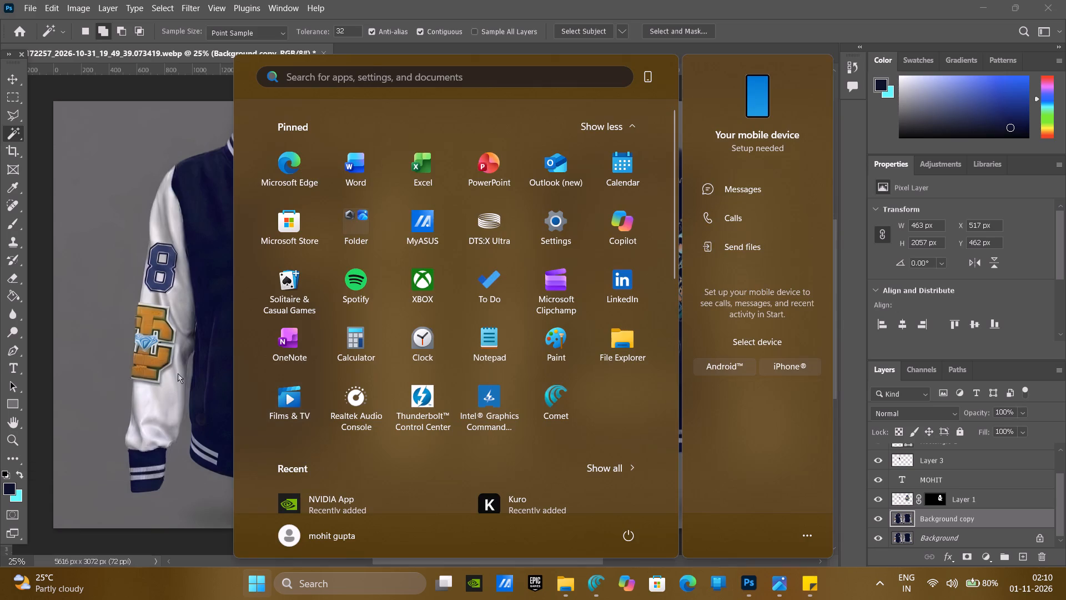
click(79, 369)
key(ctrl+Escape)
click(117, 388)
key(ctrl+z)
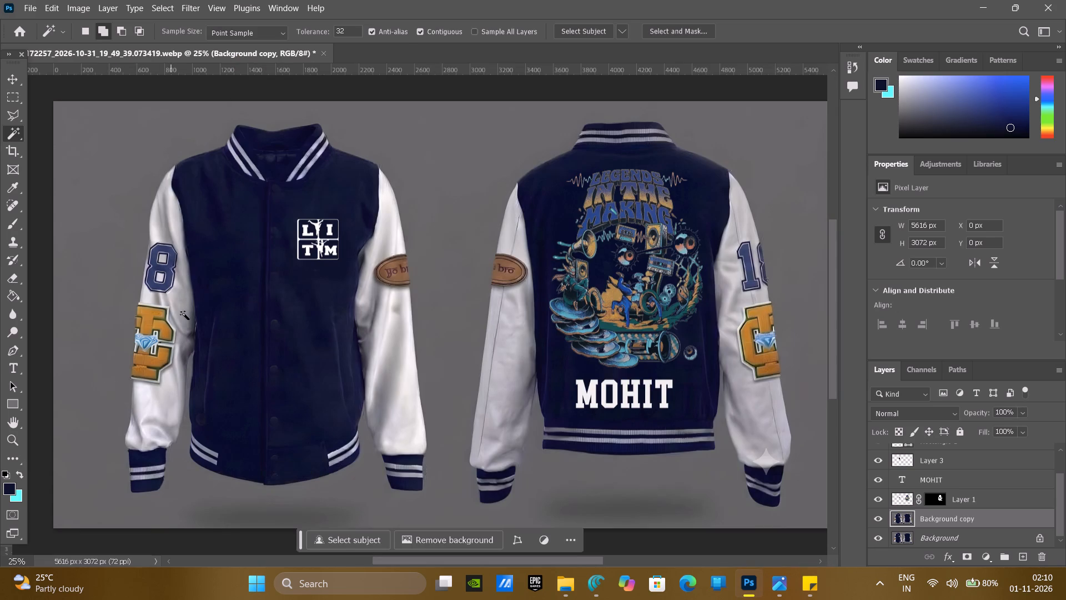
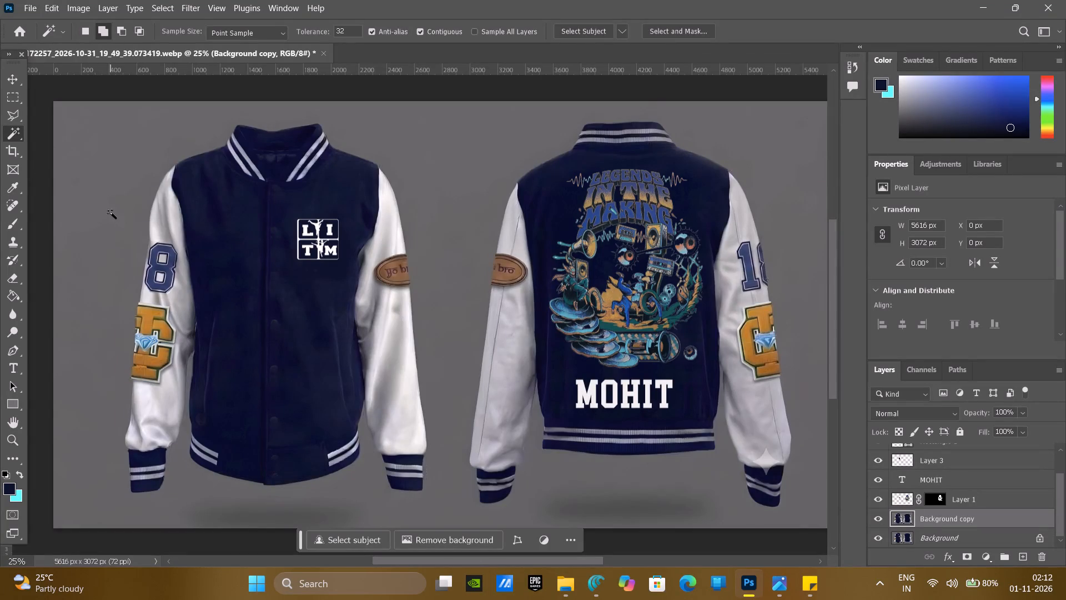
Activate the Eyedropper tool.
click(3, 193)
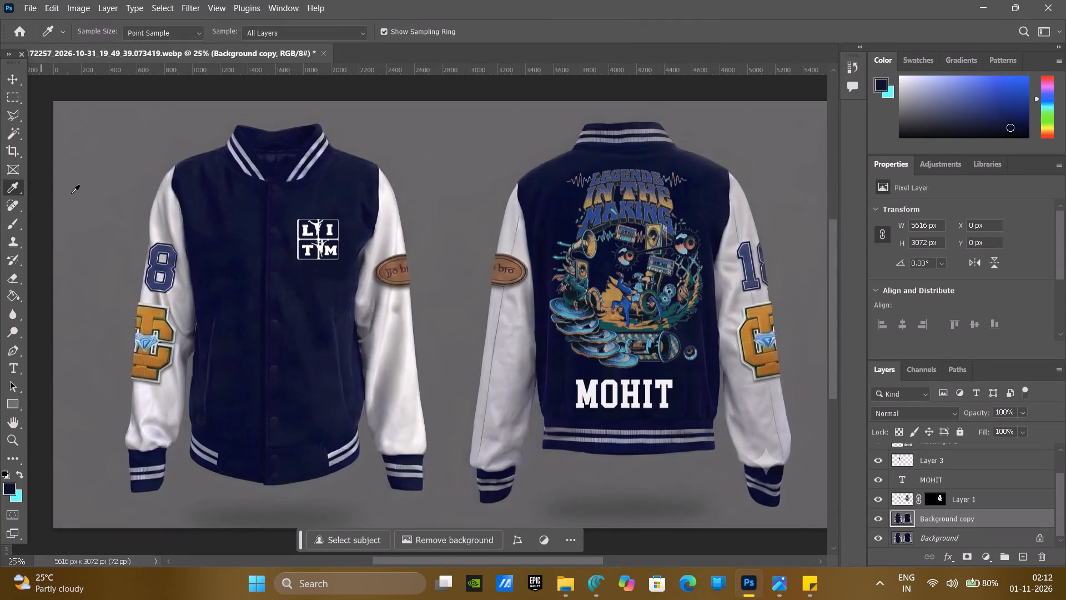
Add a Color Balance adjustment layer above Background copy and set its midtones Yellow–Blue value to +2.
click(989, 557)
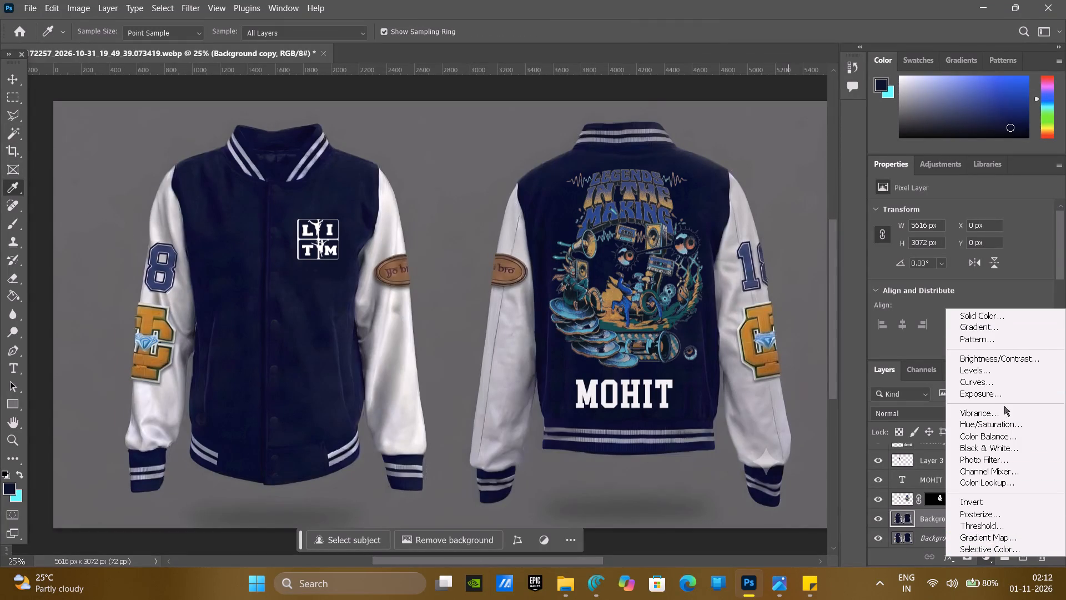
click(1005, 437)
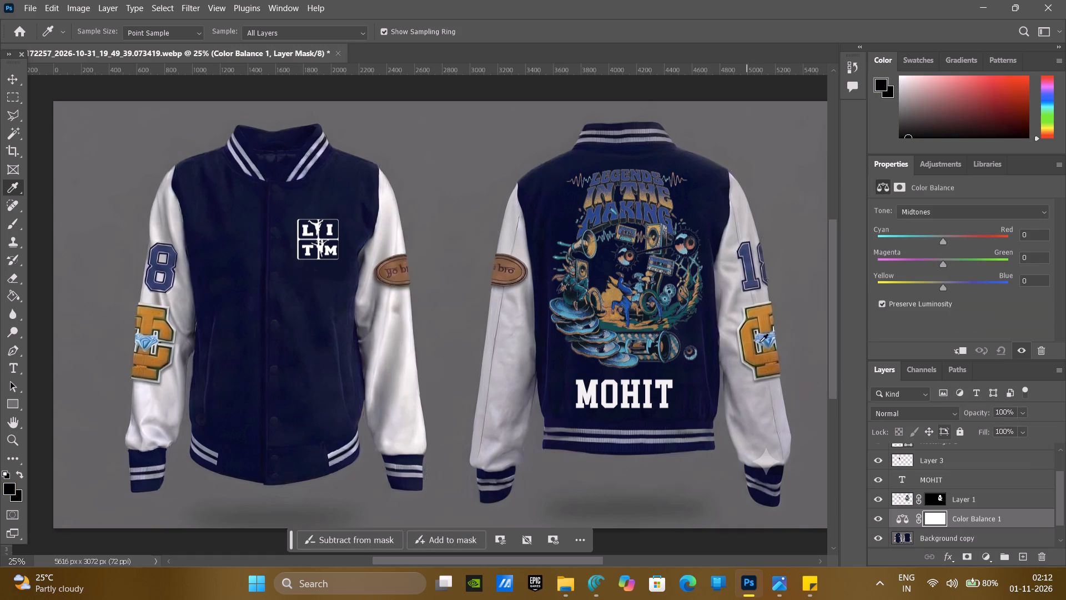
drag(942, 286, 939, 286)
drag(939, 286, 944, 292)
Add a Color Lookup adjustment layer above the Color Balance layer.
click(950, 554)
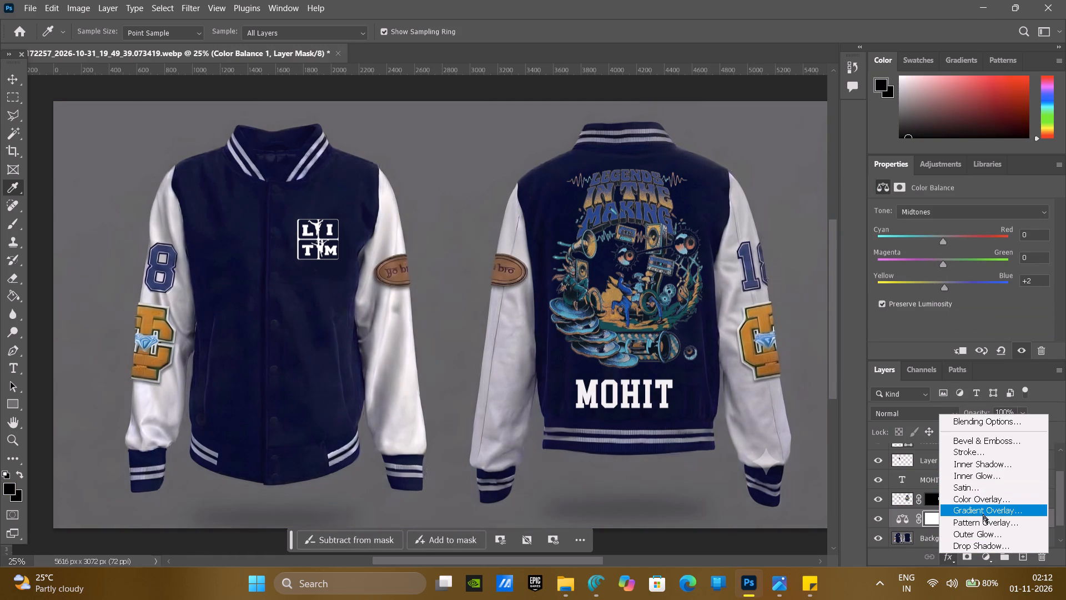
click(983, 558)
click(983, 552)
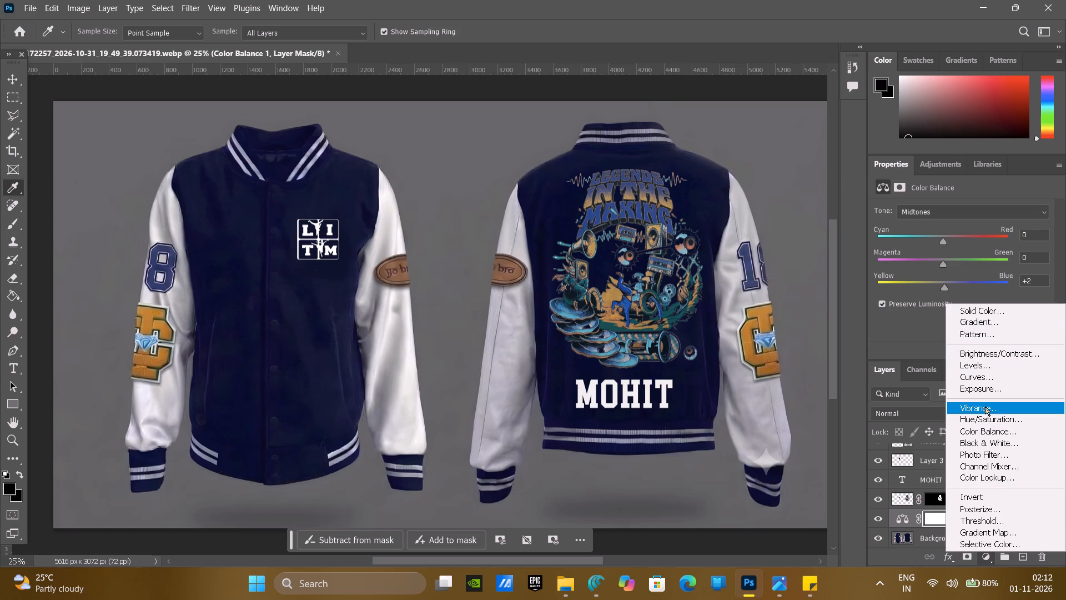
click(1000, 477)
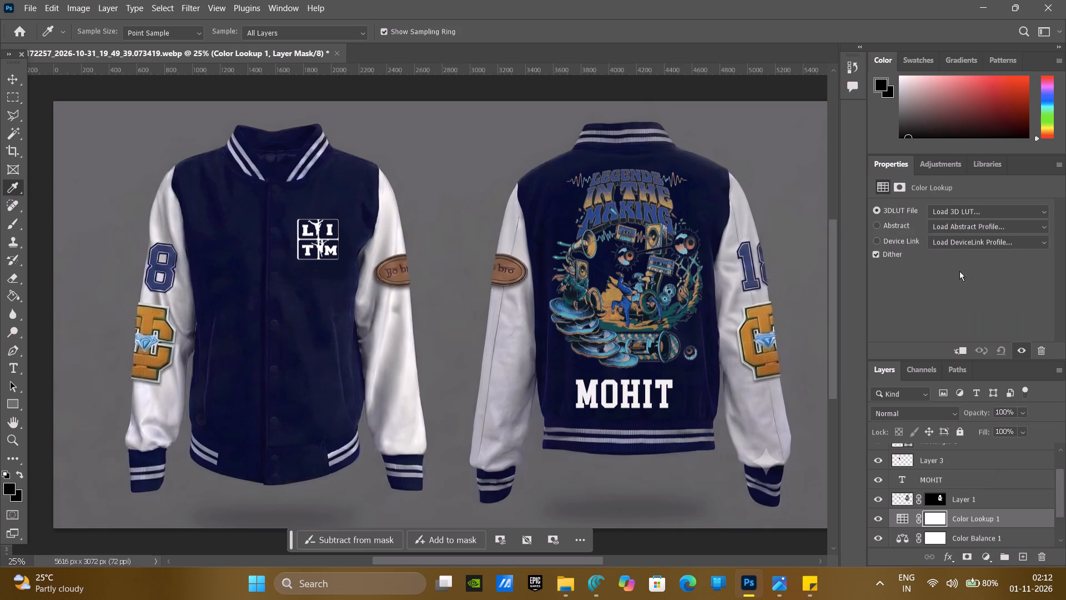
Add a Selective Color adjustment layer above the Color Lookup layer and make Whites the colour range it adjusts.
click(988, 557)
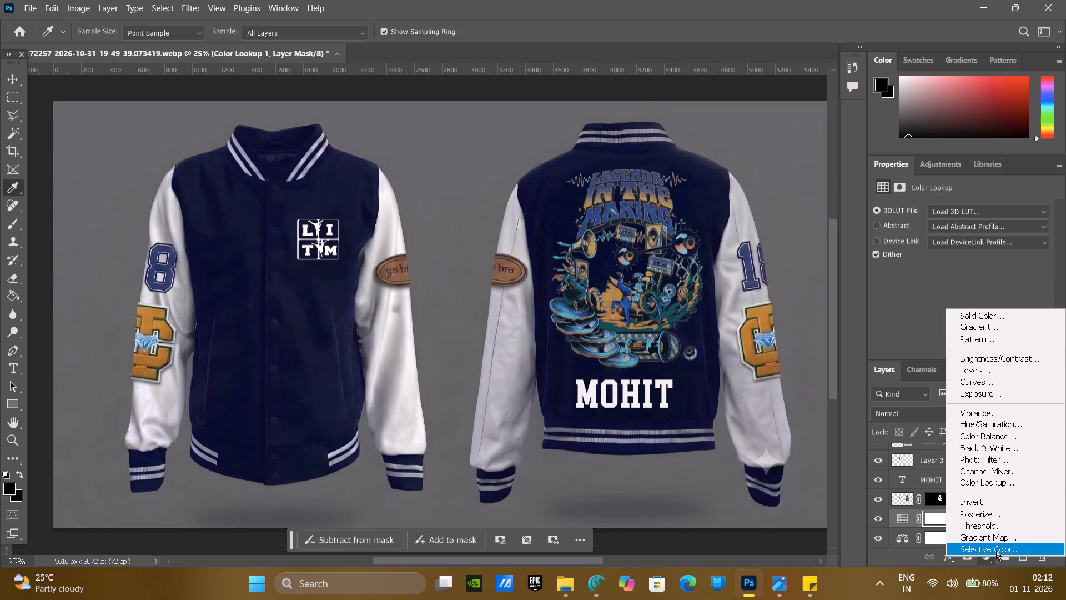
click(996, 550)
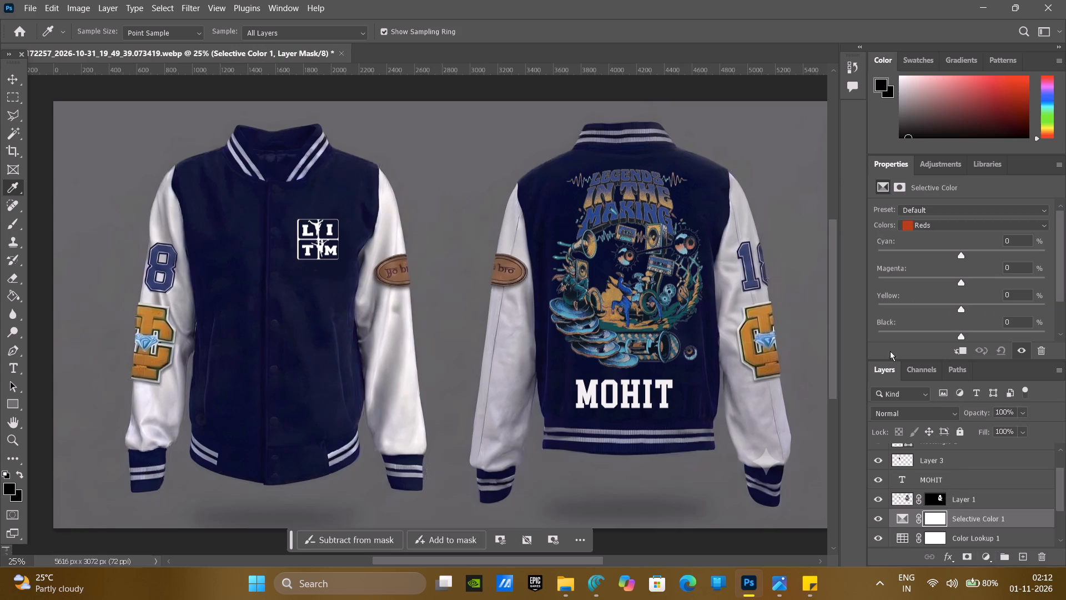
scroll(972, 298, down, 3)
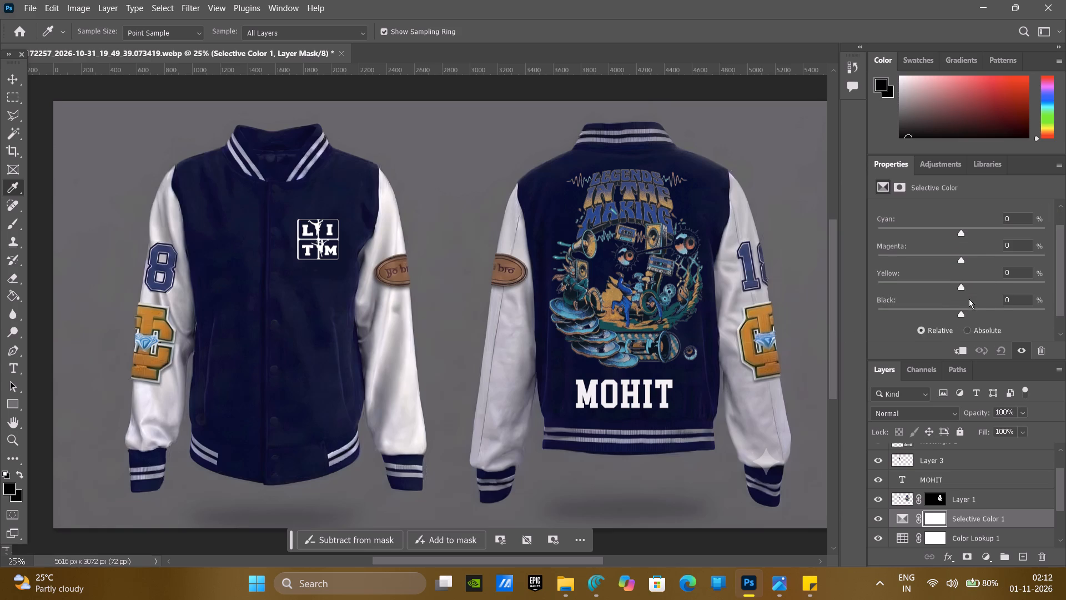
scroll(969, 301, up, 5)
drag(955, 221, 956, 239)
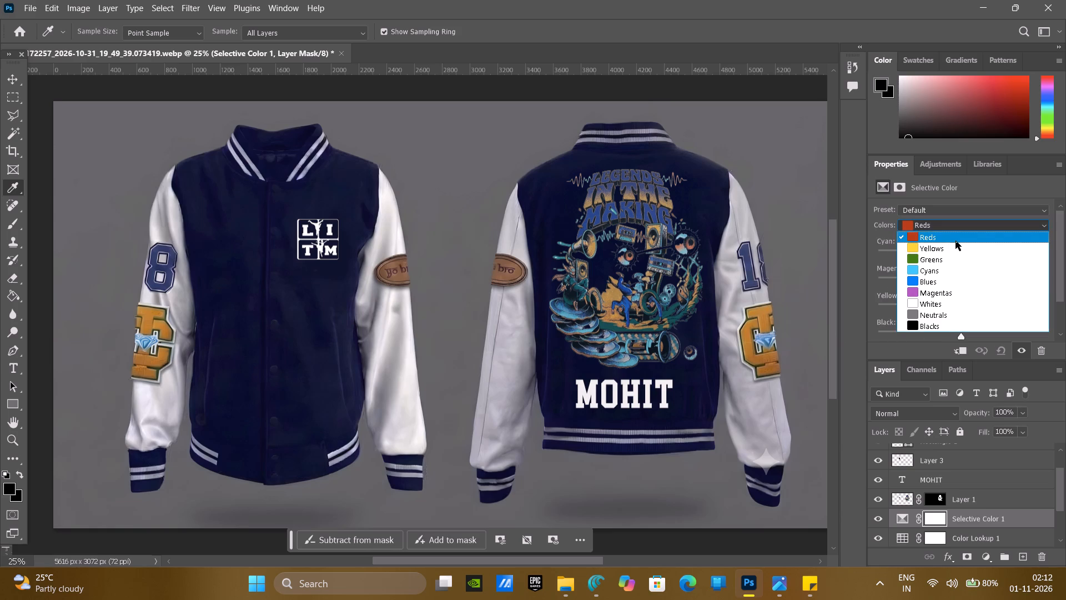
click(954, 306)
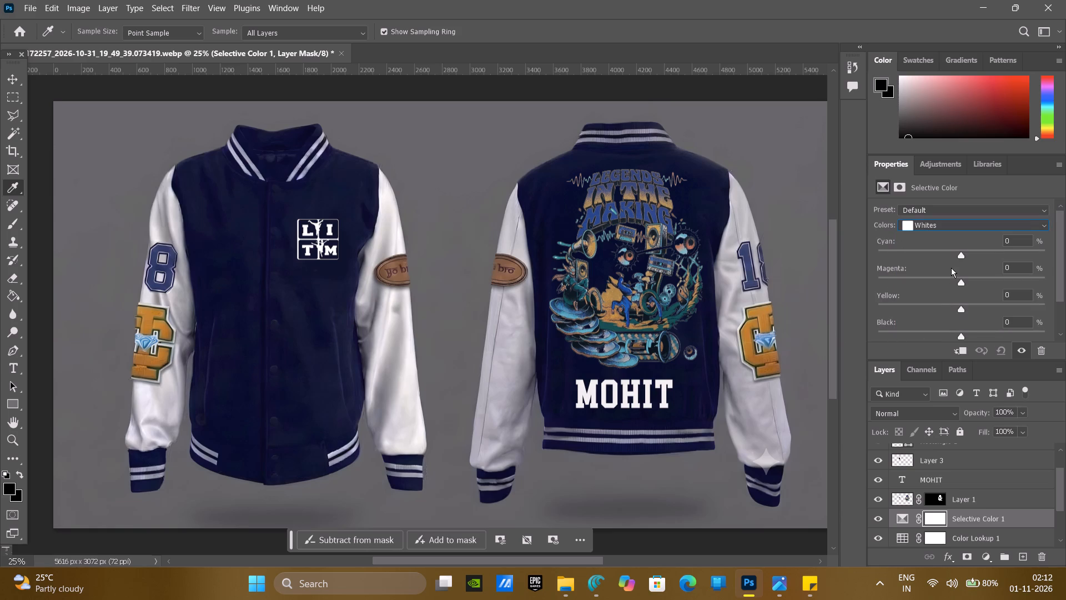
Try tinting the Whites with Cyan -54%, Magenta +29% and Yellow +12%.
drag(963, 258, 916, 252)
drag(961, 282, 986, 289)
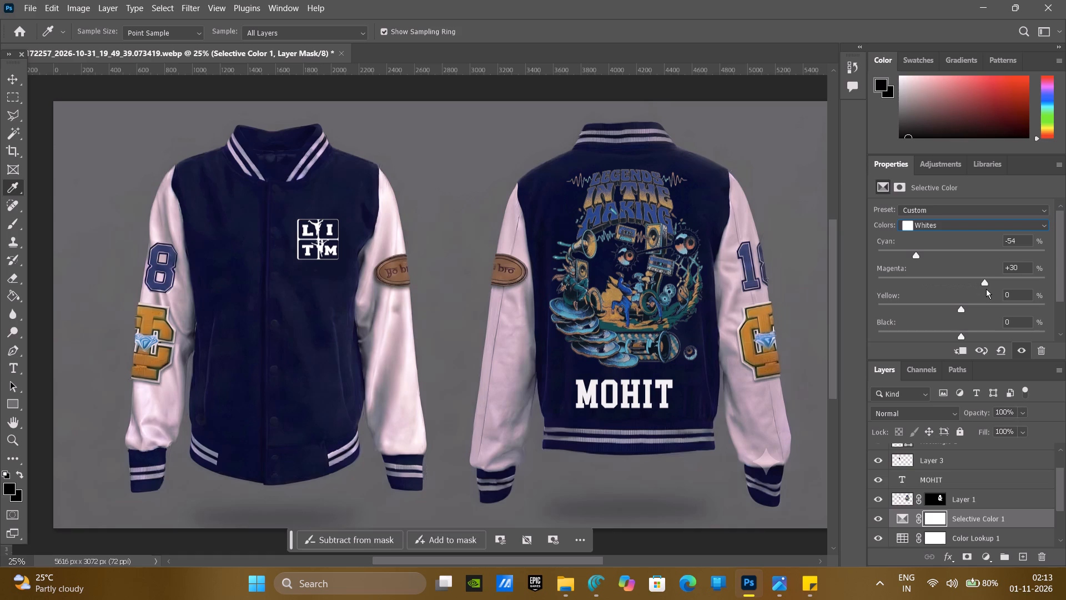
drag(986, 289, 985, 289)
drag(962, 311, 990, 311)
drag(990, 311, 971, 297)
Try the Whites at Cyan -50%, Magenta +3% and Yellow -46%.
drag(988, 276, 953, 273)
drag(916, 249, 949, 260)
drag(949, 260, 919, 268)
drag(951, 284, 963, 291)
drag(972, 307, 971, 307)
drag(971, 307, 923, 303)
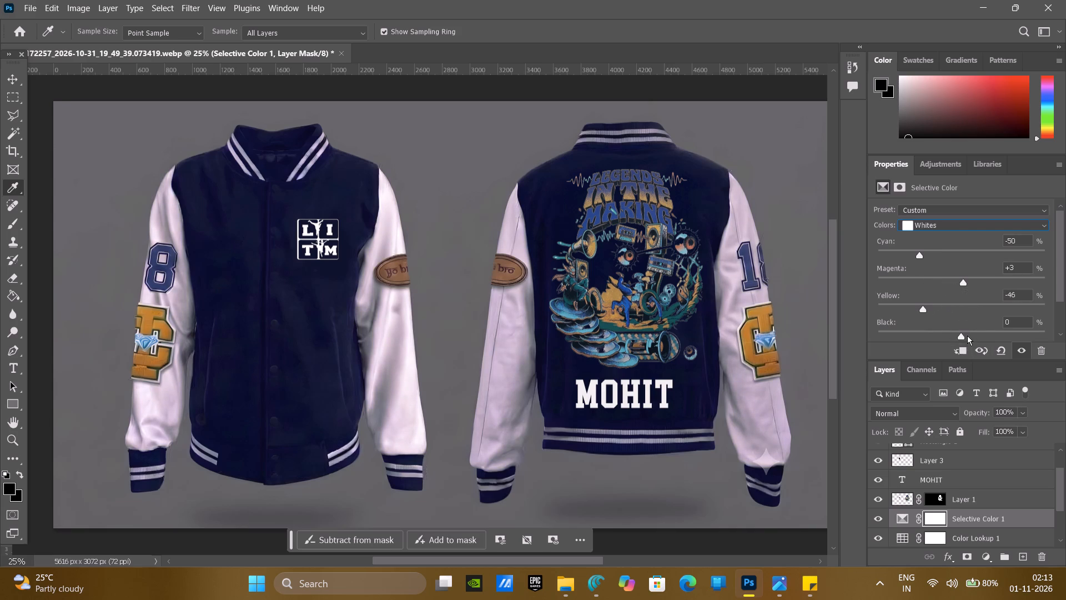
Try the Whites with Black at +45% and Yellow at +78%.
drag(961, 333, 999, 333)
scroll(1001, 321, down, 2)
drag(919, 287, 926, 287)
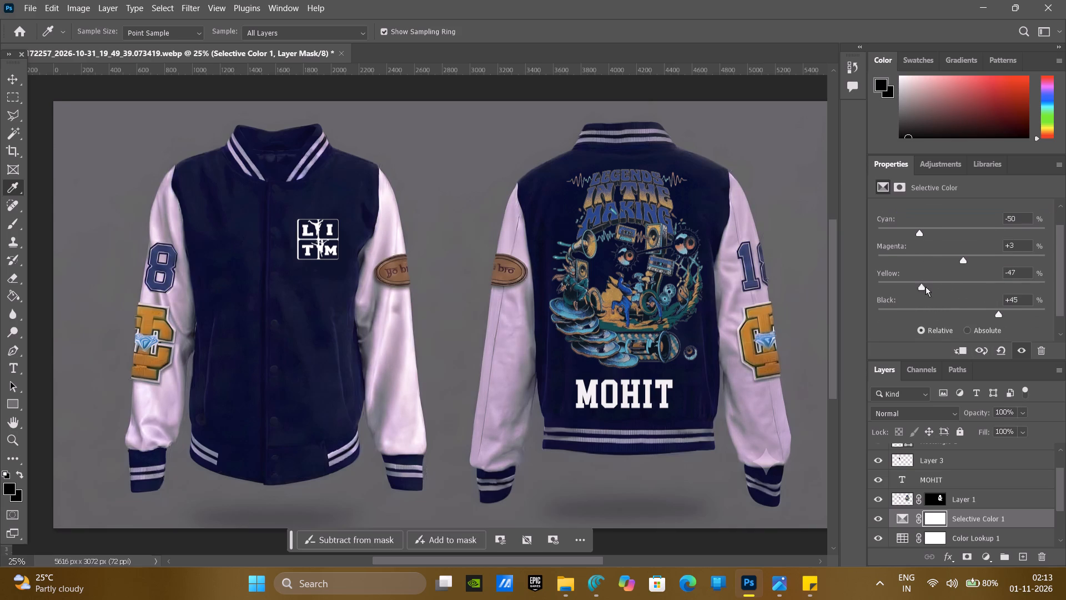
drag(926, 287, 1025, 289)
Adjust the Whites to Magenta +37% and Cyan -32%.
scroll(989, 282, up, 1)
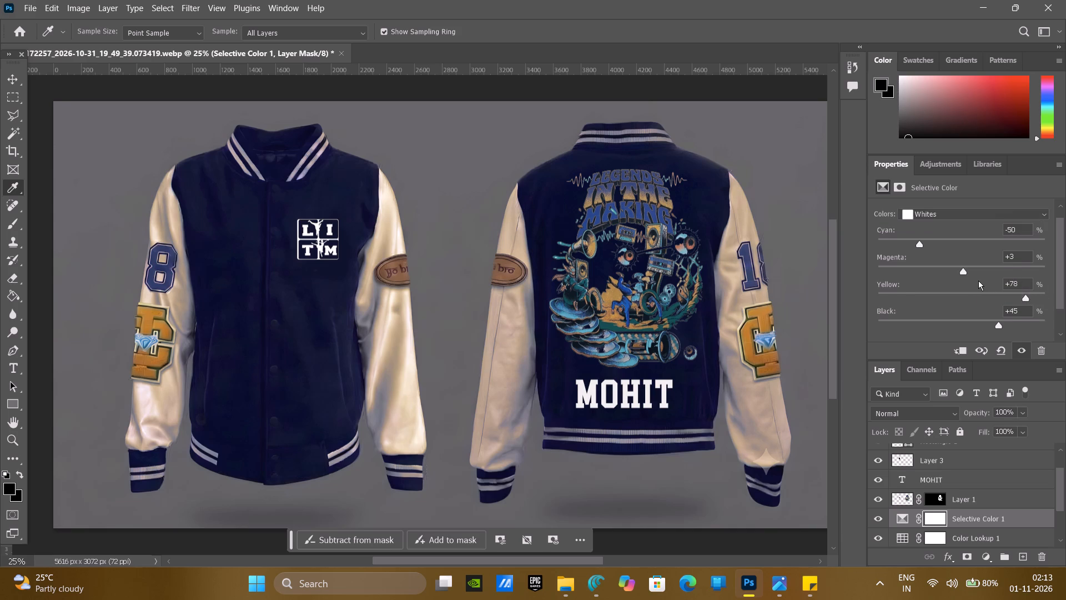
drag(963, 267, 992, 267)
drag(917, 246, 981, 252)
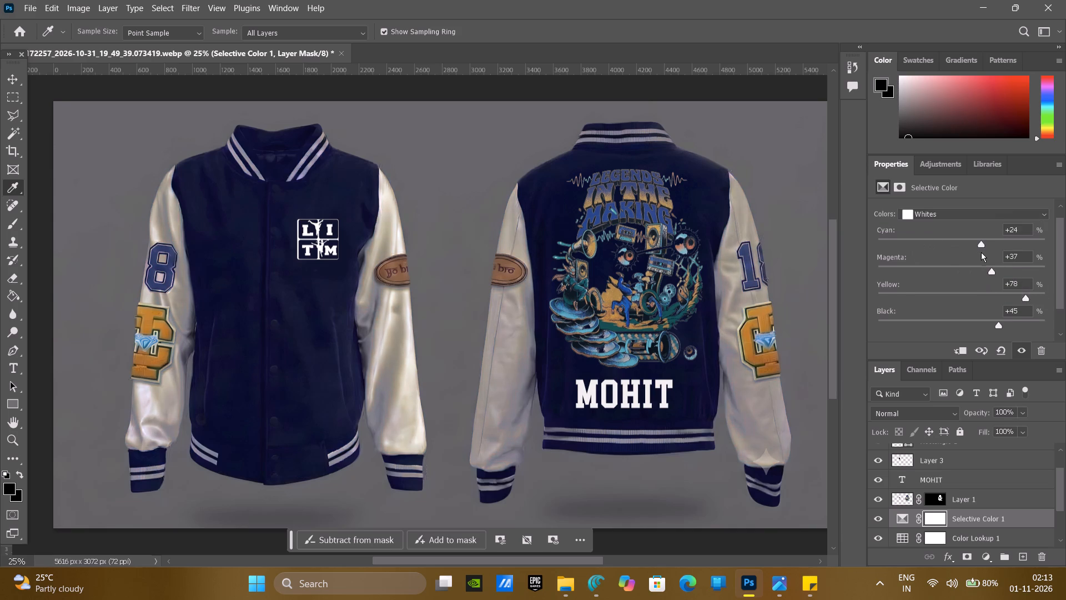
drag(981, 252, 921, 259)
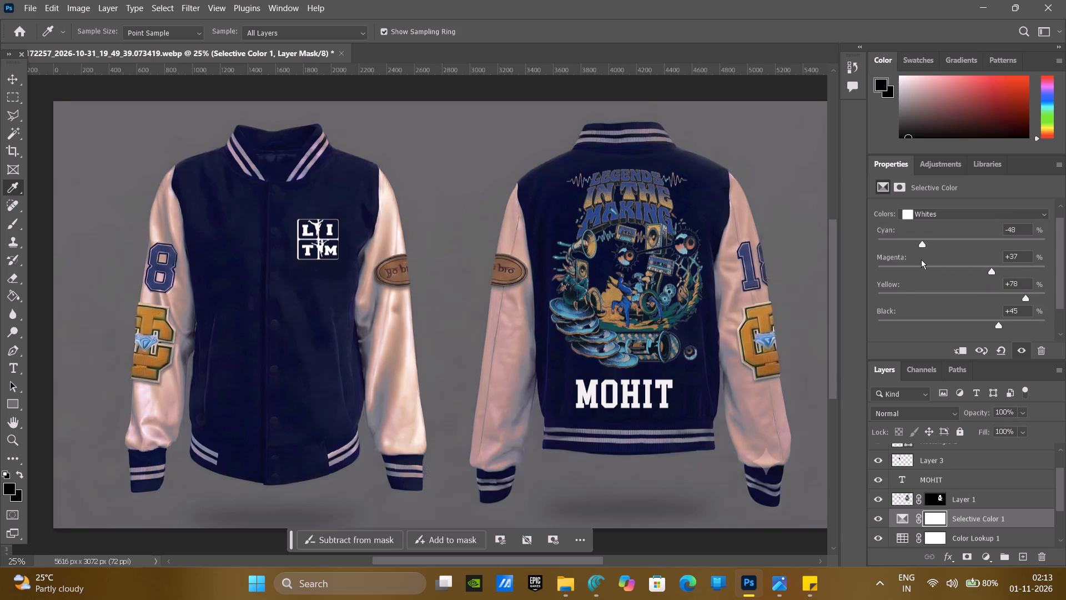
drag(921, 259, 934, 257)
Set the Whites to Magenta +50%, Yellow +35% and Black -17%.
drag(993, 267, 1045, 267)
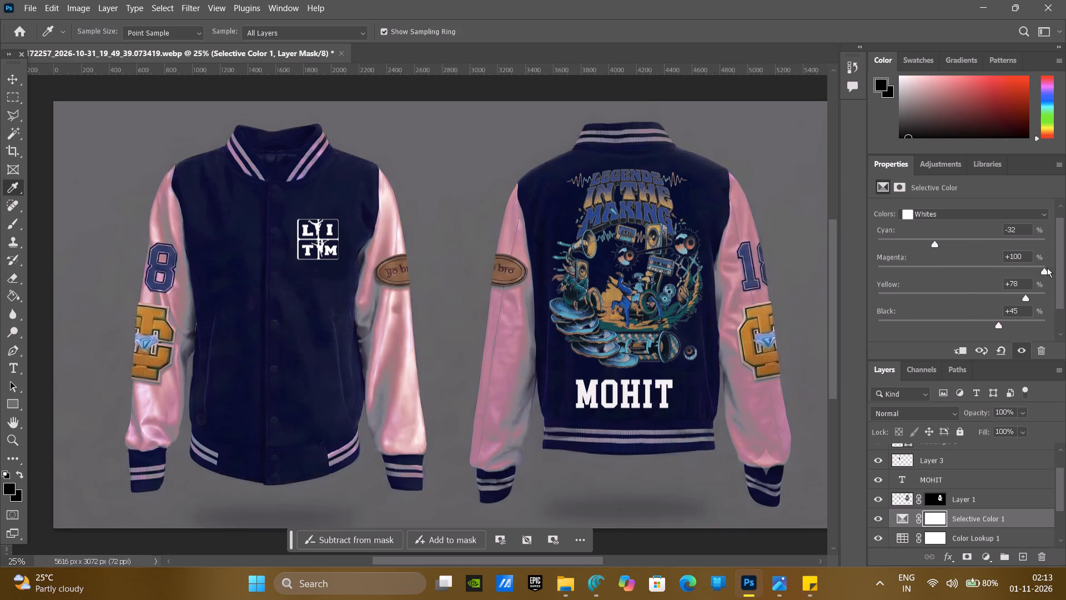
drag(1045, 267, 1003, 265)
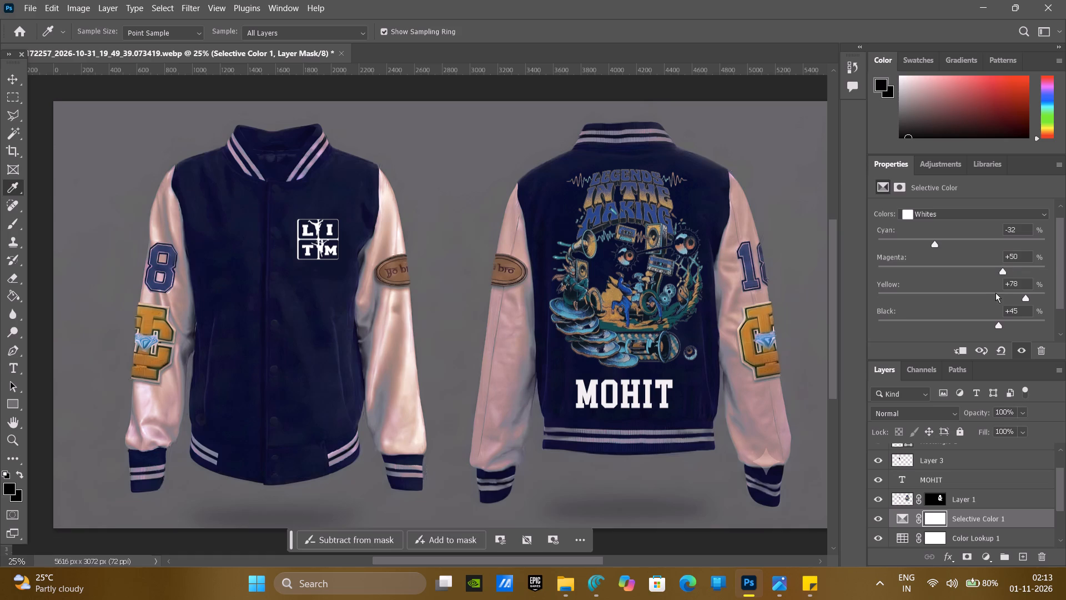
drag(998, 292, 990, 284)
drag(997, 324, 962, 316)
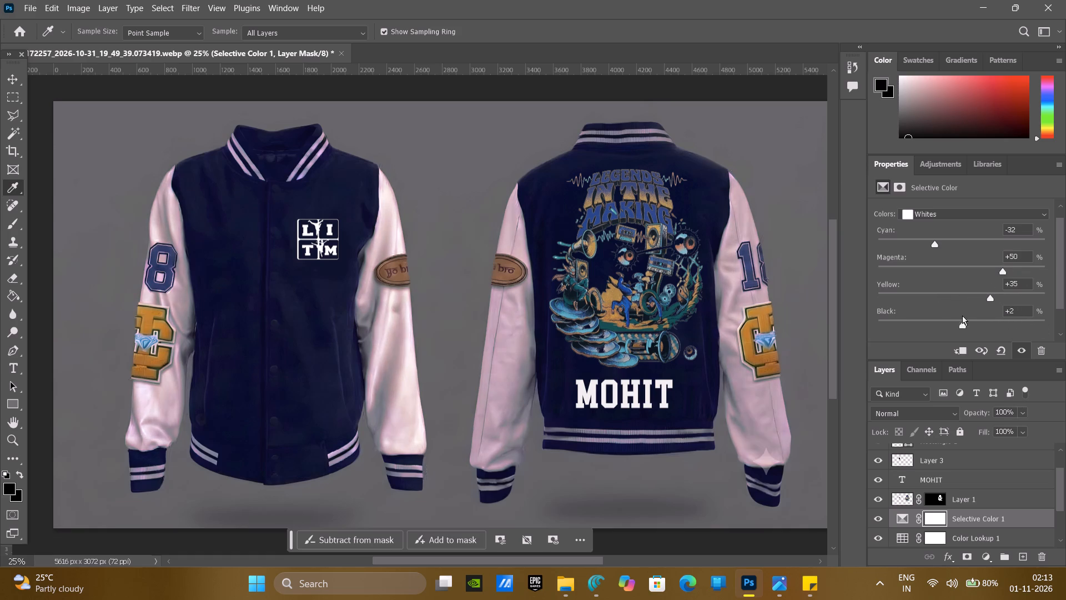
drag(962, 316, 875, 314)
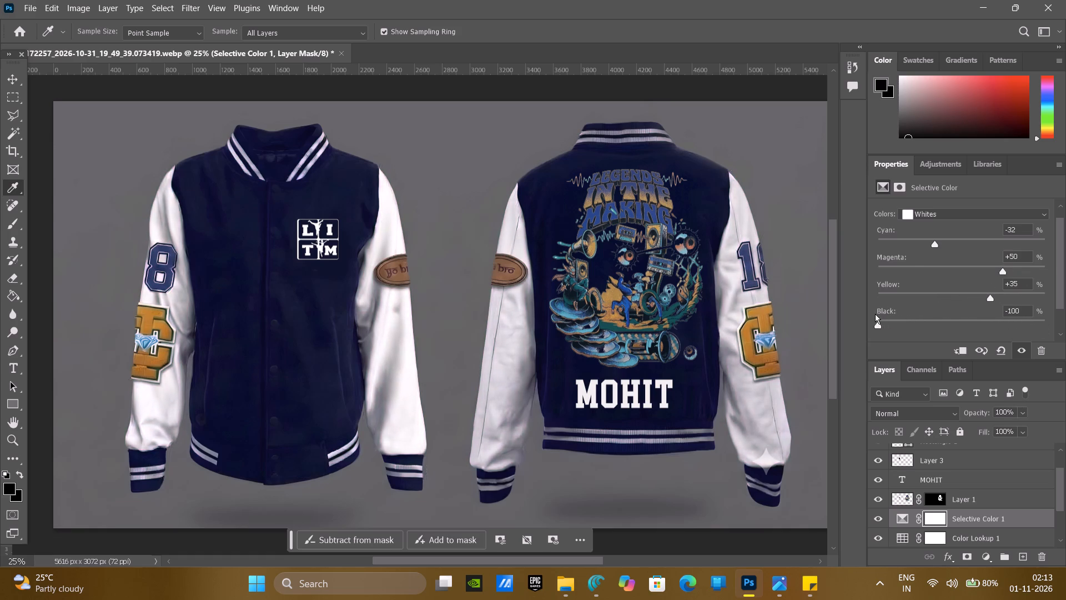
drag(875, 314, 947, 312)
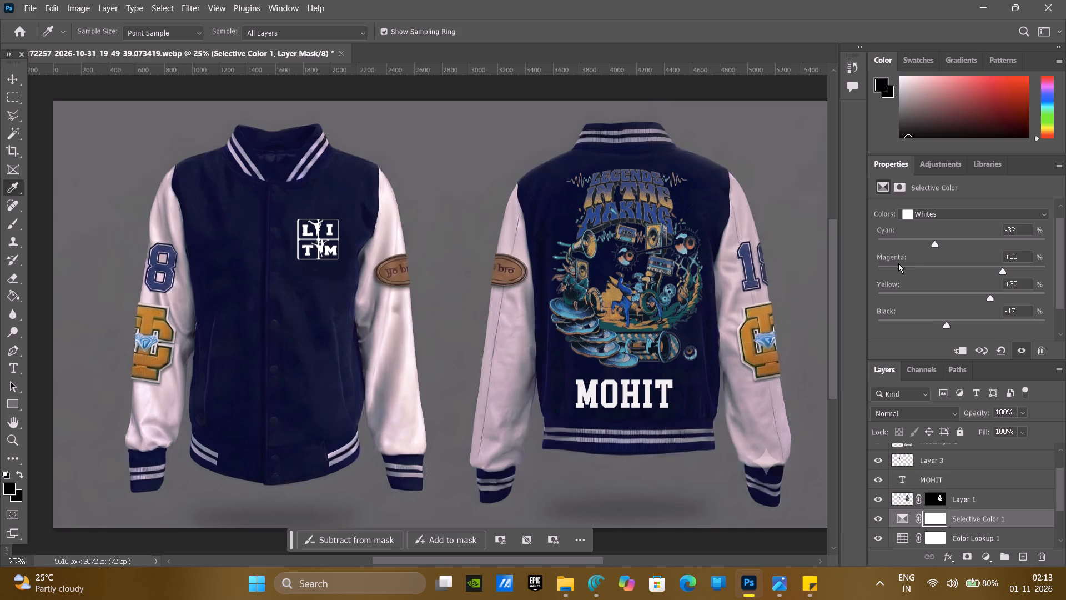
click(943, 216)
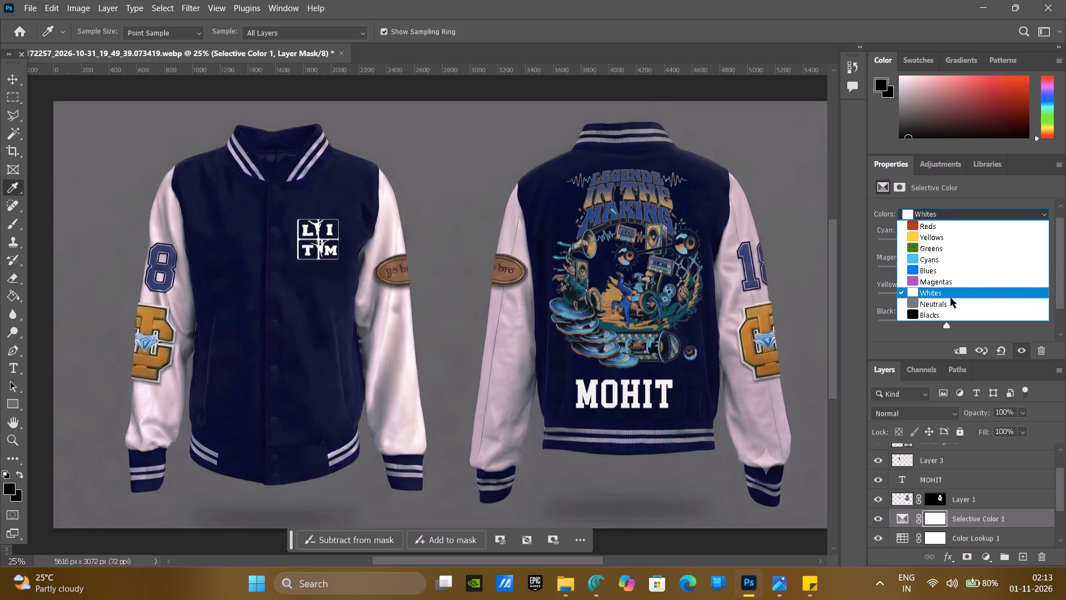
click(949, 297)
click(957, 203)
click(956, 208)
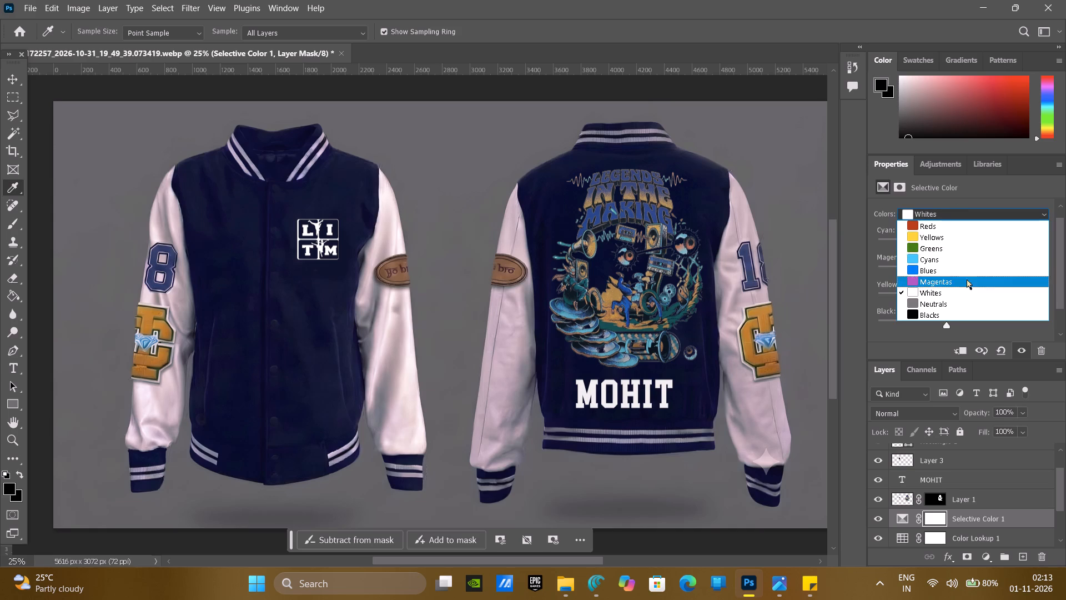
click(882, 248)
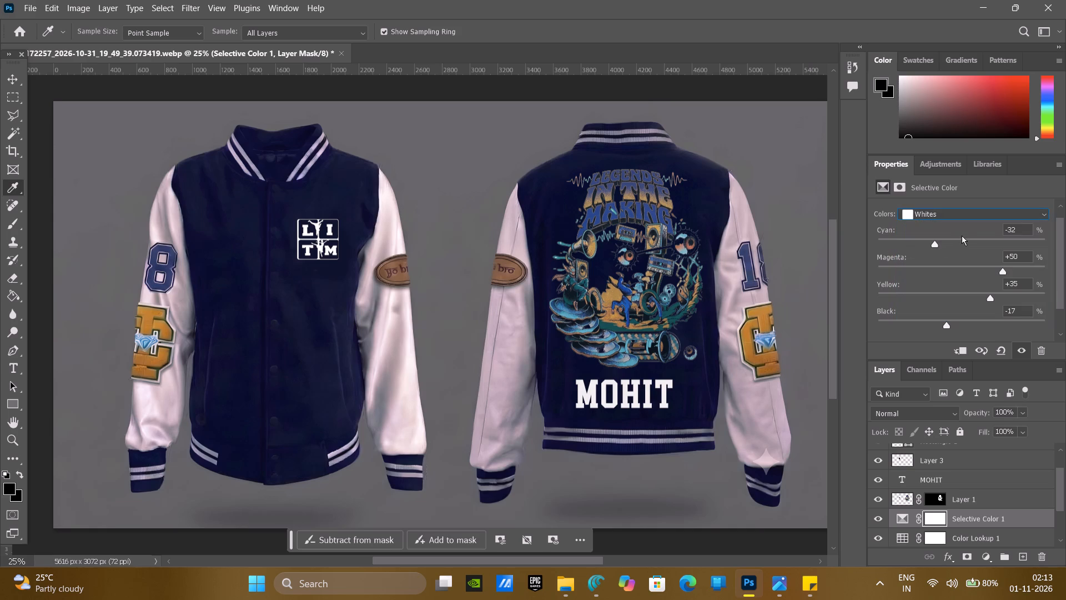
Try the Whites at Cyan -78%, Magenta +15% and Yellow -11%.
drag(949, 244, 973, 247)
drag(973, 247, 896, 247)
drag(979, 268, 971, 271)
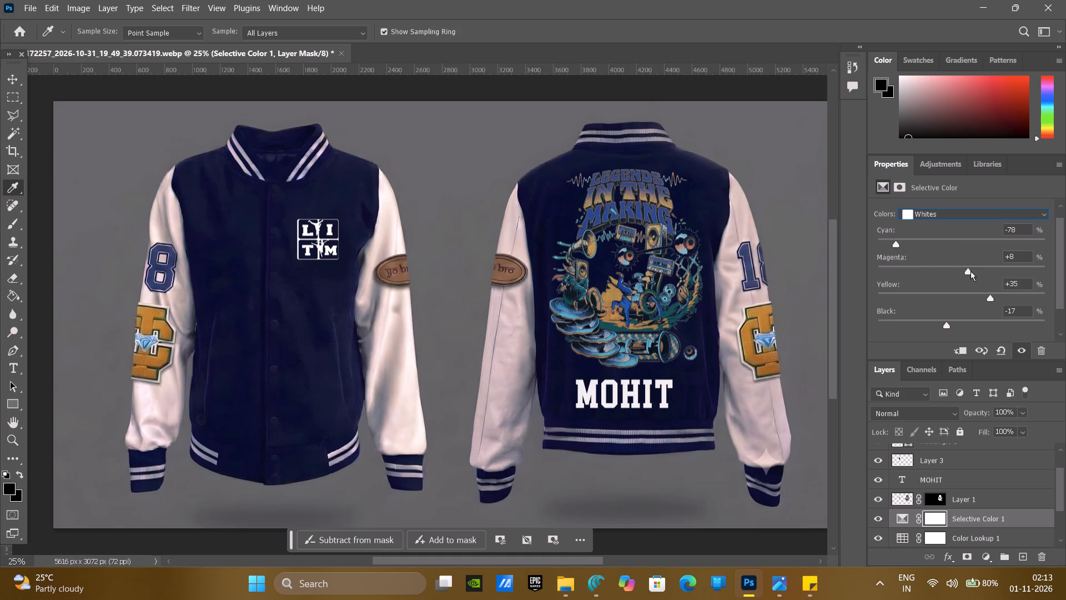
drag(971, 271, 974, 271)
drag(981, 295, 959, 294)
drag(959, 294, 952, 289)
Switch the Selective Color method to Absolute and set the Whites to Black -8% and Yellow +3%.
scroll(992, 301, down, 3)
click(974, 309)
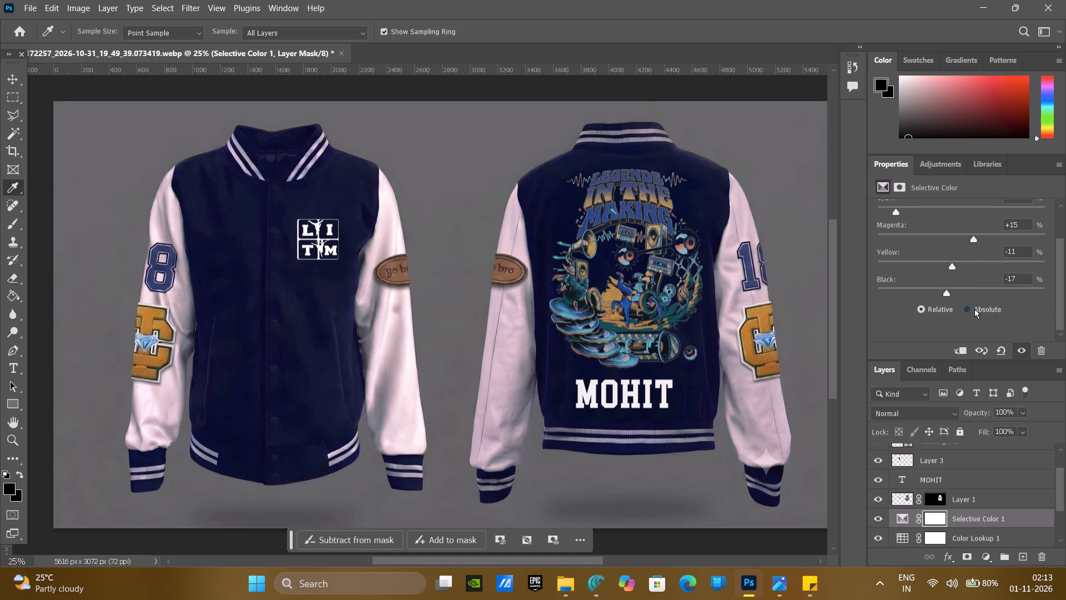
drag(948, 286, 954, 291)
drag(947, 262, 964, 264)
Tint the sleeves peach-pink by setting the Whites to Cyan -12%, Magenta +19%, Yellow +25% and Black +8%.
scroll(964, 264, up, 2)
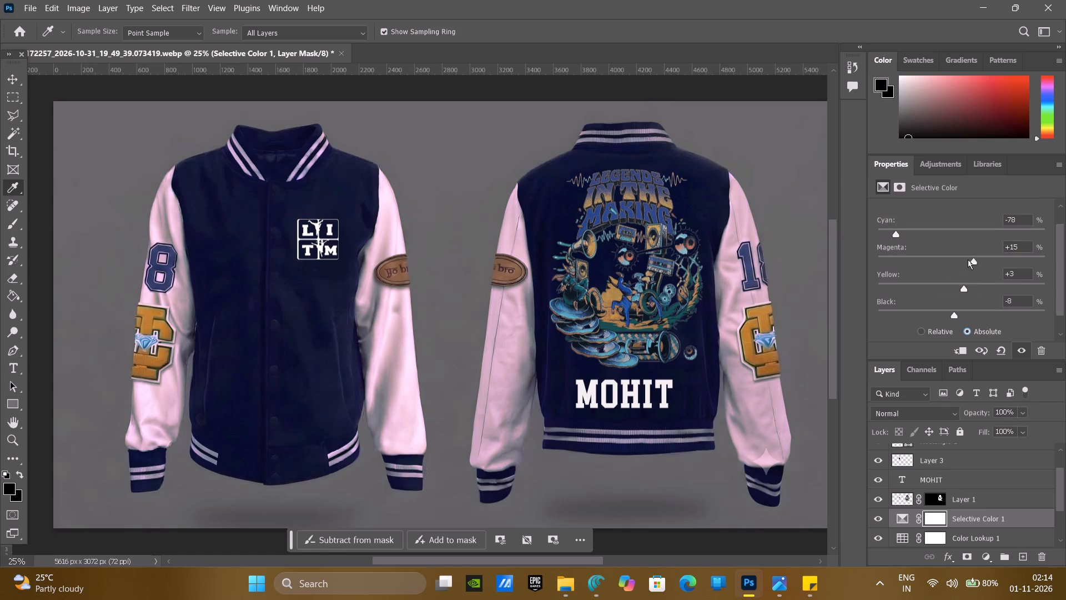
drag(968, 254, 977, 259)
drag(898, 233, 913, 234)
drag(913, 234, 951, 234)
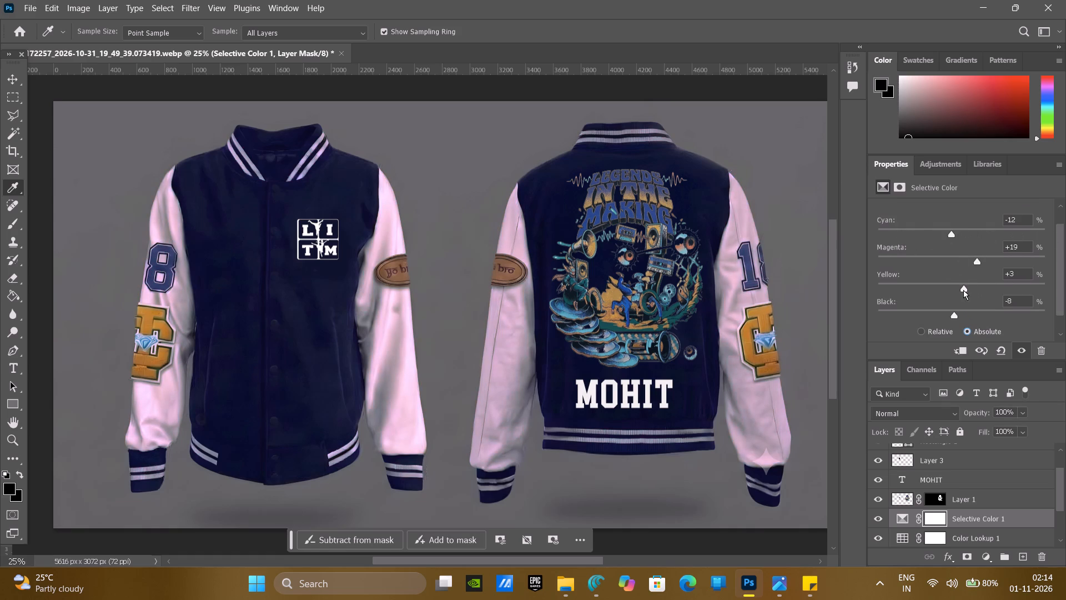
drag(965, 291, 982, 286)
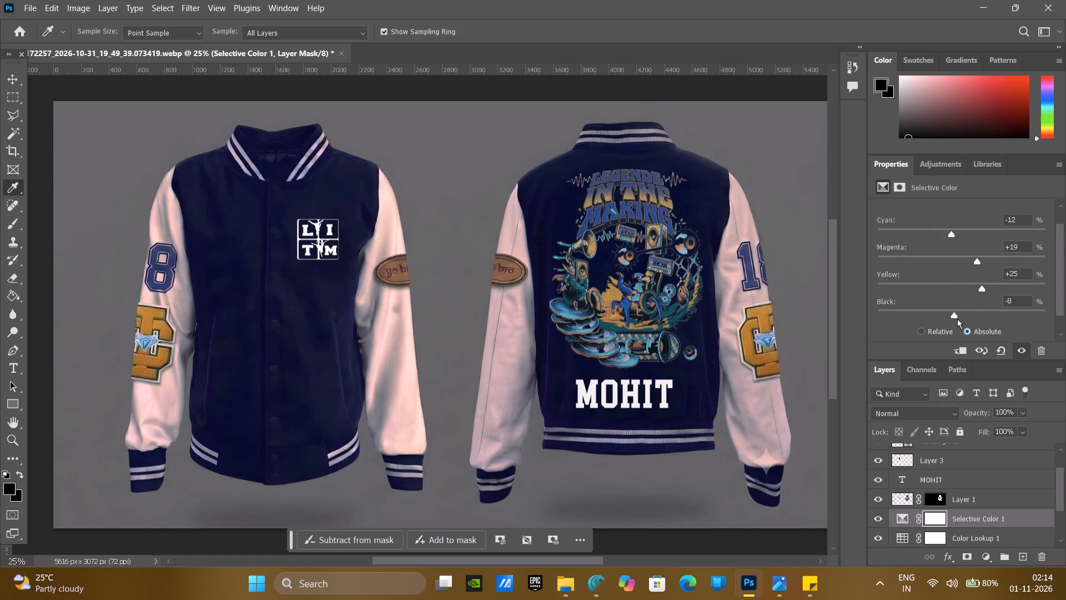
scroll(955, 318, down, 1)
drag(954, 303, 973, 300)
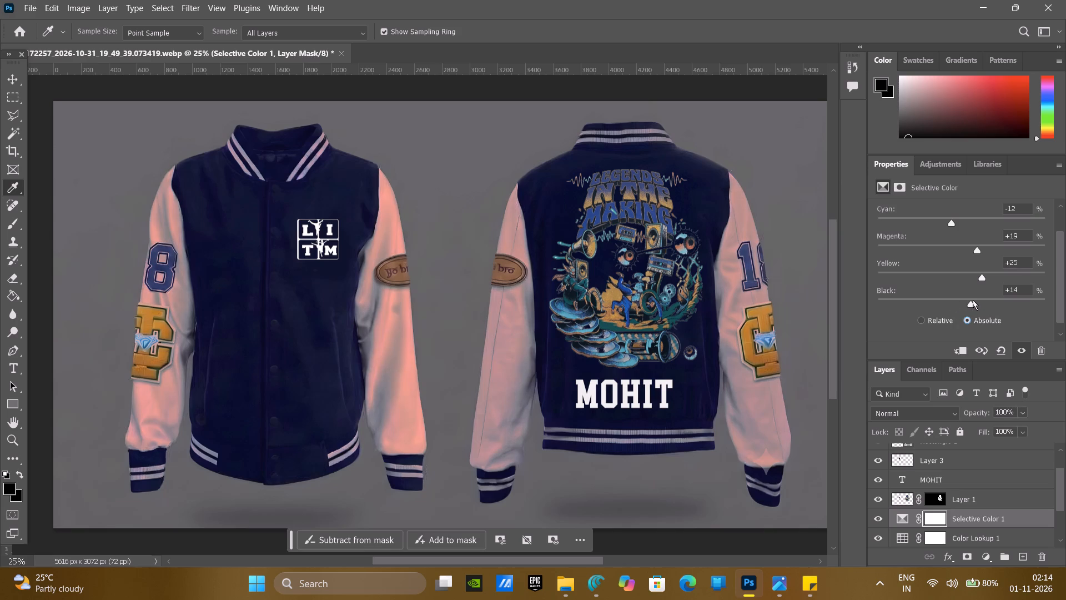
drag(973, 300, 967, 299)
scroll(663, 328, up, 1)
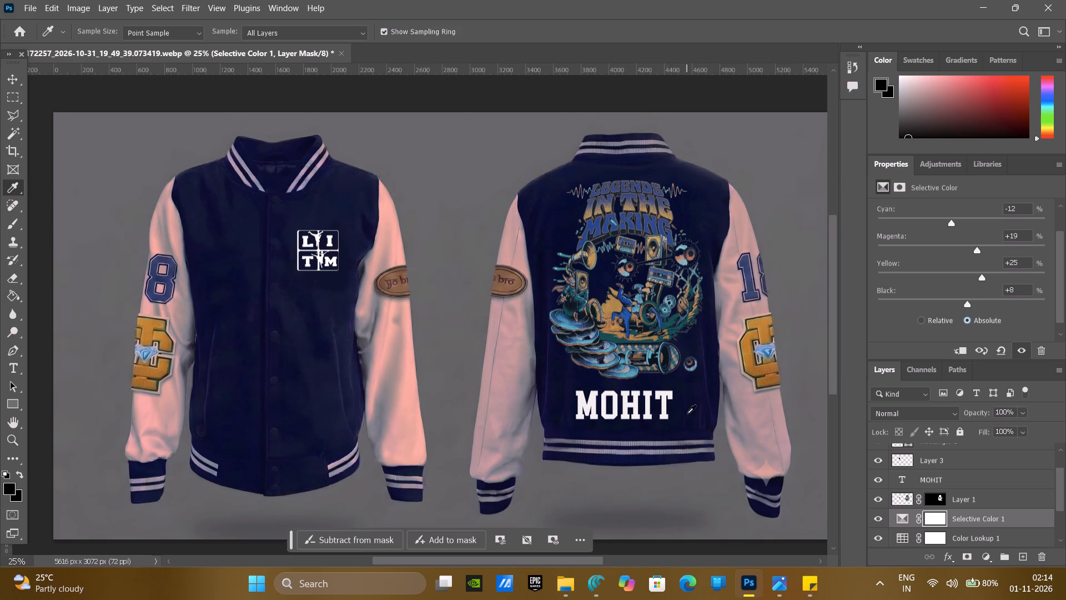
Save the jacket mockup as a Photoshop file named design in the Downloads folder.
click(961, 514)
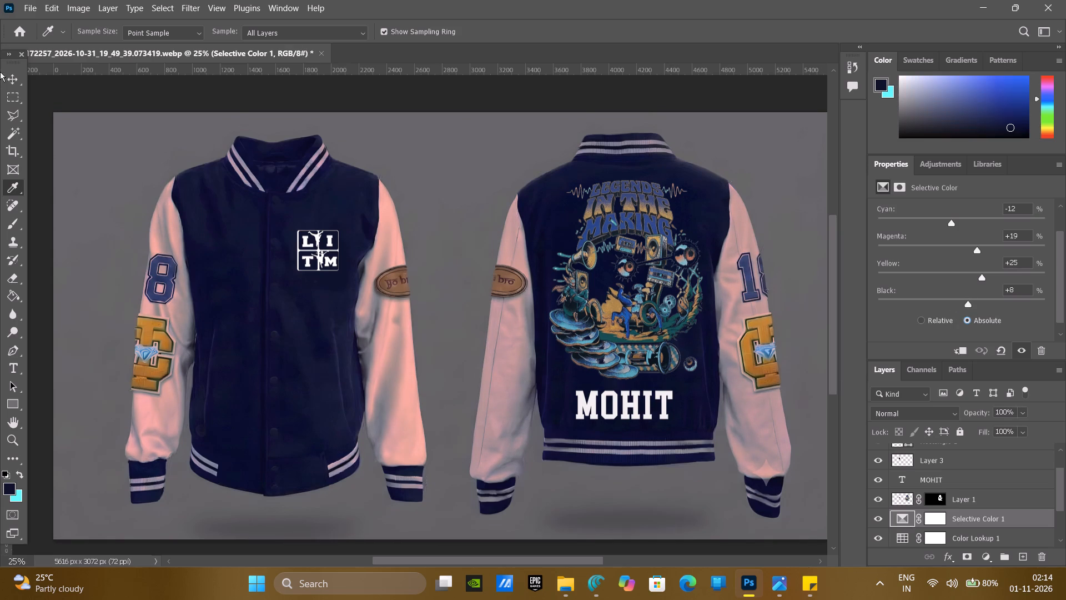
click(27, 14)
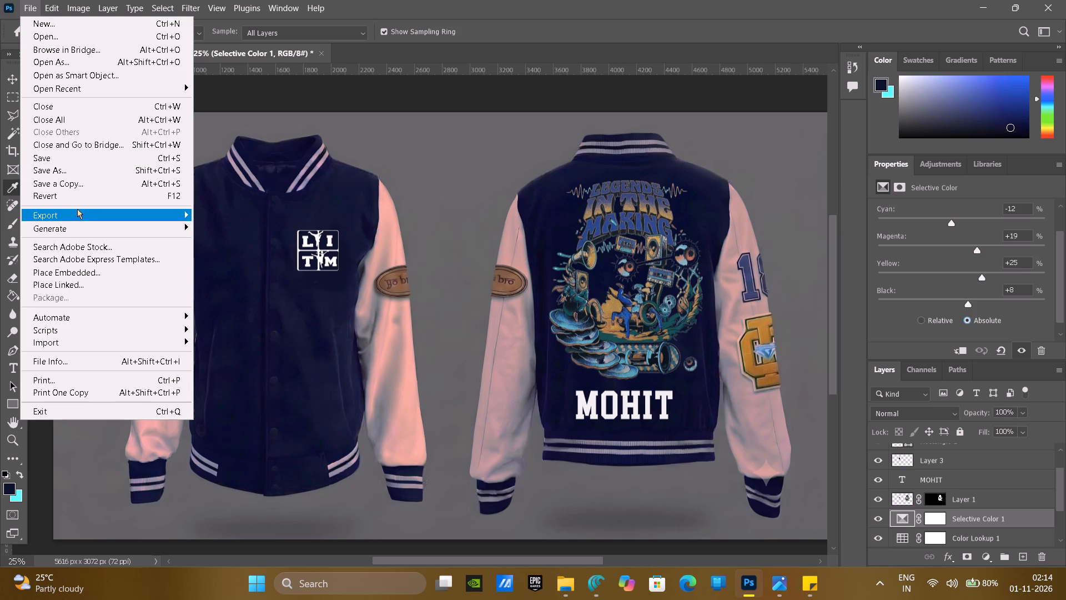
click(91, 165)
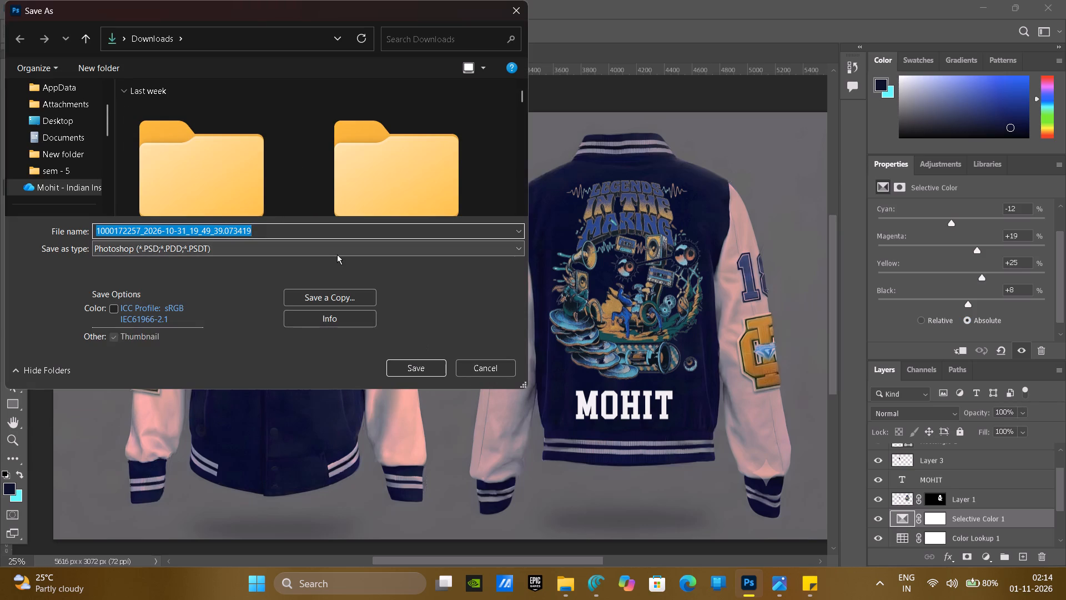
text(design)
key(Return)
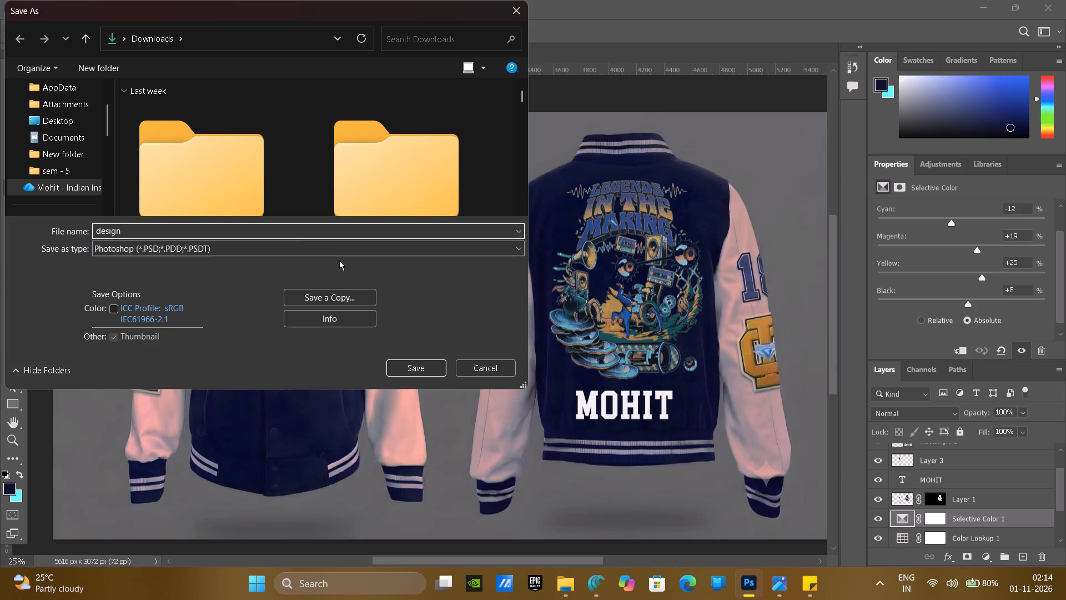
click(680, 162)
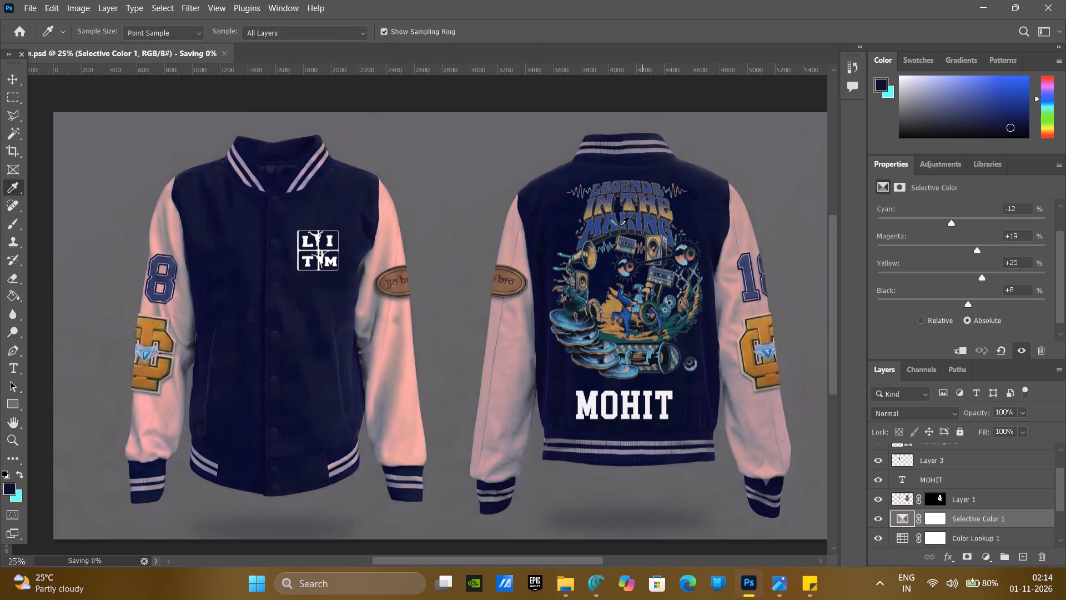